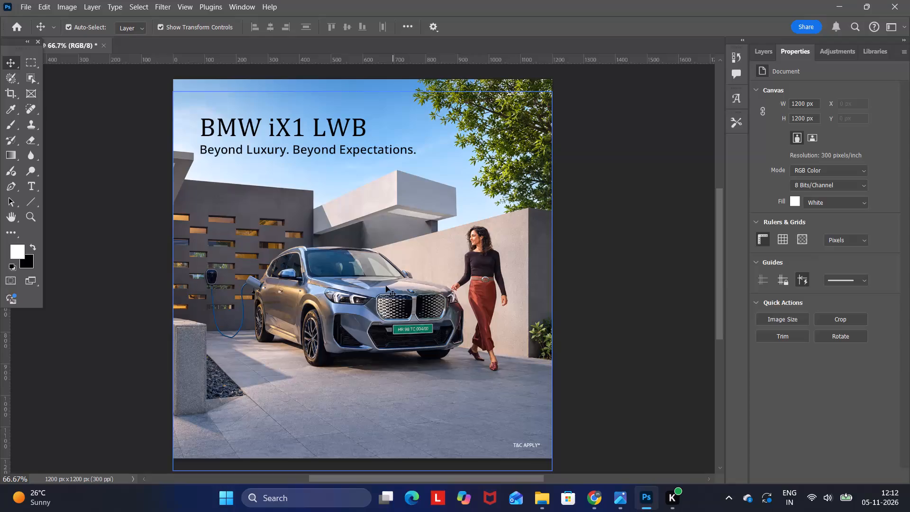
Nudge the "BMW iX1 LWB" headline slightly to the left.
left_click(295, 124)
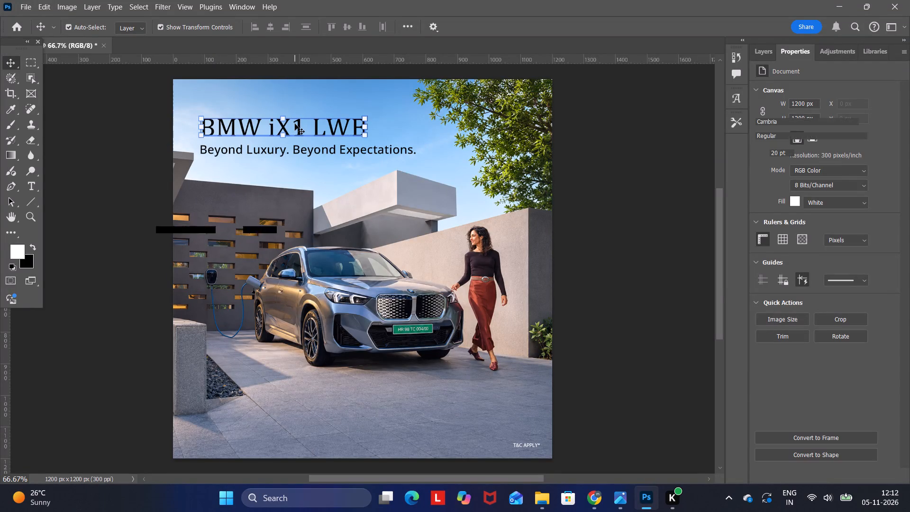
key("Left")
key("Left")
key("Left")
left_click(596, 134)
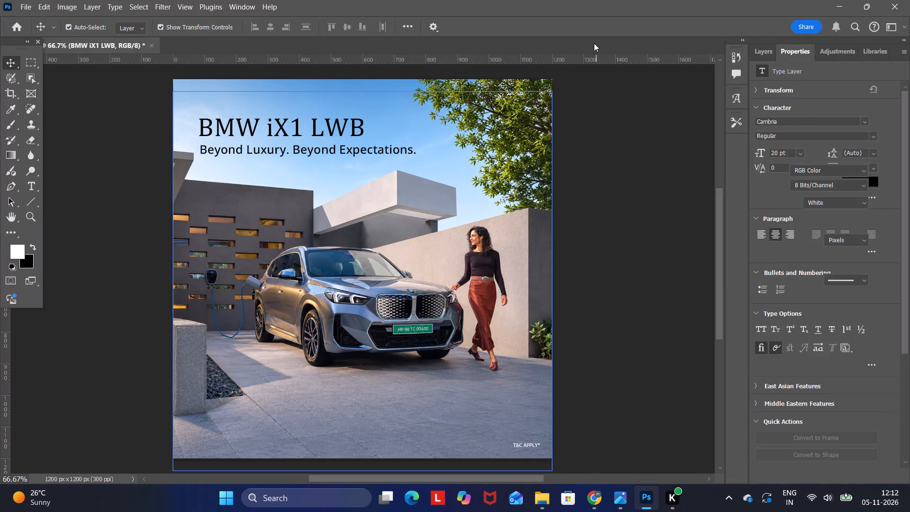
Shift the "Beyond Luxury. Beyond Expectations." tagline slightly right and up, and line up the headline's left edge with it.
left_click_drag(299, 149, 300, 149)
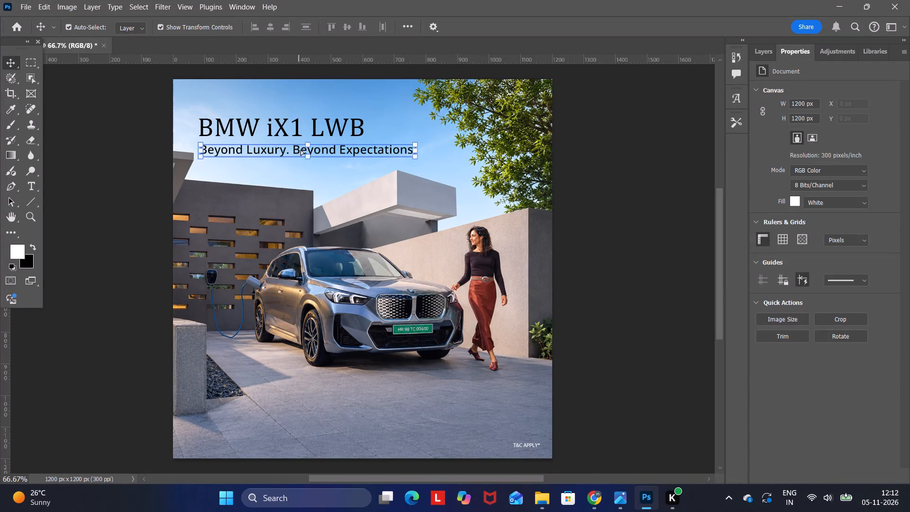
left_click_drag(300, 149, 303, 149)
left_click(598, 120)
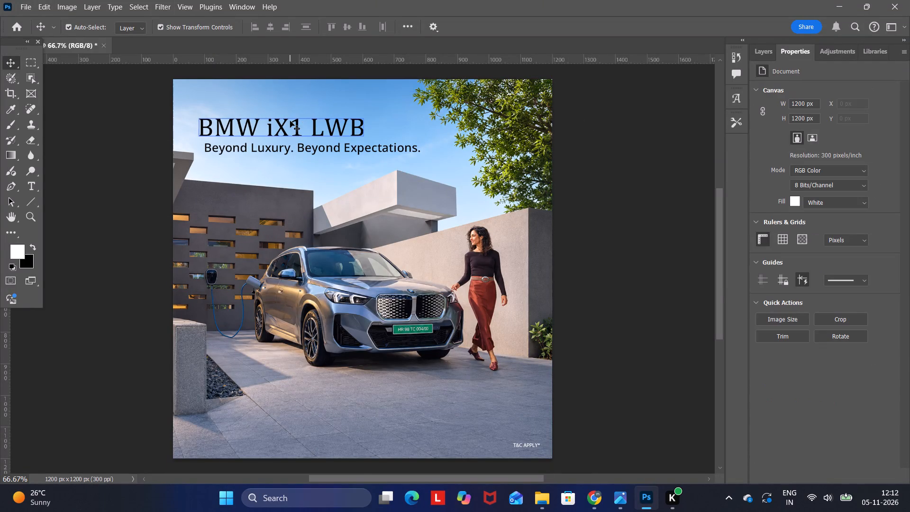
left_click(290, 121)
left_click(540, 114)
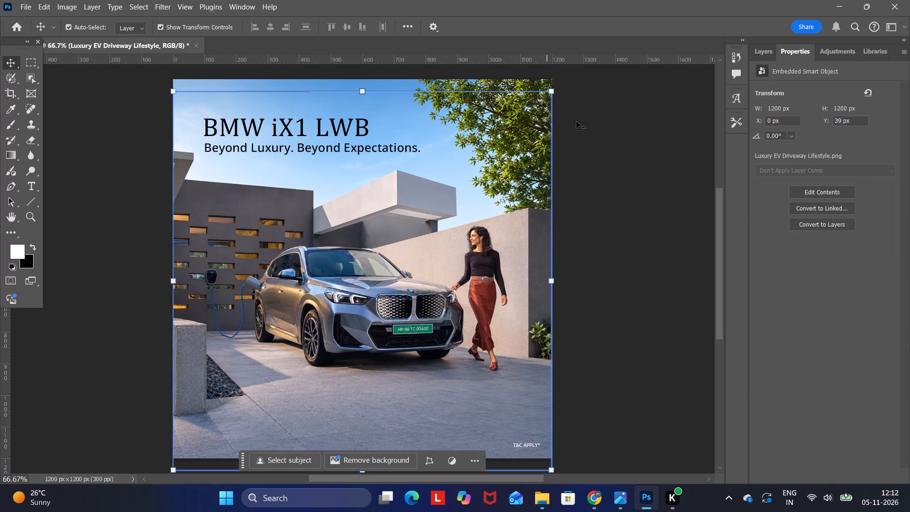
left_click(585, 119)
Set the font size of the "Beyond Luxury. Beyond Expectations." tagline to 8 pt.
left_click(335, 147)
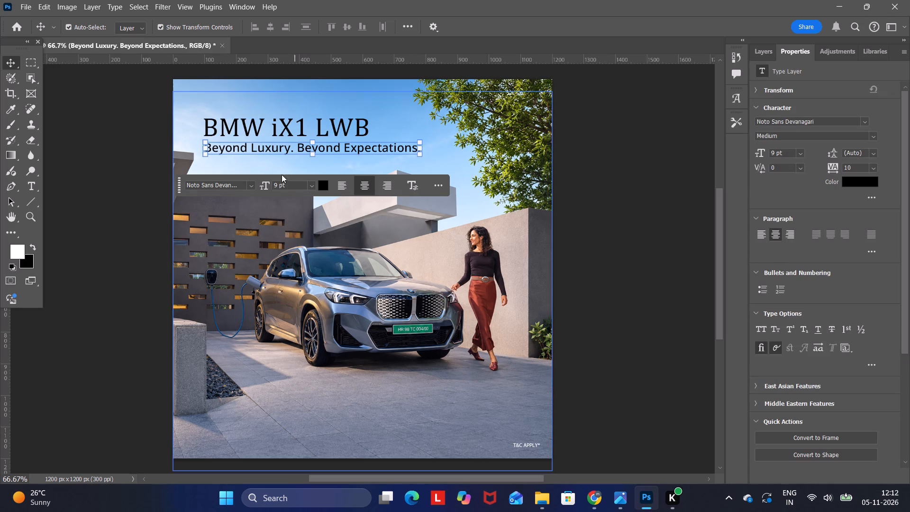
left_click_drag(278, 186, 267, 189)
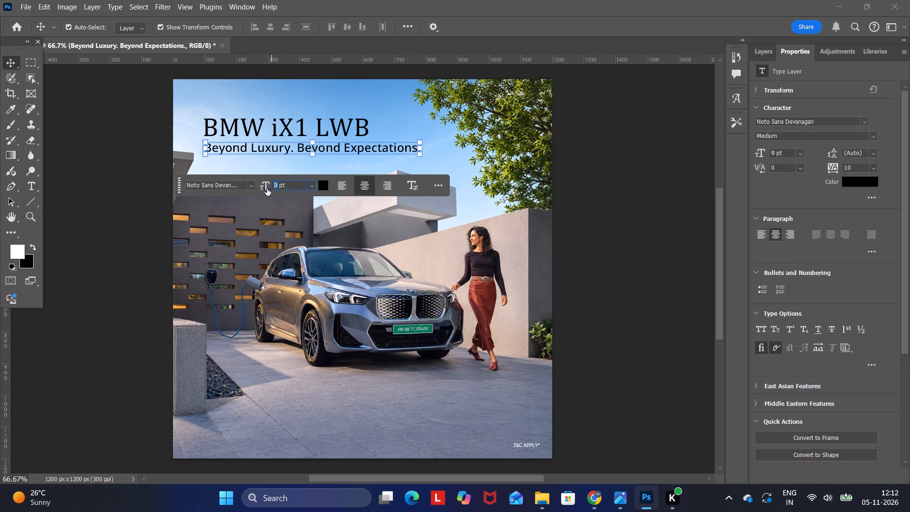
key("8")
key("Return")
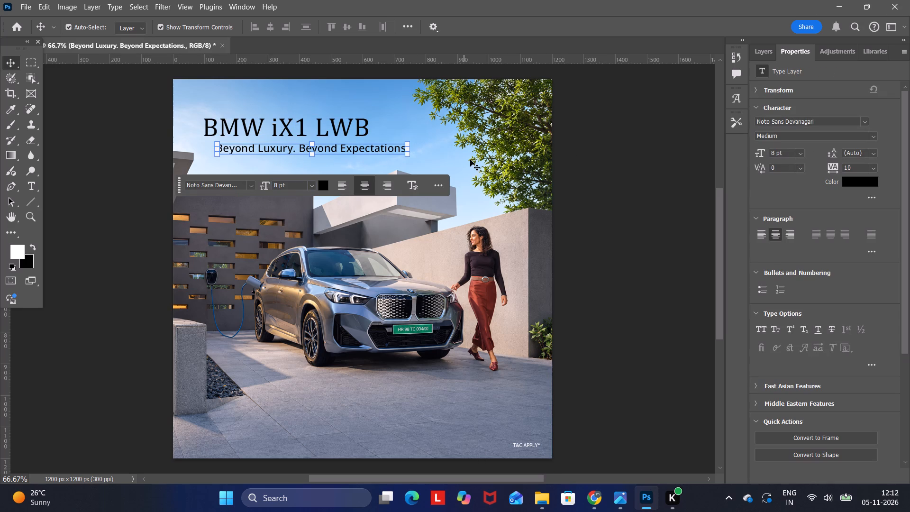
left_click(632, 150)
Move the tagline about 38 px left to align with the headline's left edge, and slightly closer beneath it.
left_click_drag(329, 150, 318, 150)
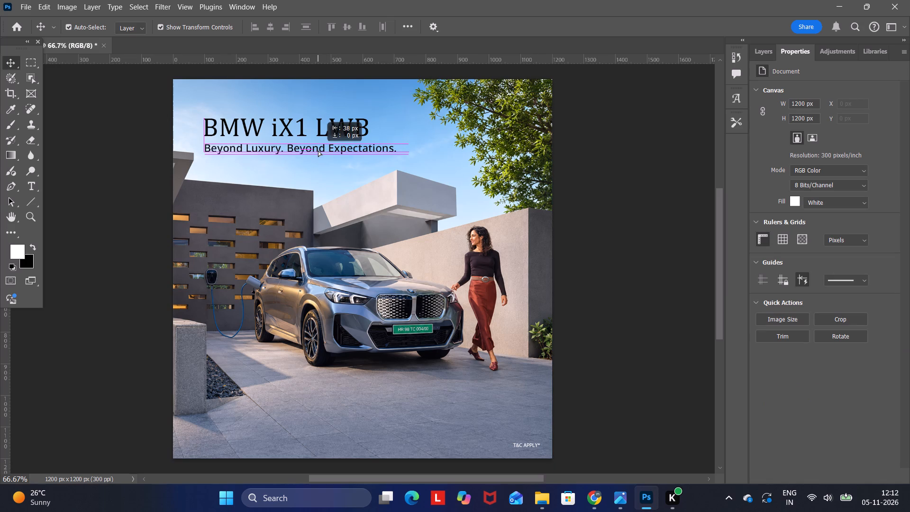
left_click_drag(318, 150, 319, 151)
left_click(539, 133)
left_click(603, 115)
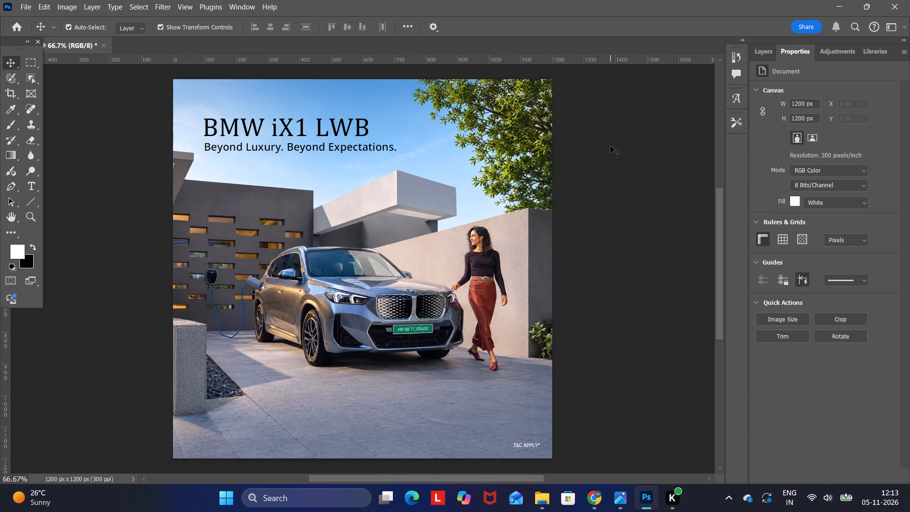
Nudge the driveway background image with the car and woman slightly upward on the canvas.
left_click(489, 233)
key("Up")
key("Up")
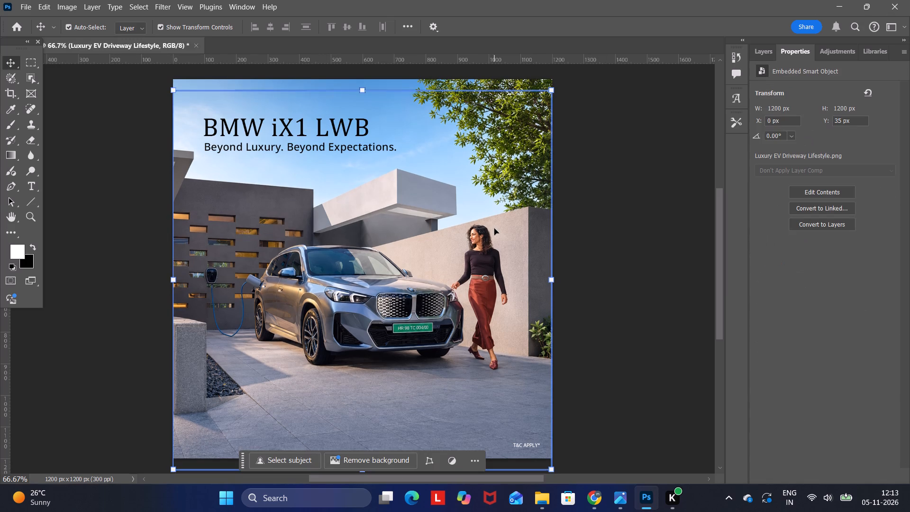
key("Up")
key("Up")
key("Up")
key("Up")
left_click(610, 152)
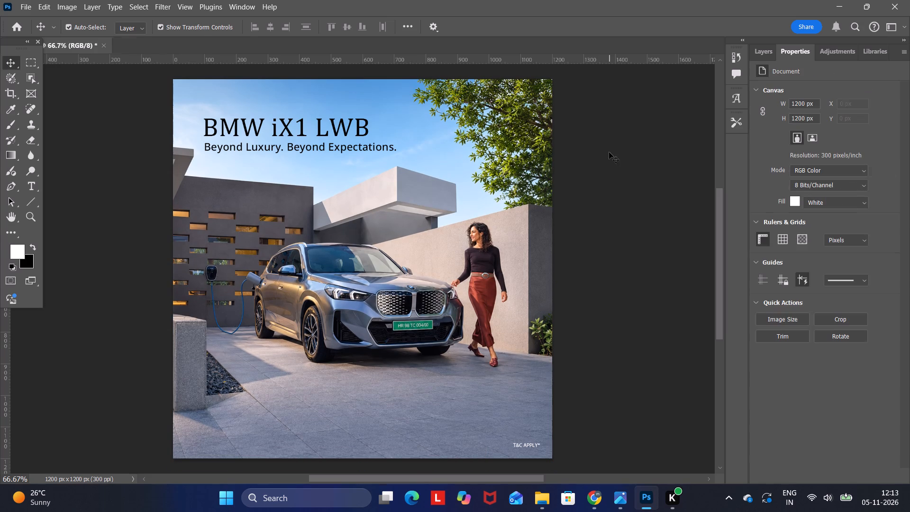
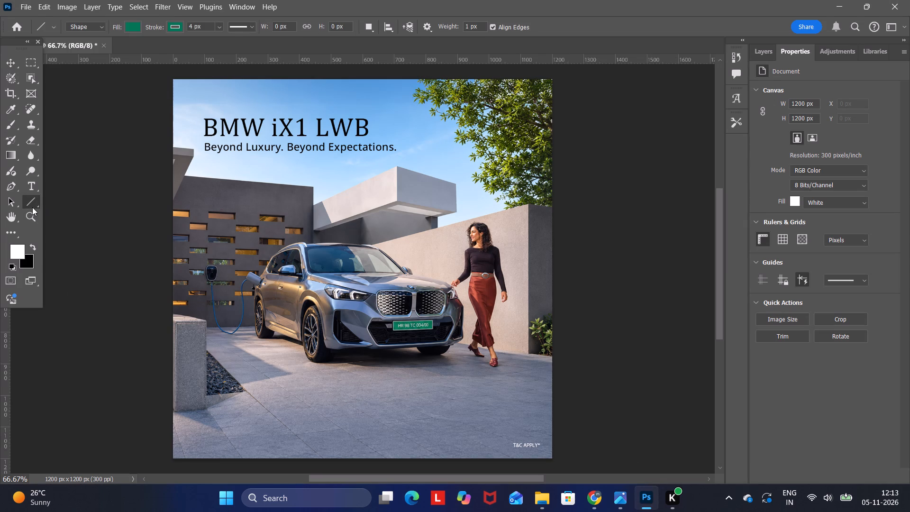
Draw a rectangle about 358 × 104 px on the driveway, in front of the car.
left_click(73, 205)
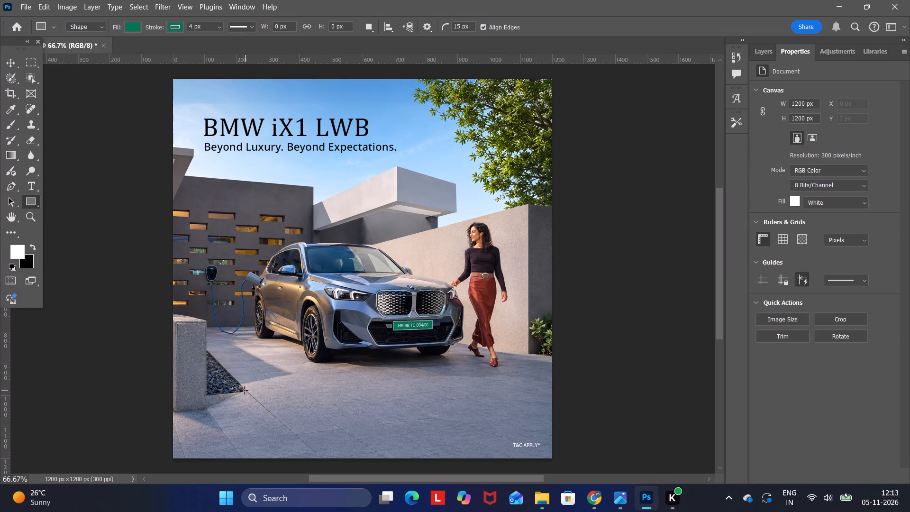
left_click_drag(243, 388, 252, 407)
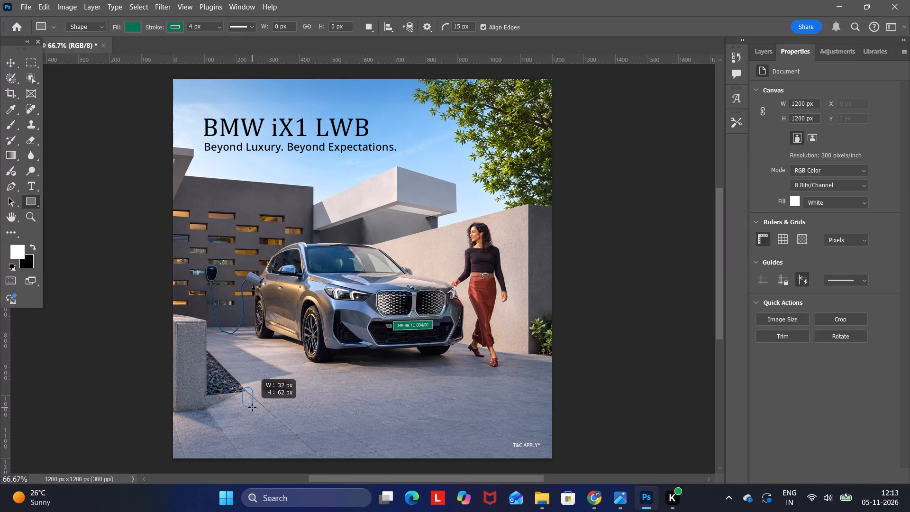
left_click_drag(252, 407, 355, 420)
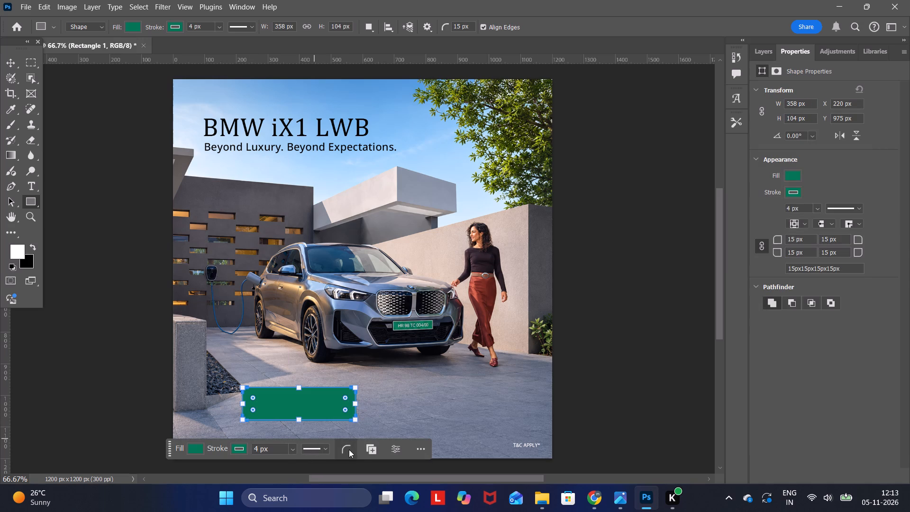
Set the corner radius of the new rectangle to 0 px on all corners.
left_click(349, 449)
left_click_drag(404, 393, 391, 395)
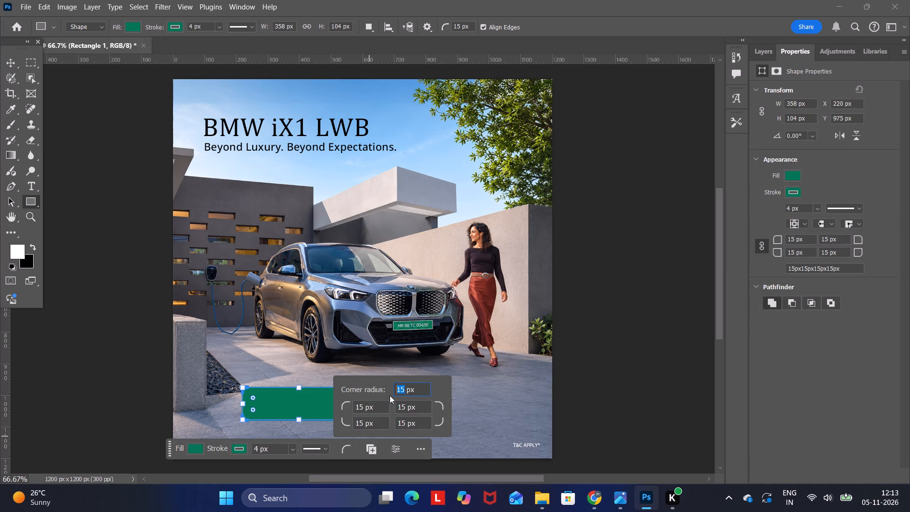
key("0")
key("Return")
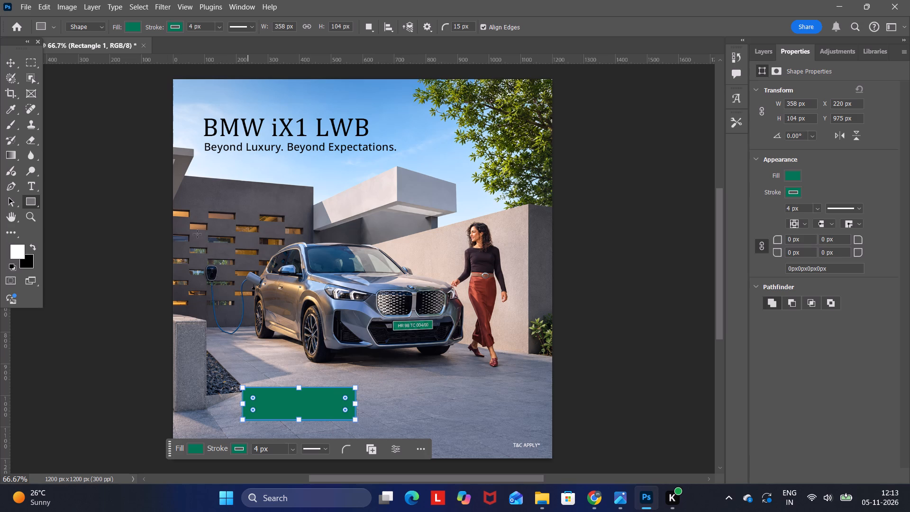
left_click(12, 64)
left_click(95, 149)
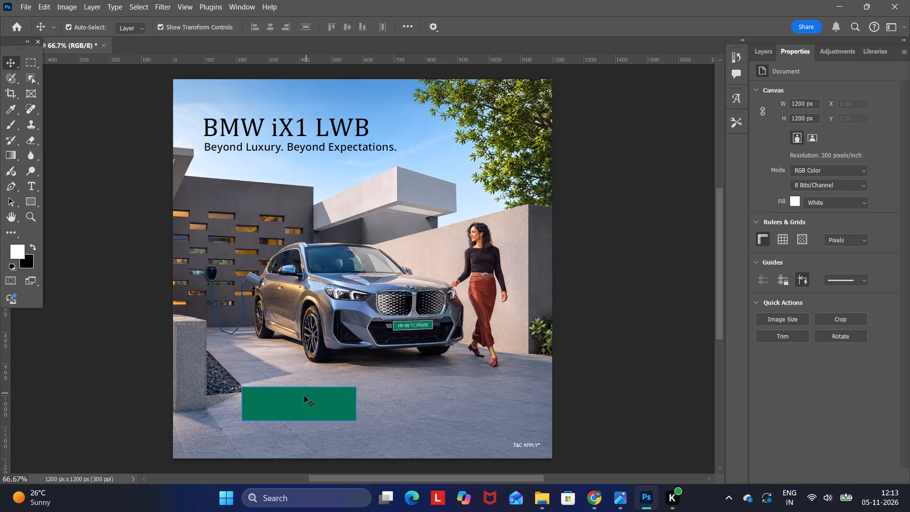
Turn the green rectangle into an outline with no fill and a white stroke.
left_click(303, 406)
left_click(201, 450)
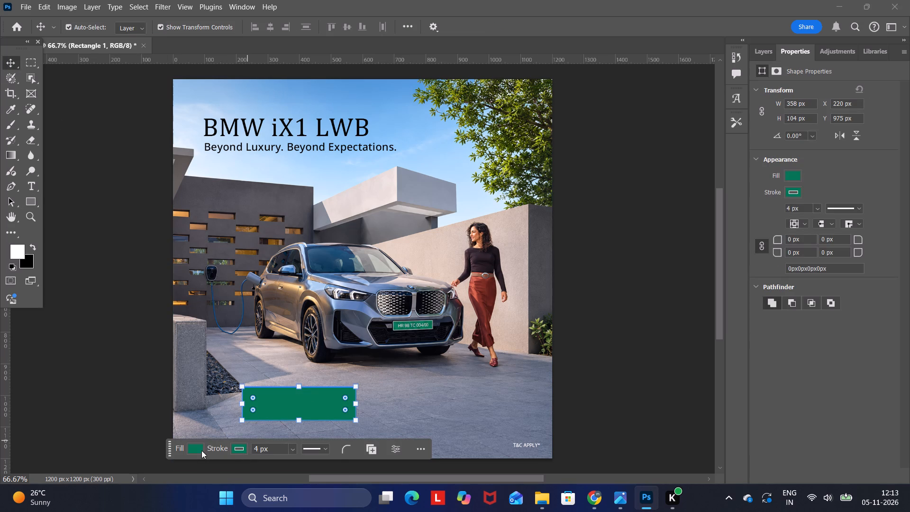
left_click(185, 281)
left_click(410, 358)
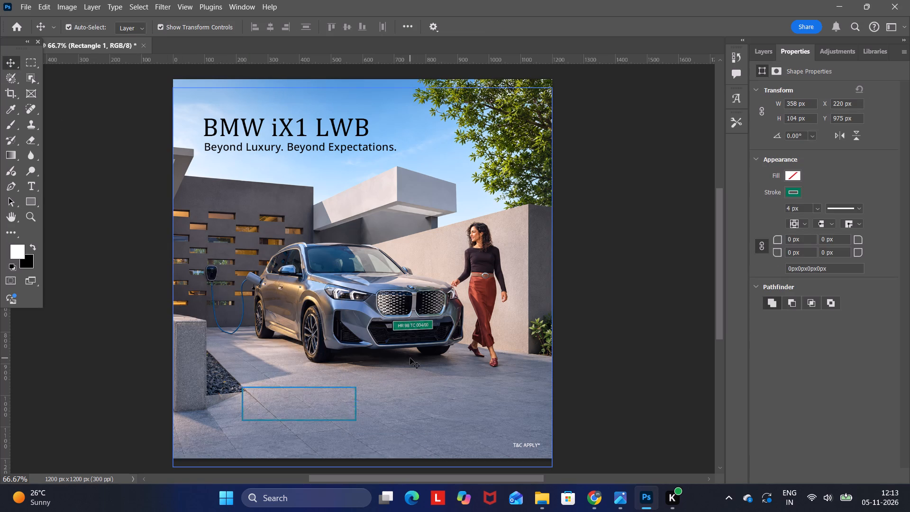
left_click(237, 448)
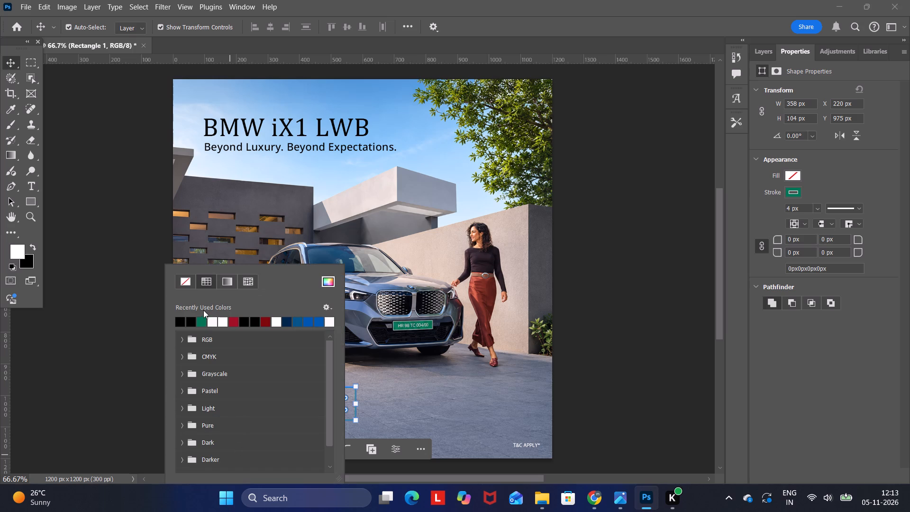
left_click(214, 322)
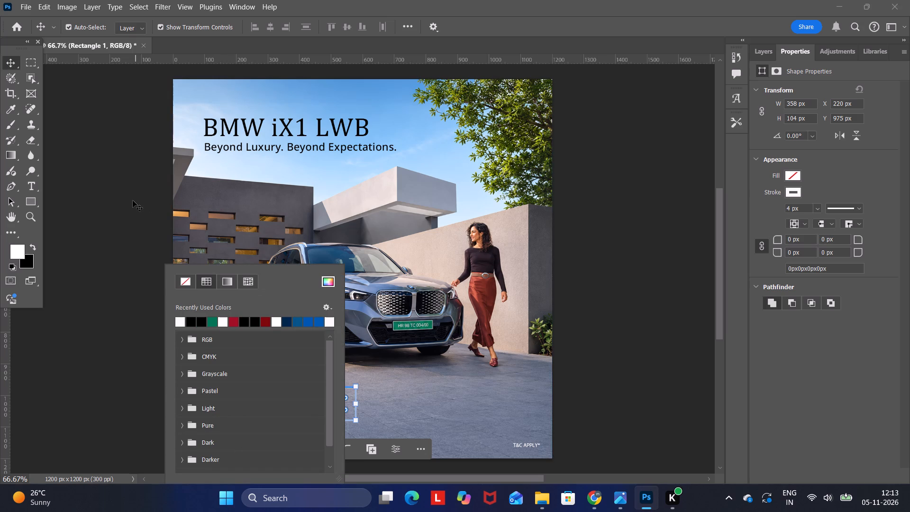
left_click(133, 201)
left_click(637, 361)
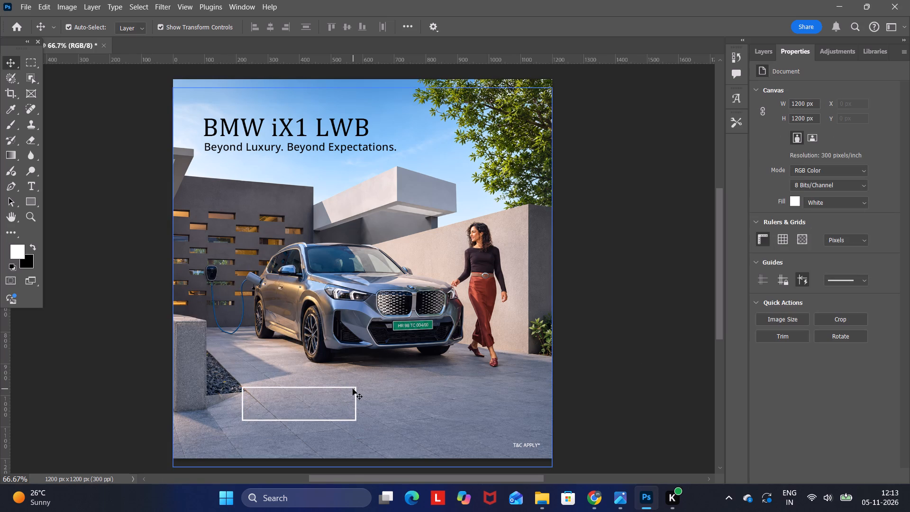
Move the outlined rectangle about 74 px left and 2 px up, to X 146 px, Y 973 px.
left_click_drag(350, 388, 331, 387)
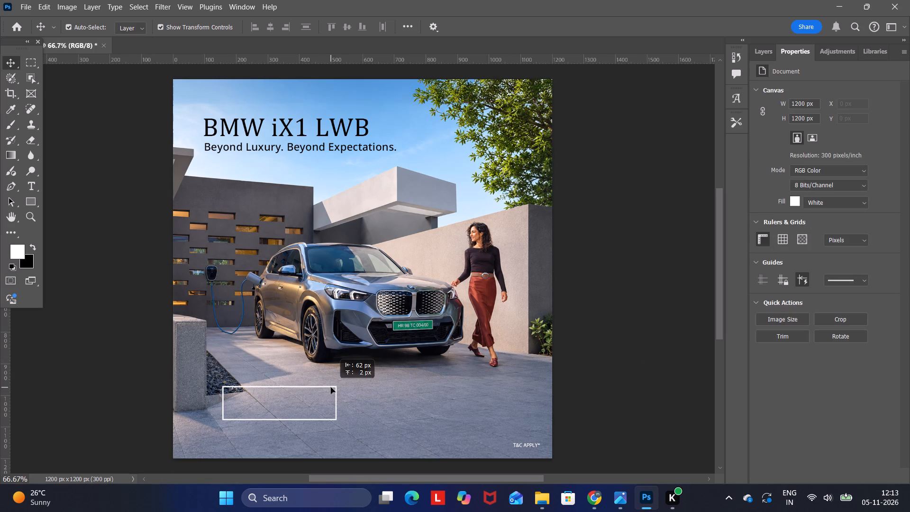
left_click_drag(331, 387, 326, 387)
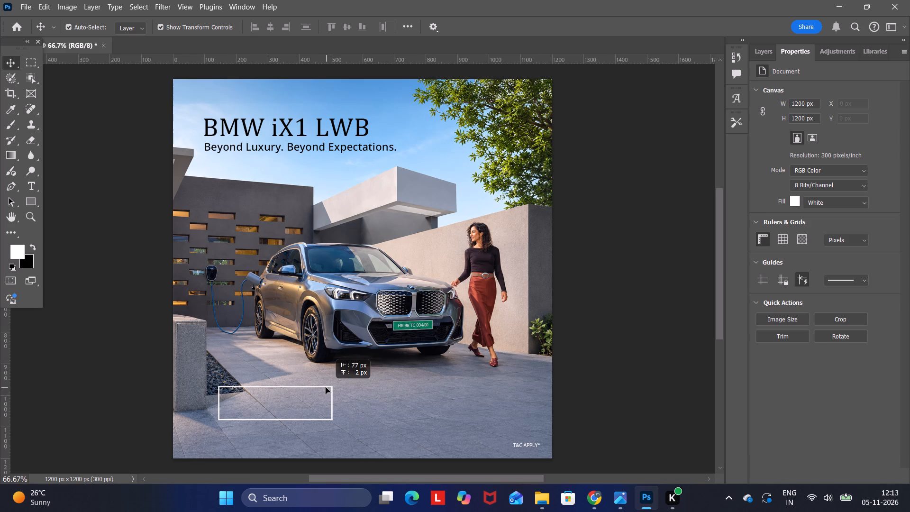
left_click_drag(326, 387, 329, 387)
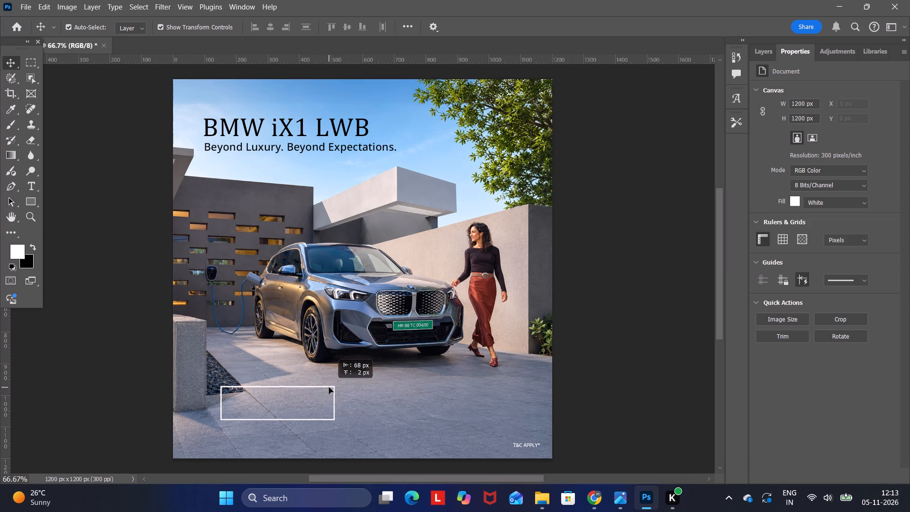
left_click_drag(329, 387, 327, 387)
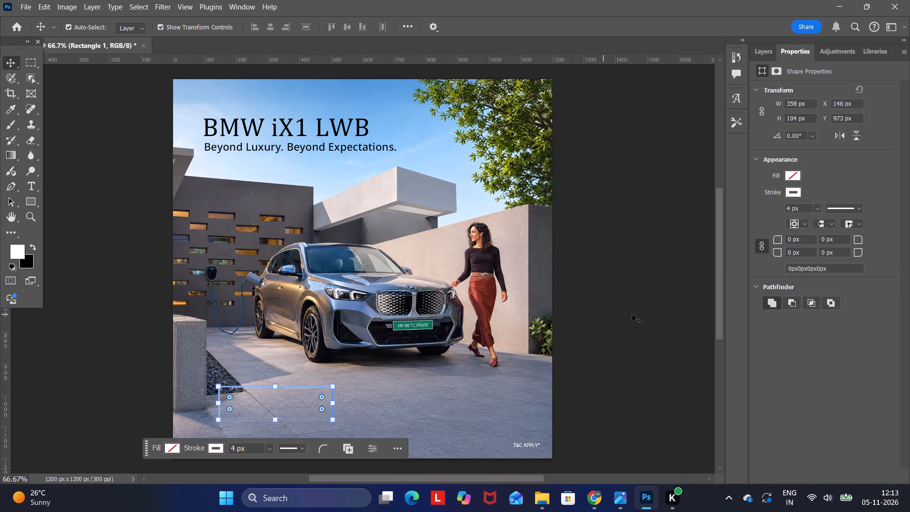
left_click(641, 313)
Duplicate the outlined rectangle and place the copy beside it on the driveway's right side, at X 708 px, Y 971 px.
left_click(273, 385)
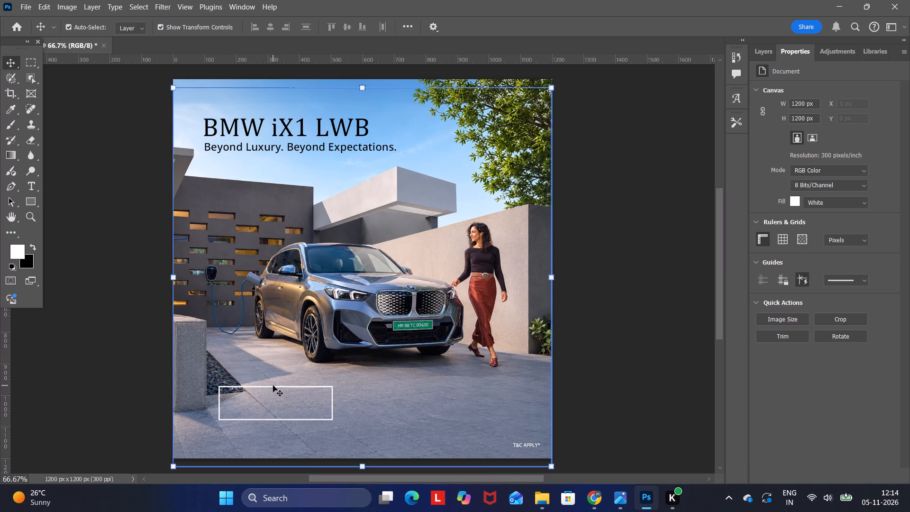
left_click(274, 387)
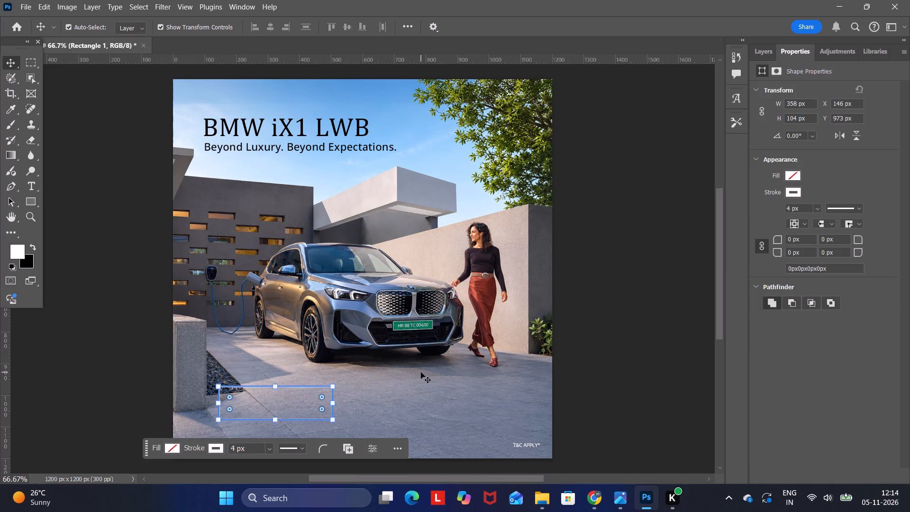
key("ctrl+c")
key("ctrl+v")
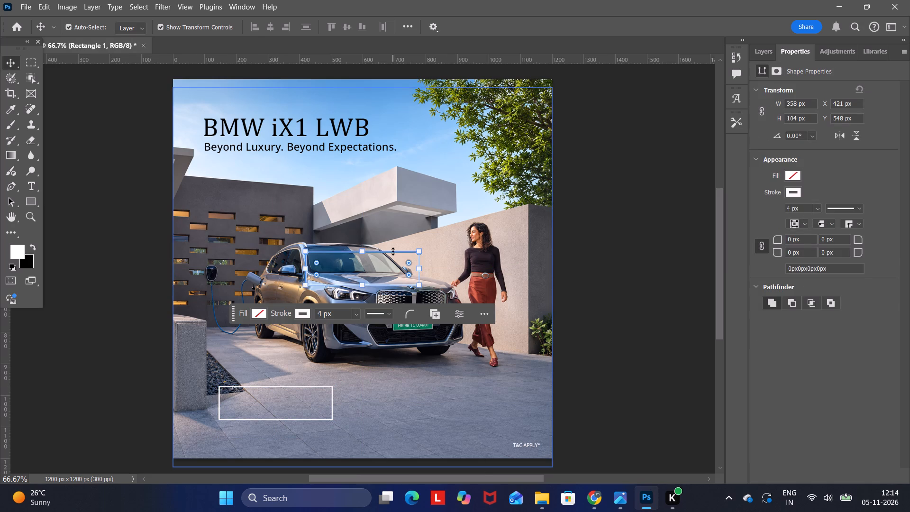
left_click(393, 252)
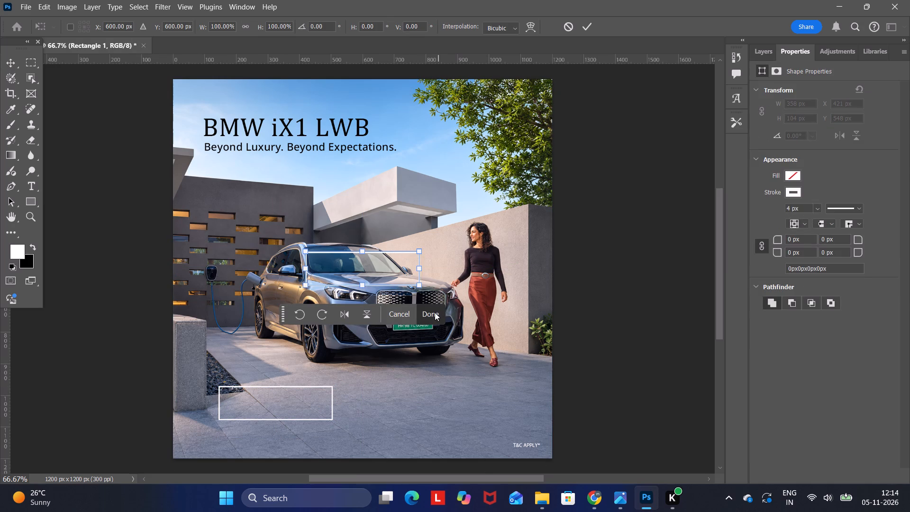
left_click_drag(386, 252, 431, 339)
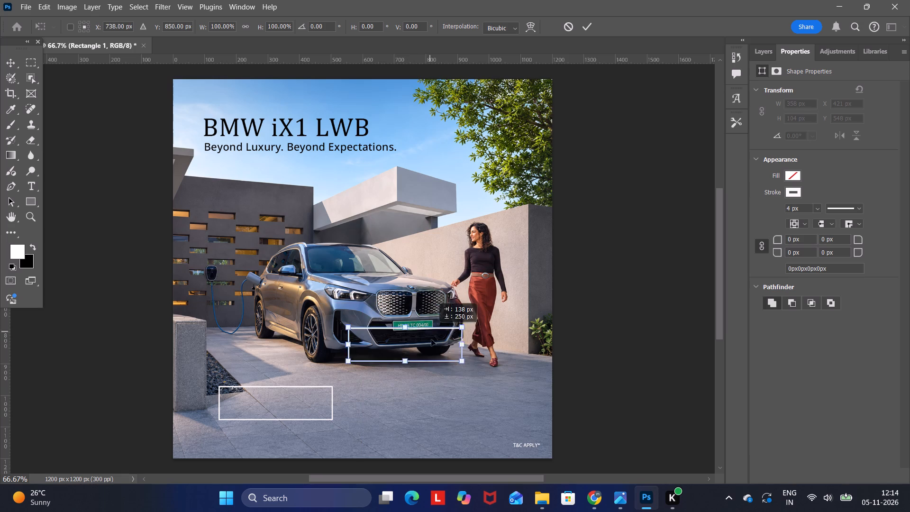
left_click_drag(431, 339, 478, 384)
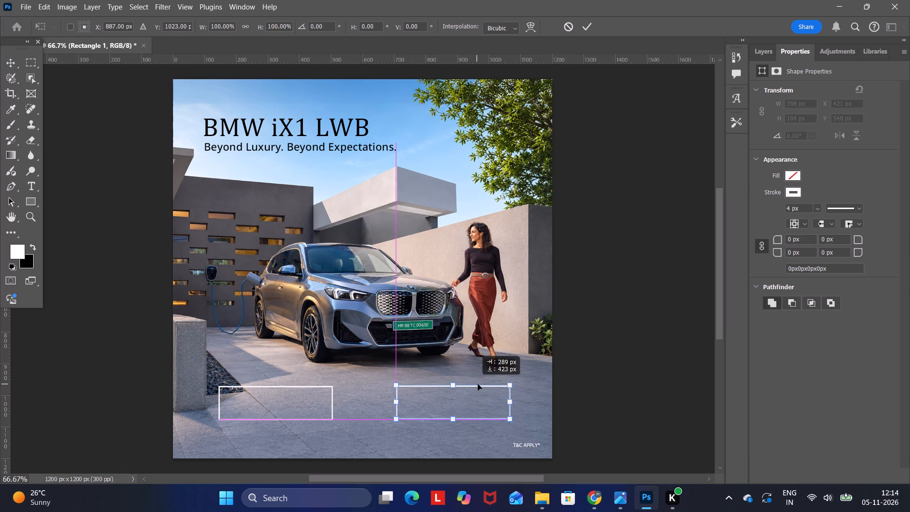
left_click_drag(478, 384, 477, 384)
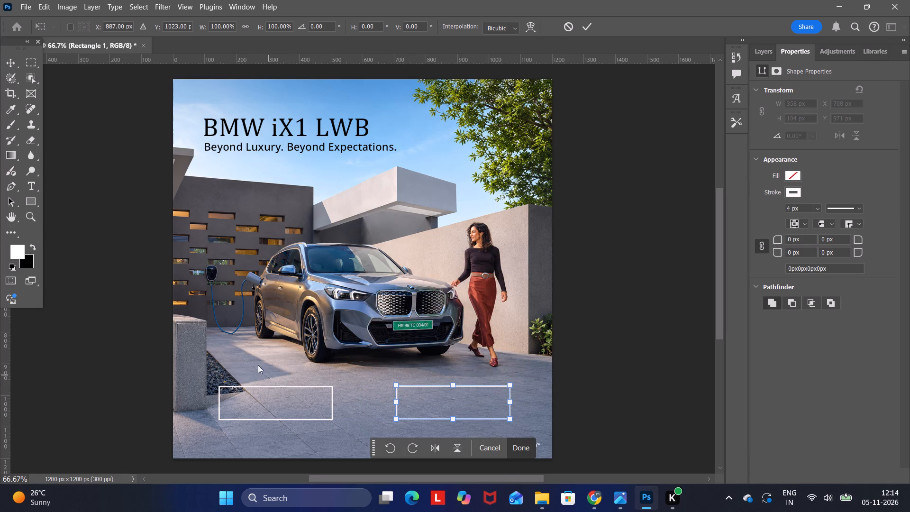
left_click(84, 306)
Move the left rectangle to X 225 px, Y 971 px, level with its copy.
left_click(311, 385)
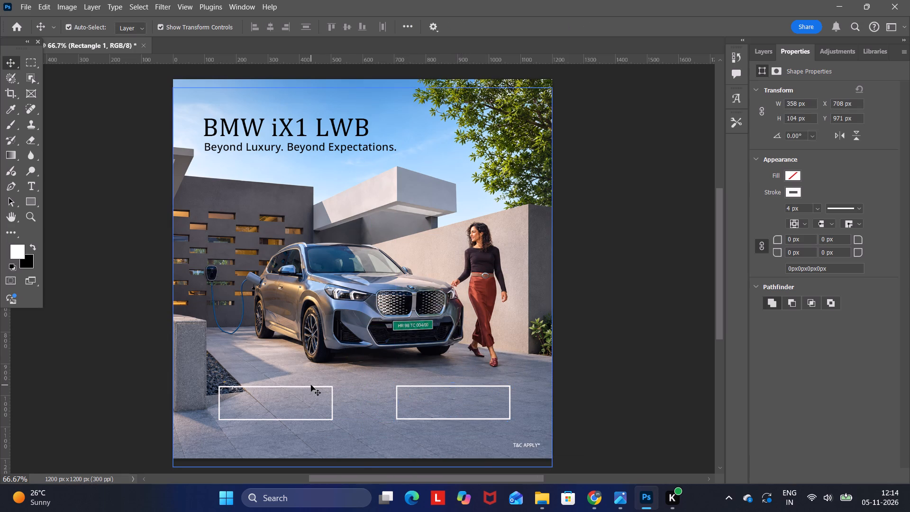
left_click(321, 386)
left_click_drag(321, 386, 340, 388)
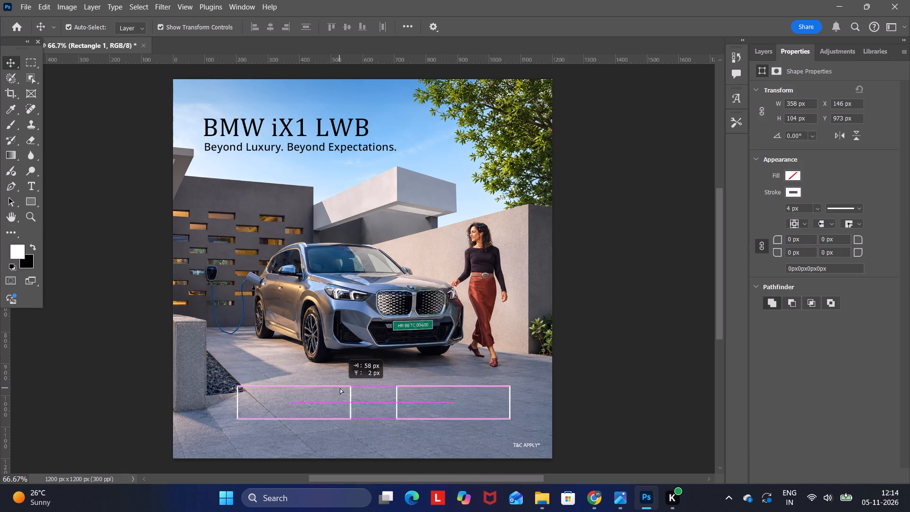
left_click_drag(340, 388, 344, 388)
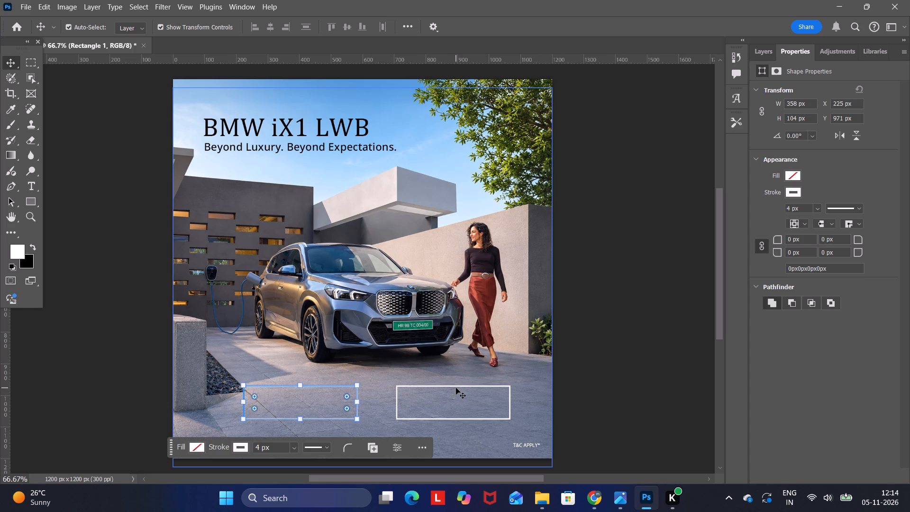
Move the right rectangle about 65 px left, closer to the left one and at the same height.
left_click_drag(457, 386, 445, 387)
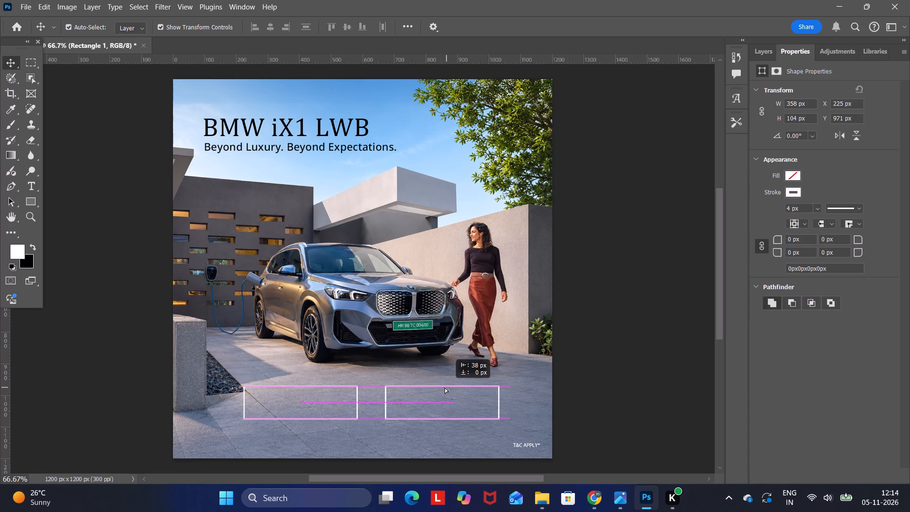
left_click_drag(445, 387, 439, 386)
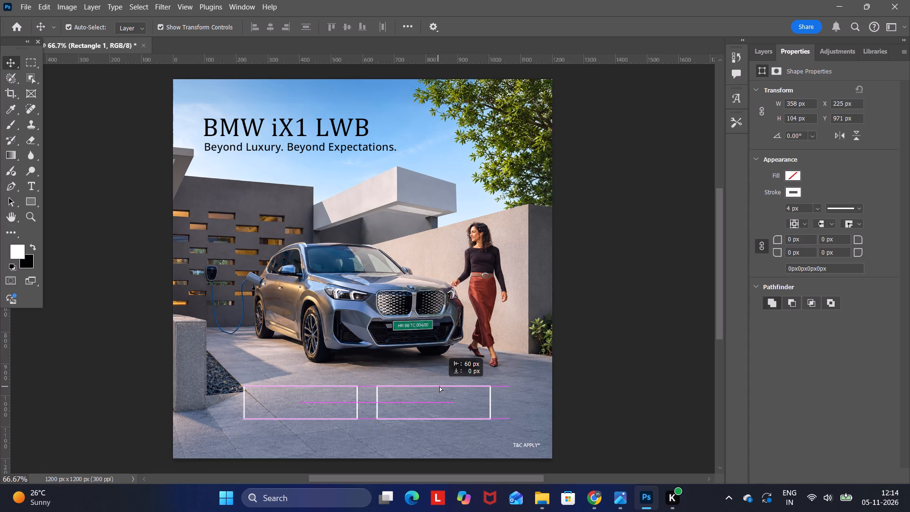
left_click_drag(439, 386, 439, 386)
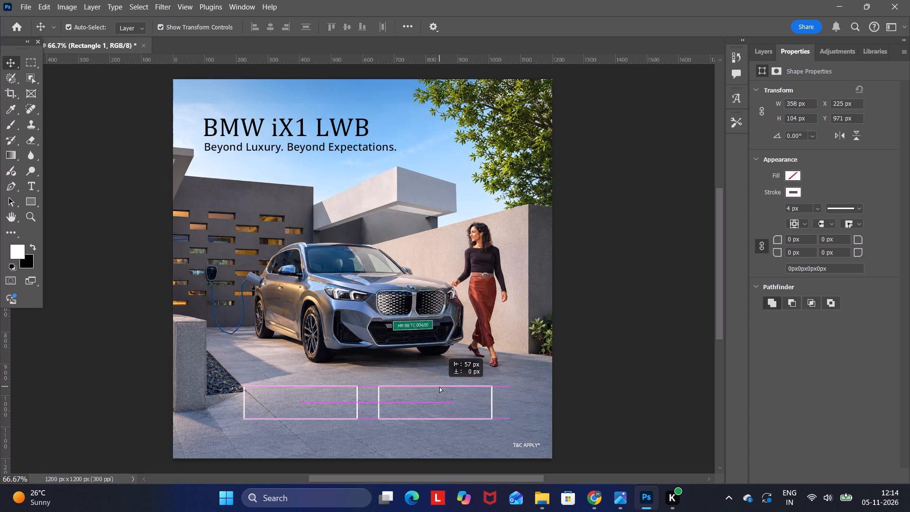
left_click_drag(439, 386, 437, 387)
left_click(674, 303)
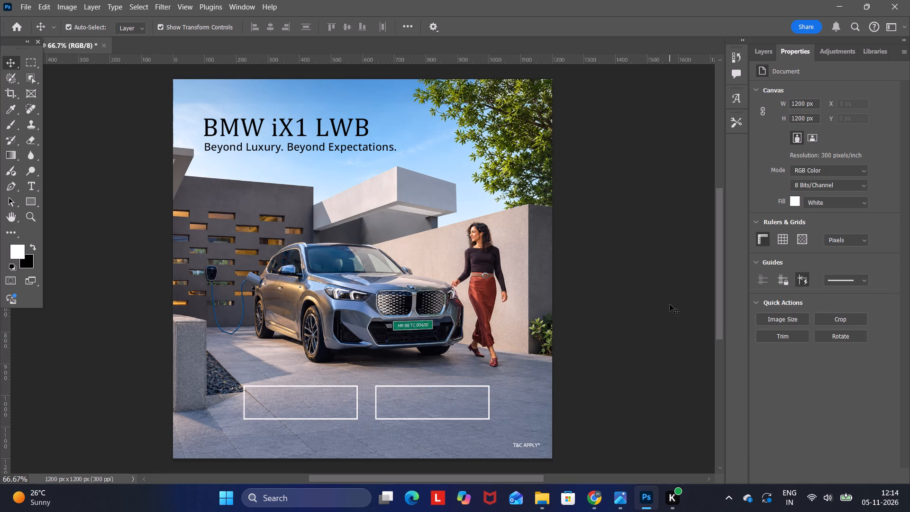
Move the left rectangle horizontally about 46 px left, to X 179 px.
left_click_drag(308, 387, 302, 387)
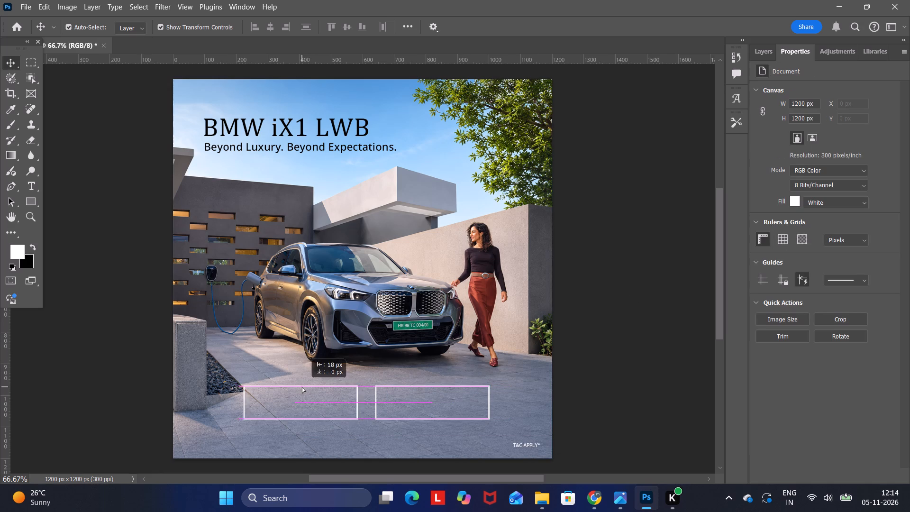
left_click_drag(302, 387, 295, 387)
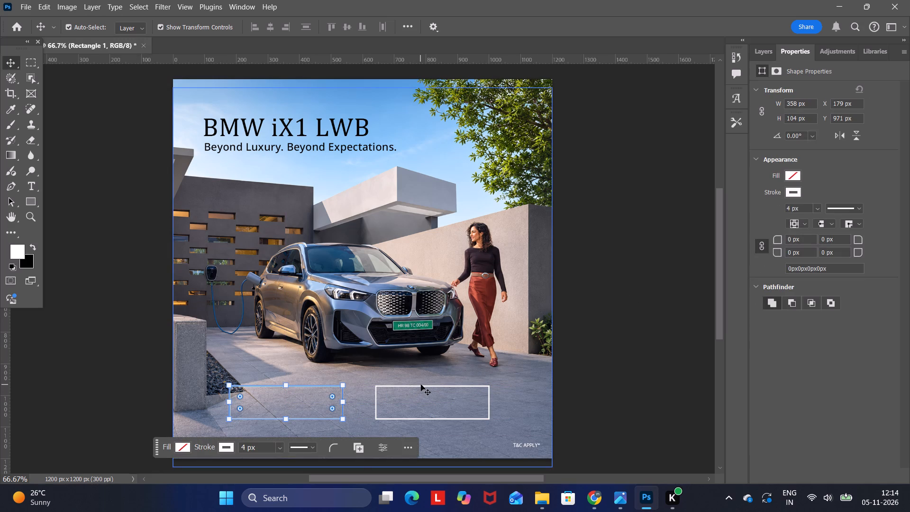
Move the right rectangle about 28 px right, keeping it level with the left one and the background image in place.
left_click_drag(421, 384, 425, 385)
key("ctrl+z")
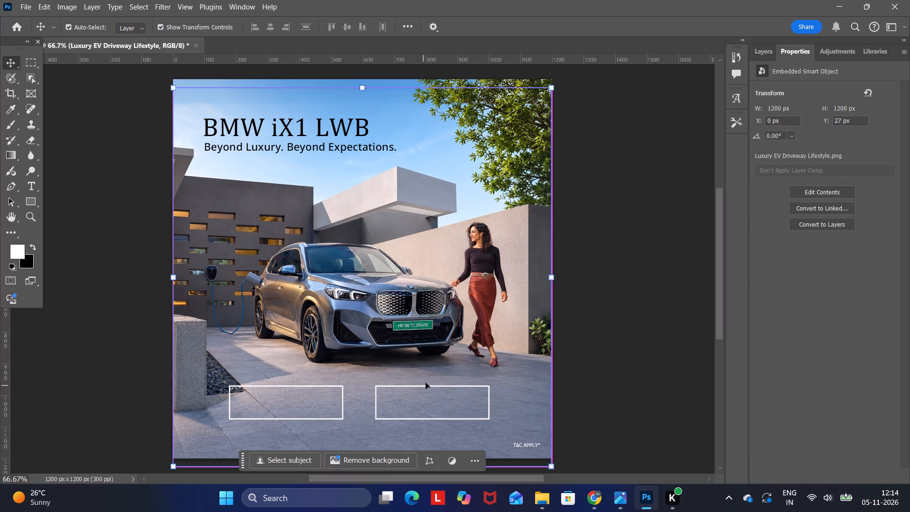
left_click(623, 340)
left_click_drag(470, 386, 479, 386)
left_click(654, 333)
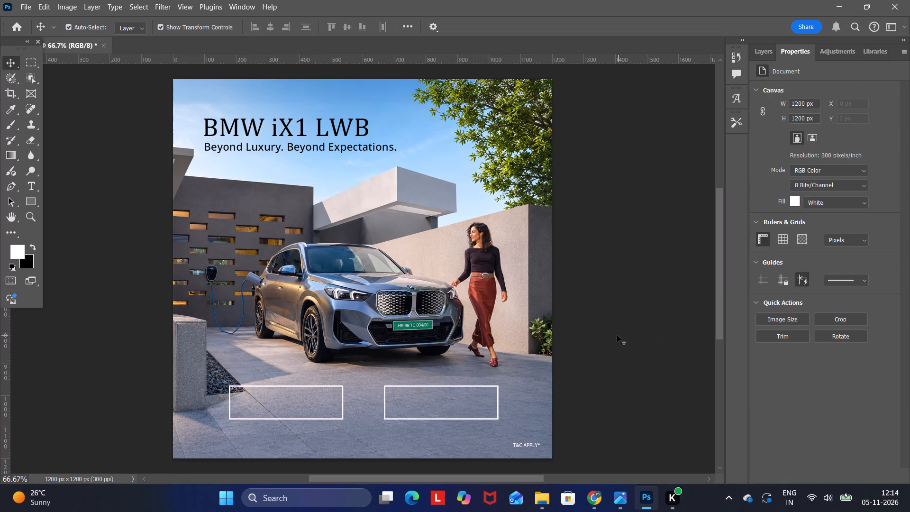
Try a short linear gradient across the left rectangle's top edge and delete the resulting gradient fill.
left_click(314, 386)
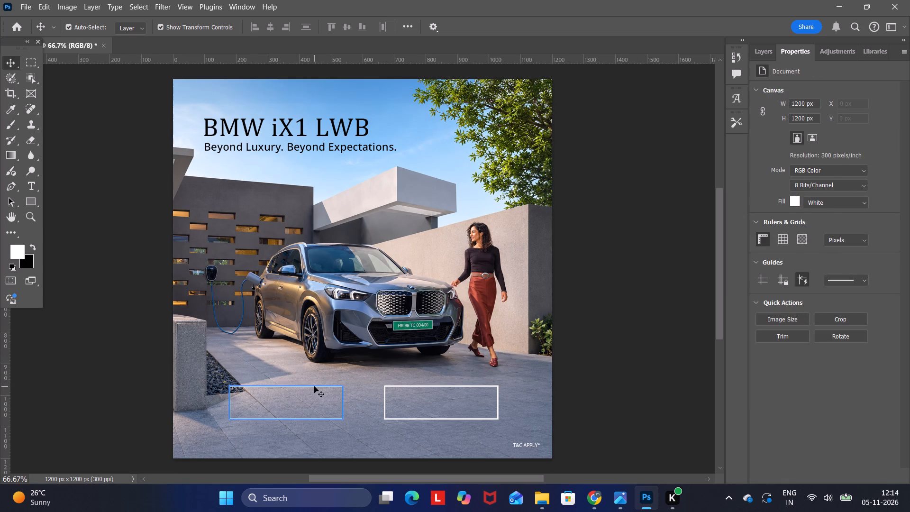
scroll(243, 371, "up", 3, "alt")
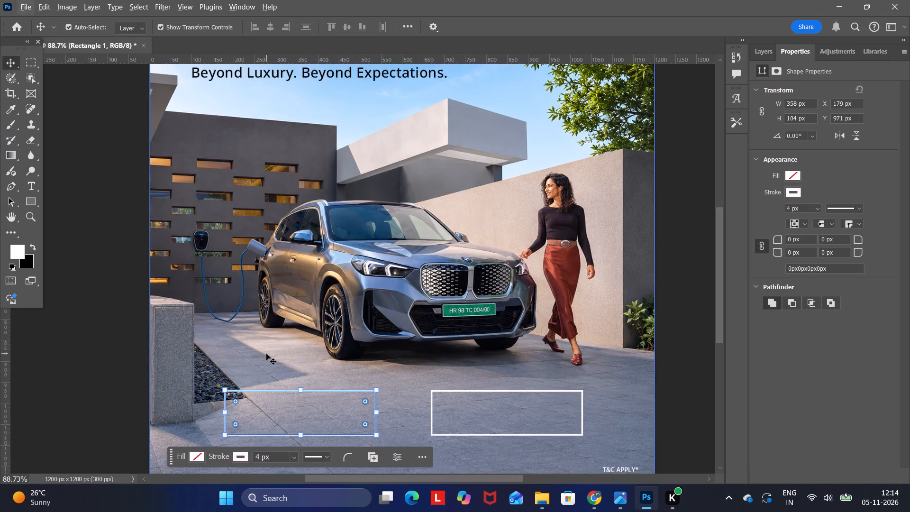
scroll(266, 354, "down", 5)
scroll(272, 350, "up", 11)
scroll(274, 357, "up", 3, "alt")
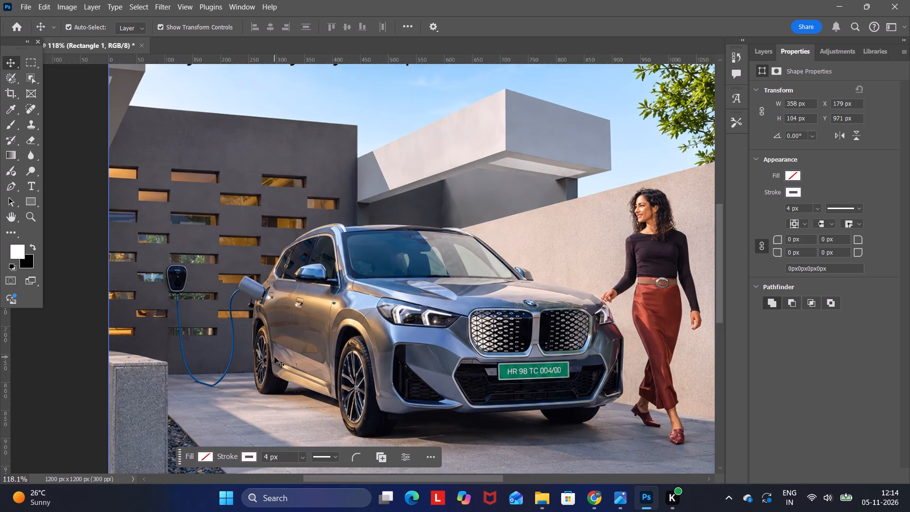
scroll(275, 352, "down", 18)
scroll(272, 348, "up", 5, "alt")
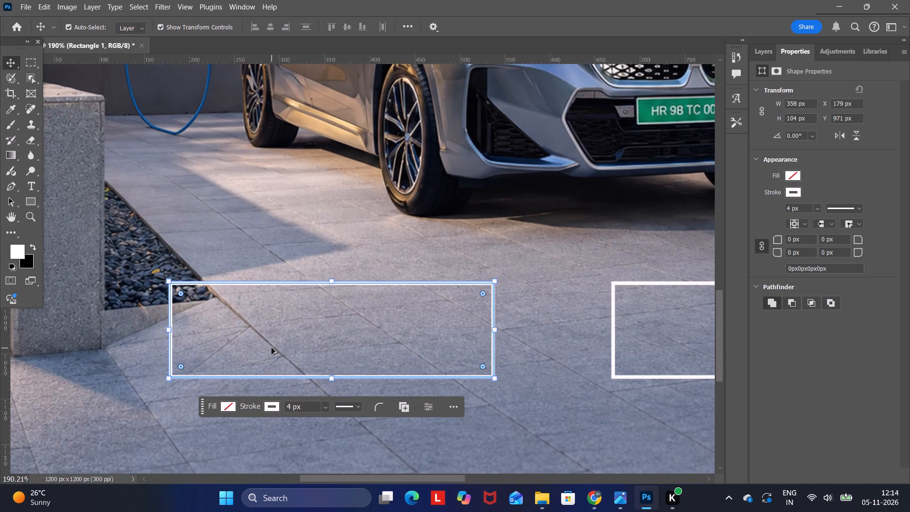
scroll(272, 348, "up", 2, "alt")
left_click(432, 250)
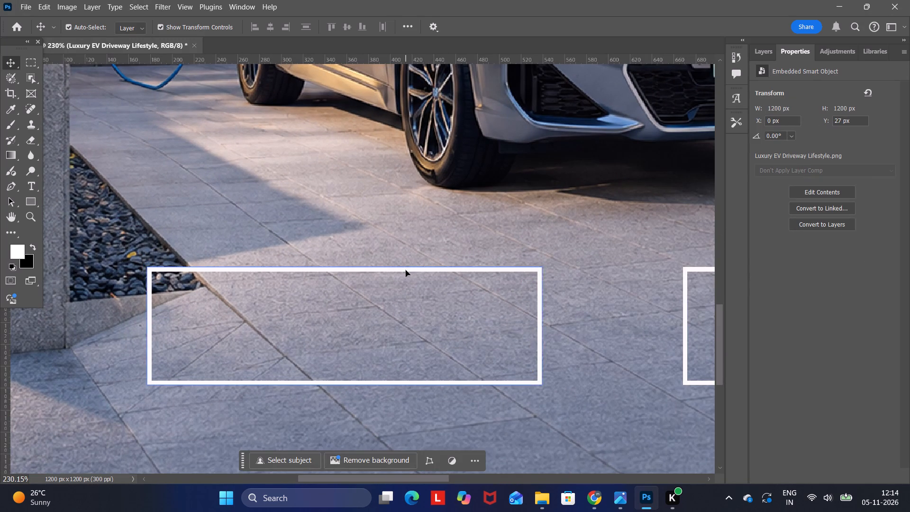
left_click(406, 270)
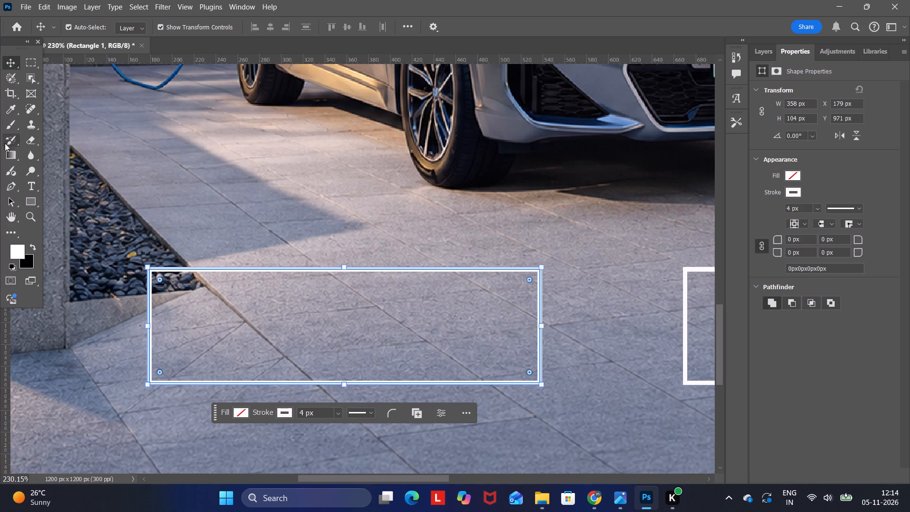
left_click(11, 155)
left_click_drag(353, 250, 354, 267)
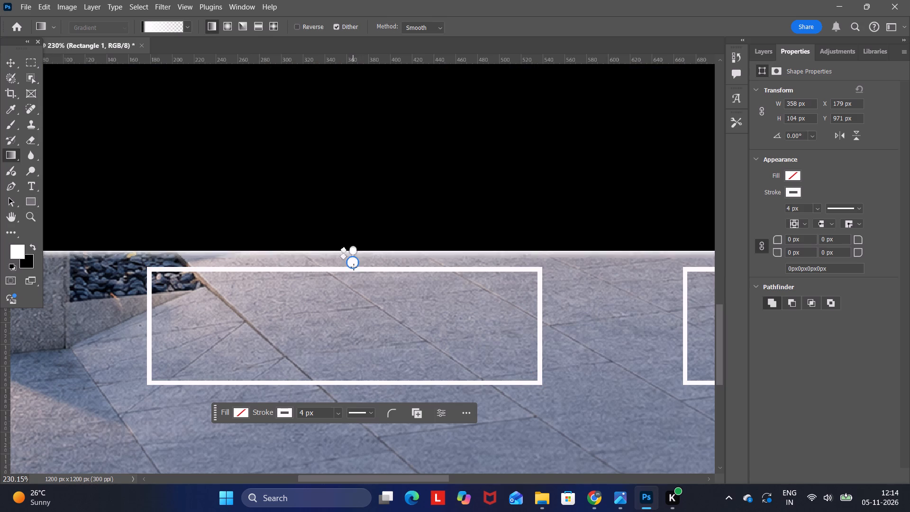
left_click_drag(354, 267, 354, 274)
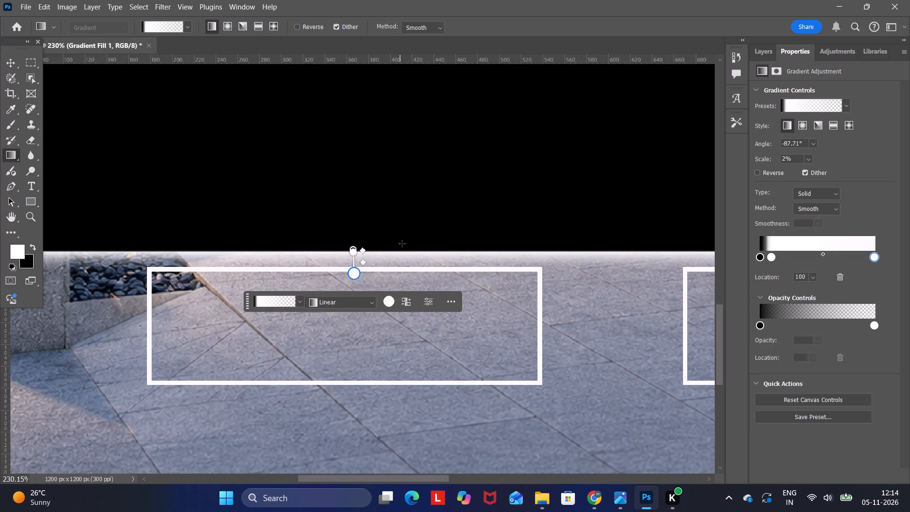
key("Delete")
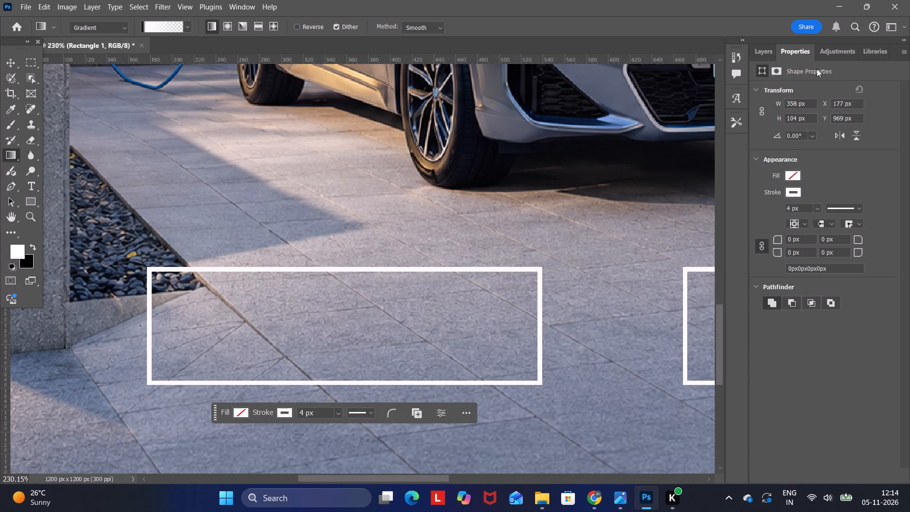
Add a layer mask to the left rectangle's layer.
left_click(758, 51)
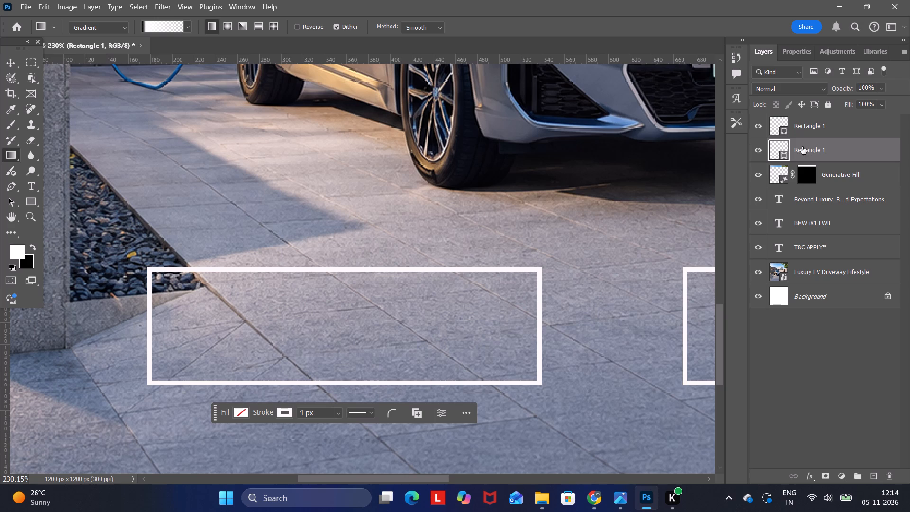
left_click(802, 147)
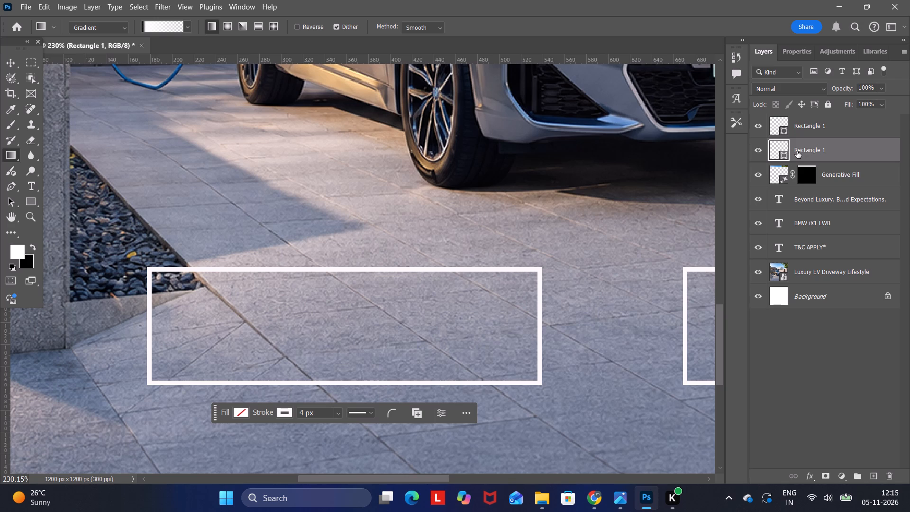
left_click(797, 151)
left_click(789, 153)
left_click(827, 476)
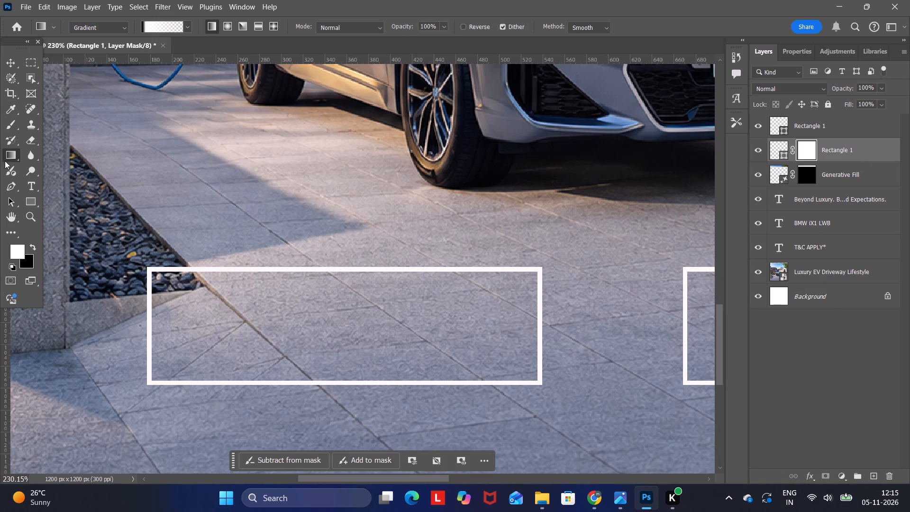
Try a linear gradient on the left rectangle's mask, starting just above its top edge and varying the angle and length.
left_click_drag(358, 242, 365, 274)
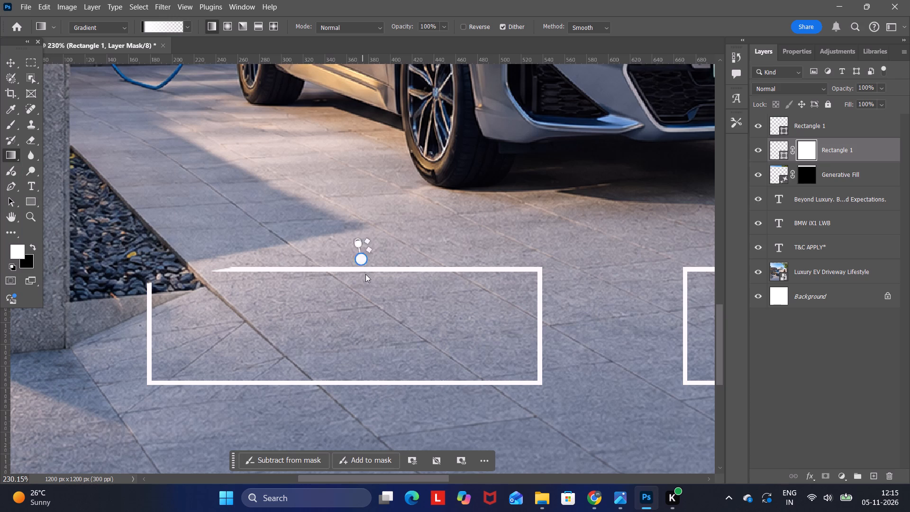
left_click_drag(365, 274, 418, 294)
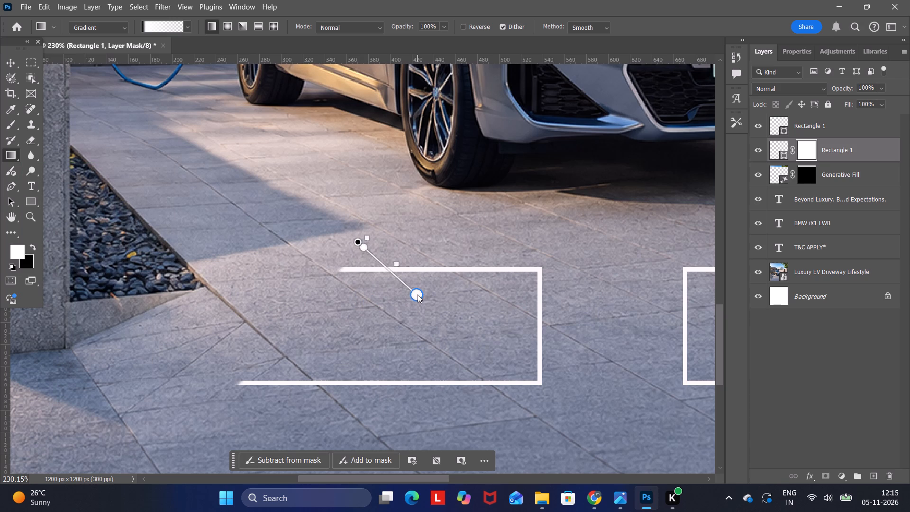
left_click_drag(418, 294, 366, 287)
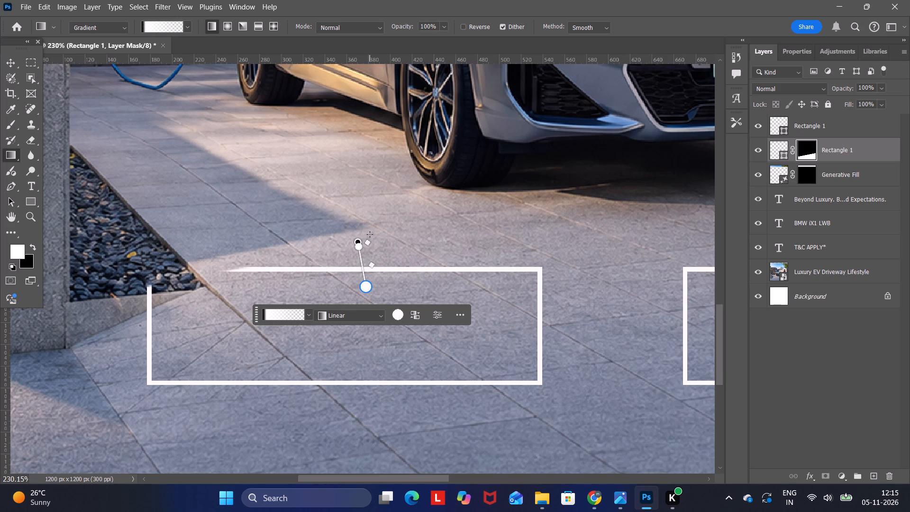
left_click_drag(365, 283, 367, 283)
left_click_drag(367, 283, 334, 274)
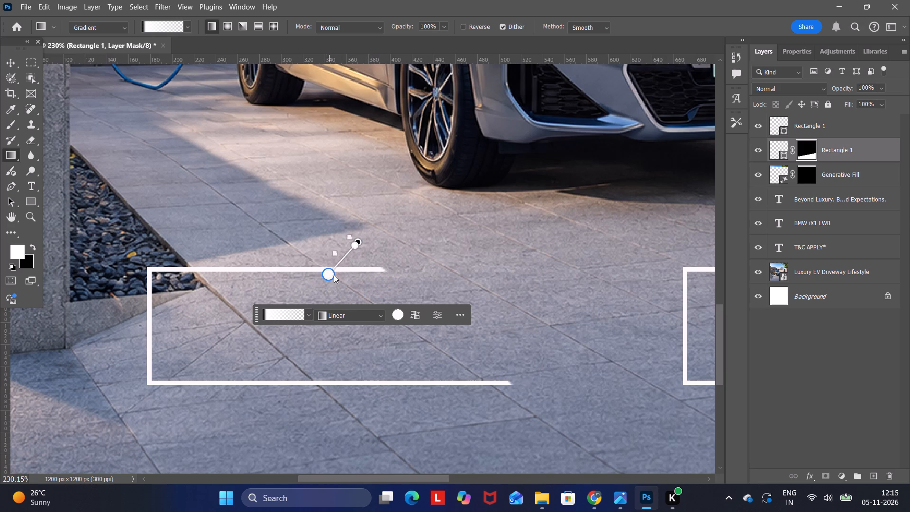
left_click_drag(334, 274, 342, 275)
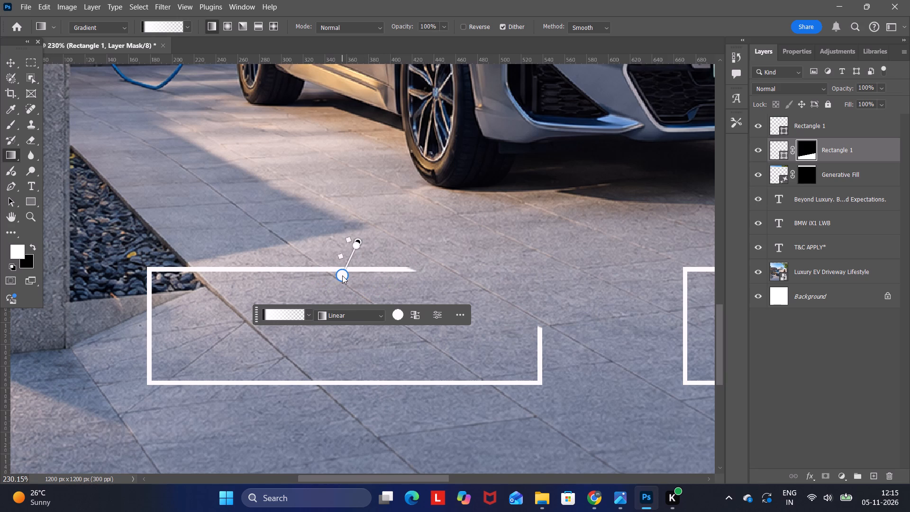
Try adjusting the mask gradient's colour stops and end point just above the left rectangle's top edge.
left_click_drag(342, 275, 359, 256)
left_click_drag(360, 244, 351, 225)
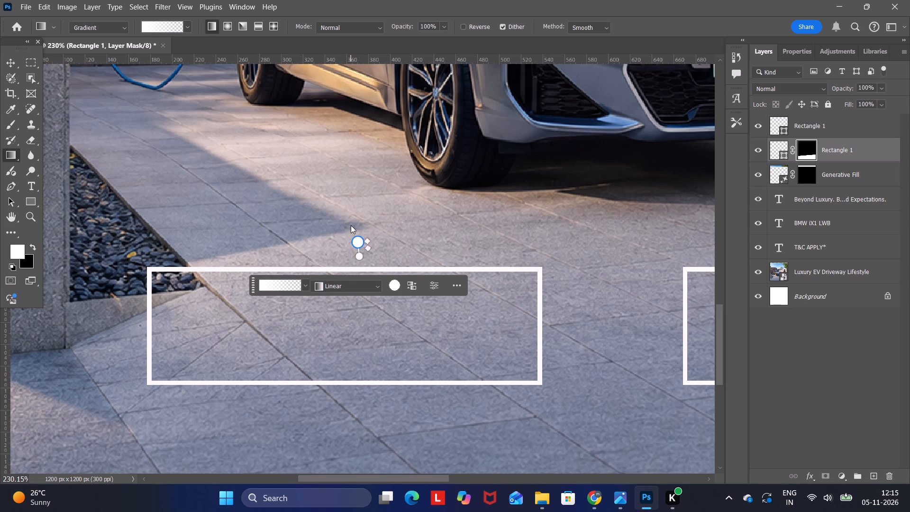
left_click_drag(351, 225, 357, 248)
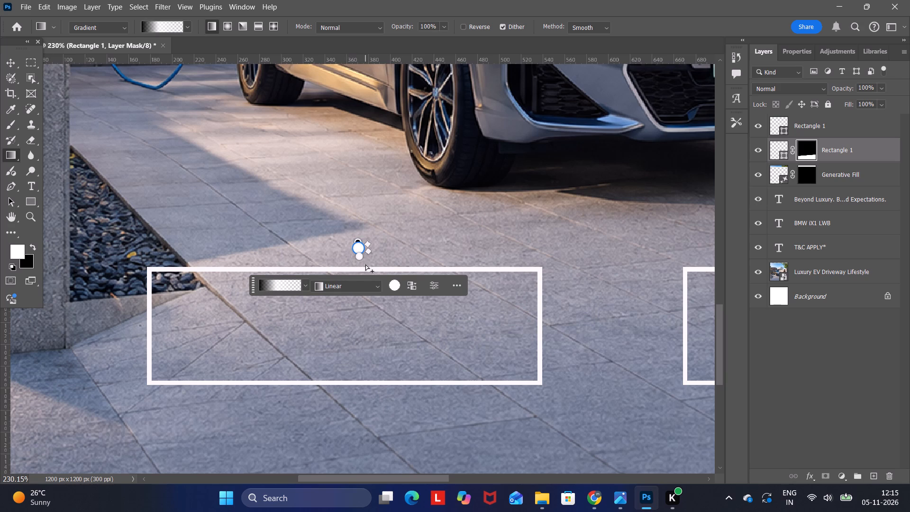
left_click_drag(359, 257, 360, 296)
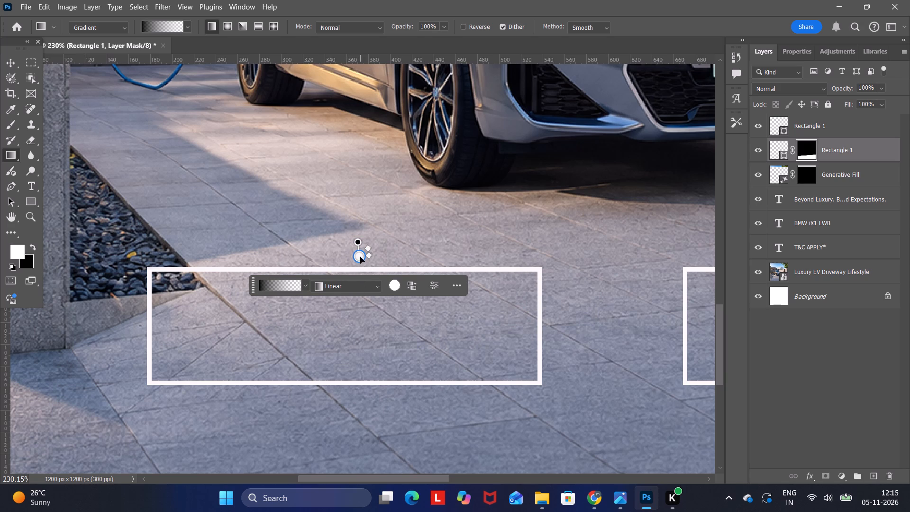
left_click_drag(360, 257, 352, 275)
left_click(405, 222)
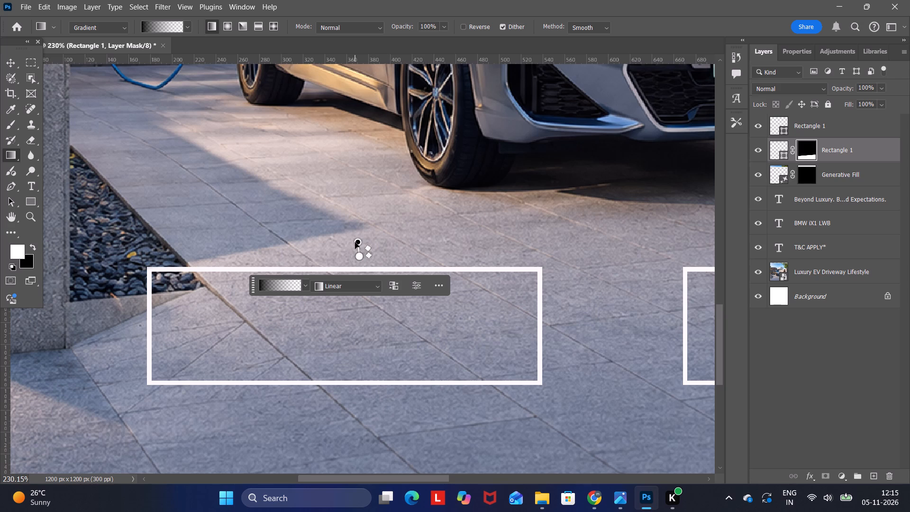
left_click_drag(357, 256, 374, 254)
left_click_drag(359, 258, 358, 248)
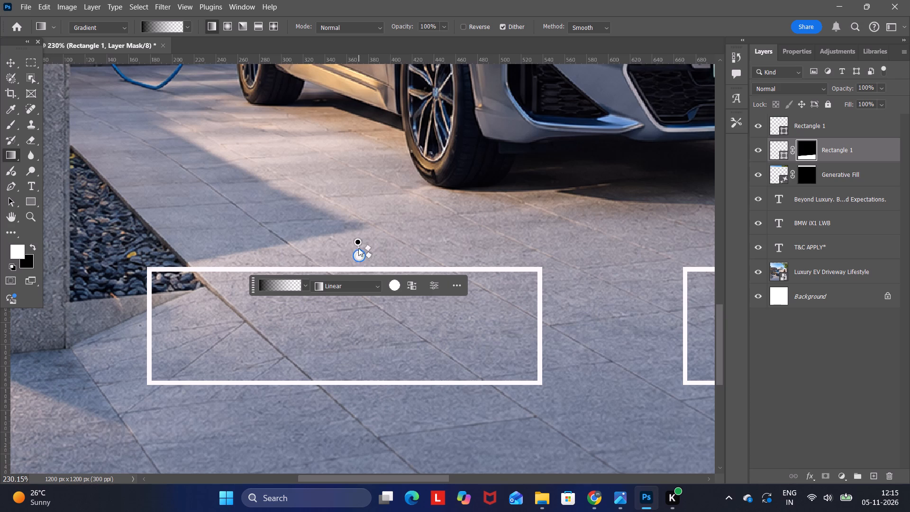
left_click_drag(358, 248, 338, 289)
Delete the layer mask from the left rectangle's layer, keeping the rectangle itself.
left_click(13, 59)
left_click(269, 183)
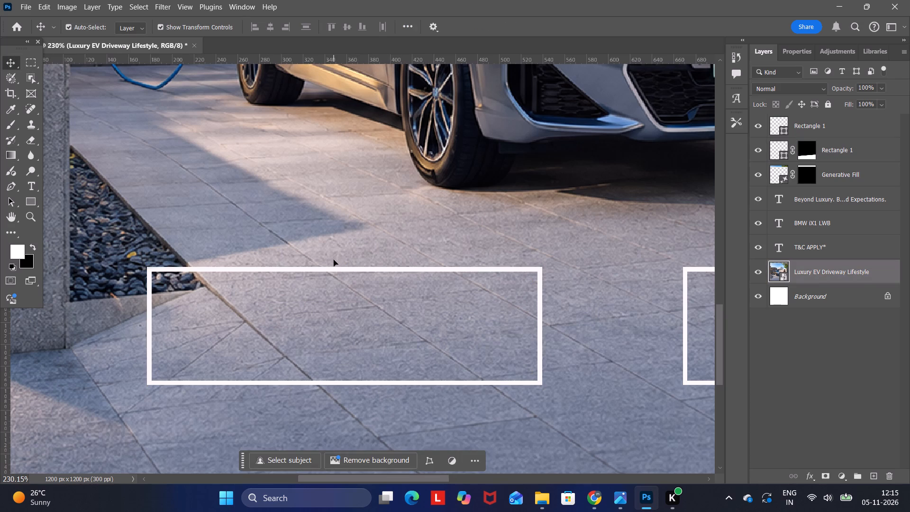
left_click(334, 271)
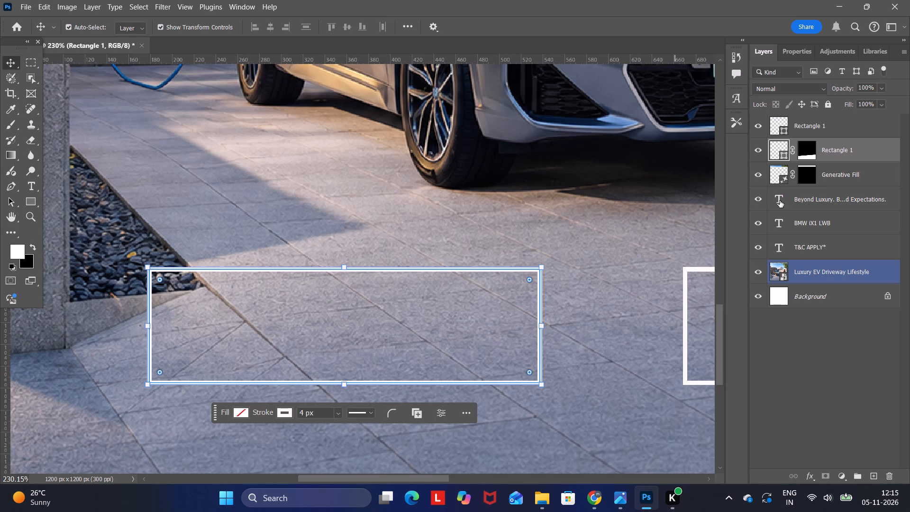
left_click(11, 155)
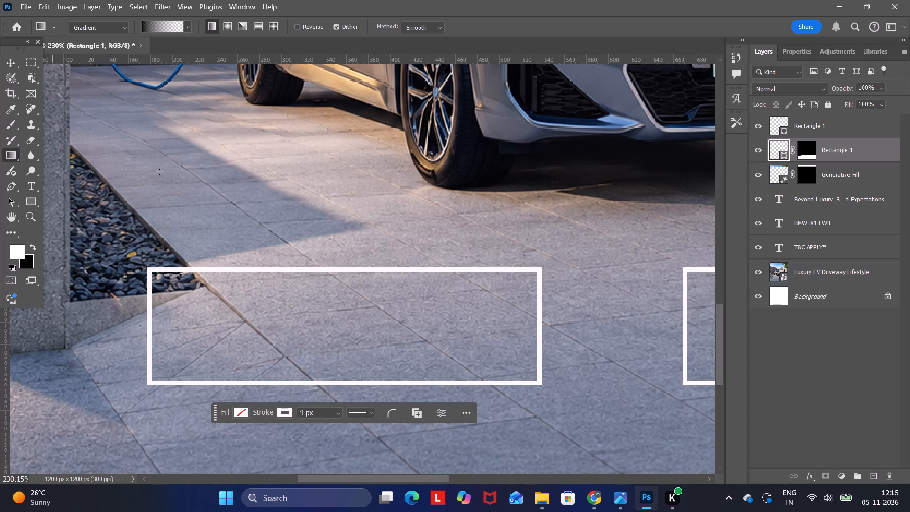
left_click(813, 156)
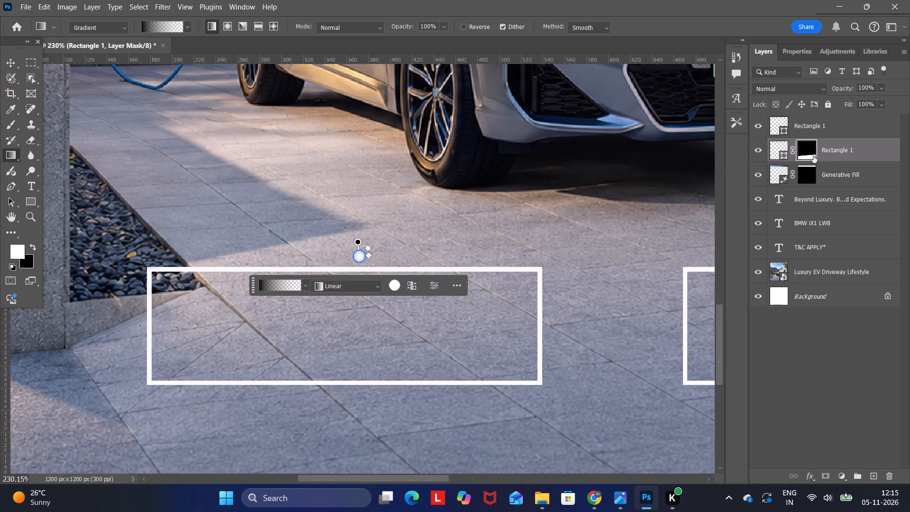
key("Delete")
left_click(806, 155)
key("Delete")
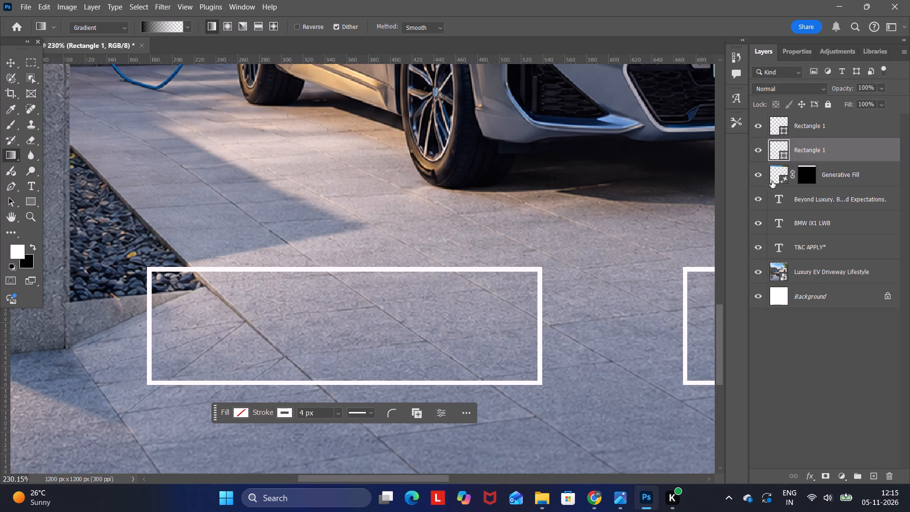
Add a layer mask to the left rectangle's layer.
left_click(828, 476)
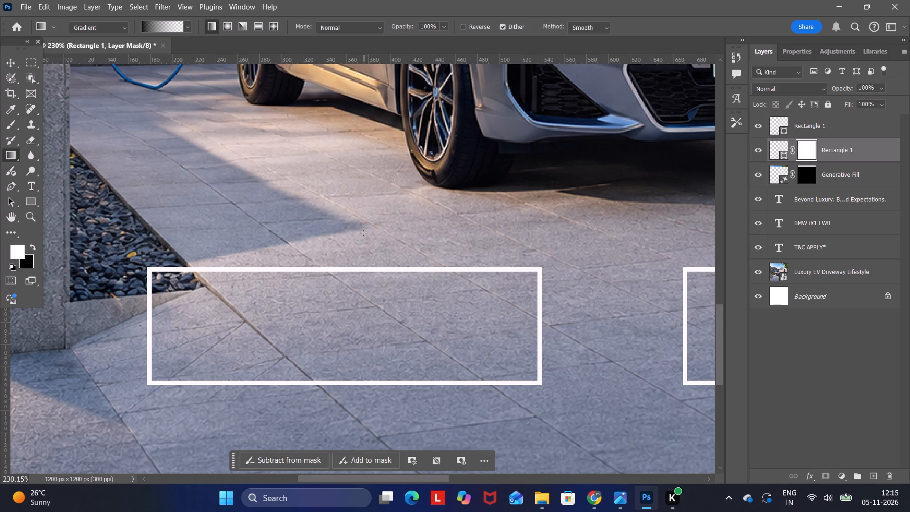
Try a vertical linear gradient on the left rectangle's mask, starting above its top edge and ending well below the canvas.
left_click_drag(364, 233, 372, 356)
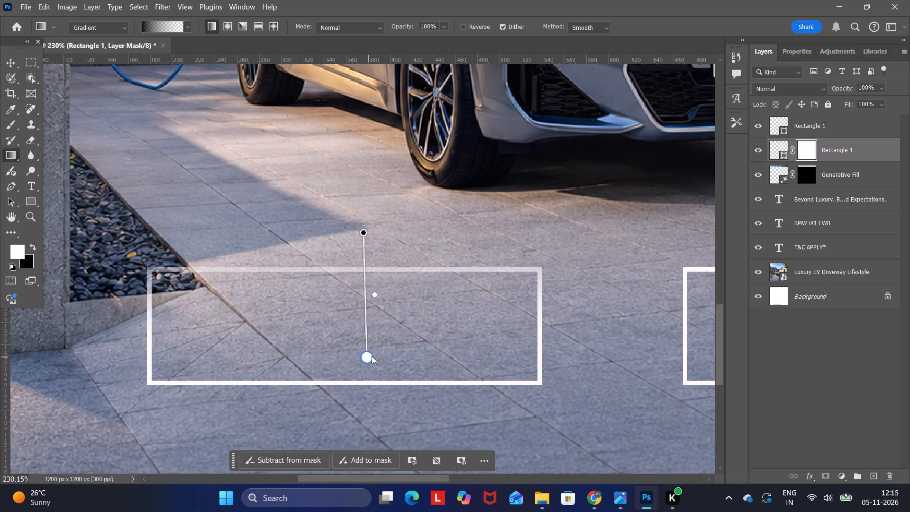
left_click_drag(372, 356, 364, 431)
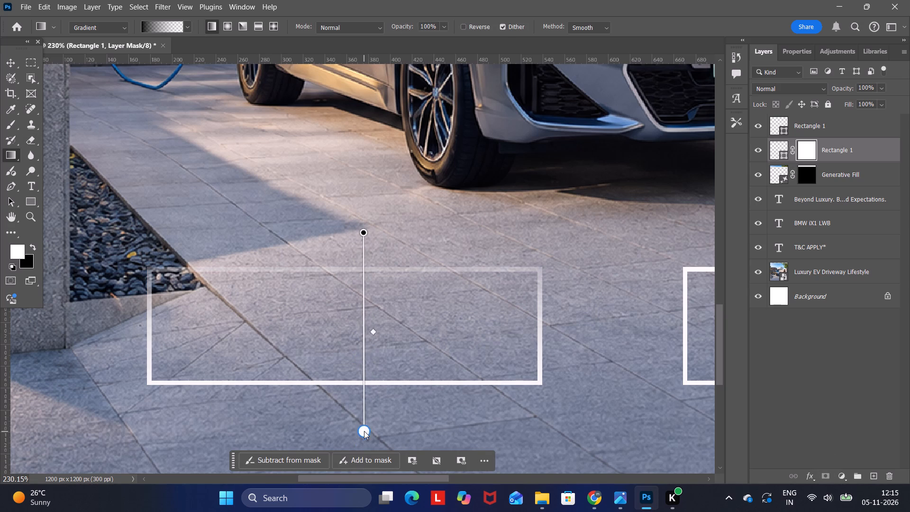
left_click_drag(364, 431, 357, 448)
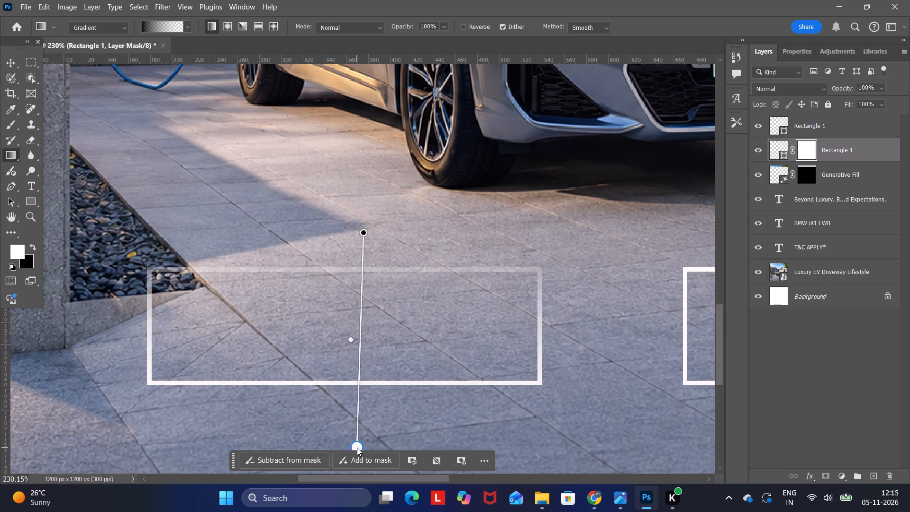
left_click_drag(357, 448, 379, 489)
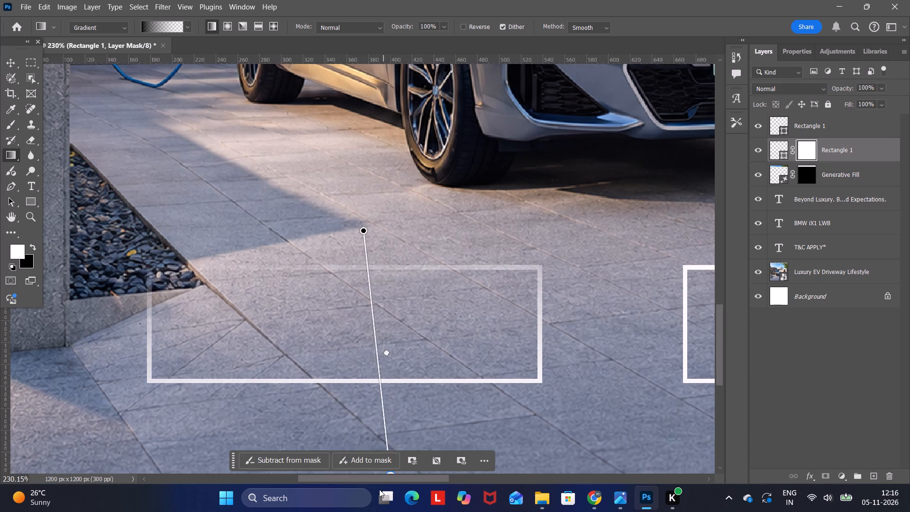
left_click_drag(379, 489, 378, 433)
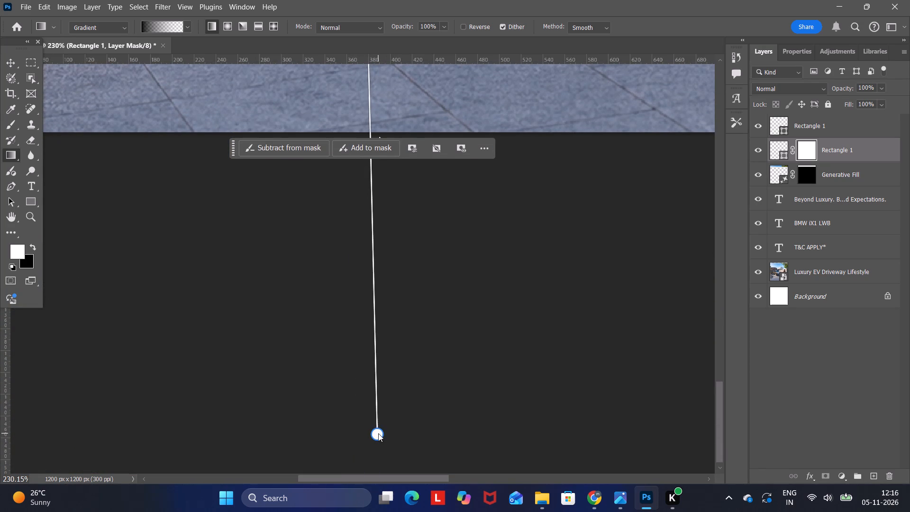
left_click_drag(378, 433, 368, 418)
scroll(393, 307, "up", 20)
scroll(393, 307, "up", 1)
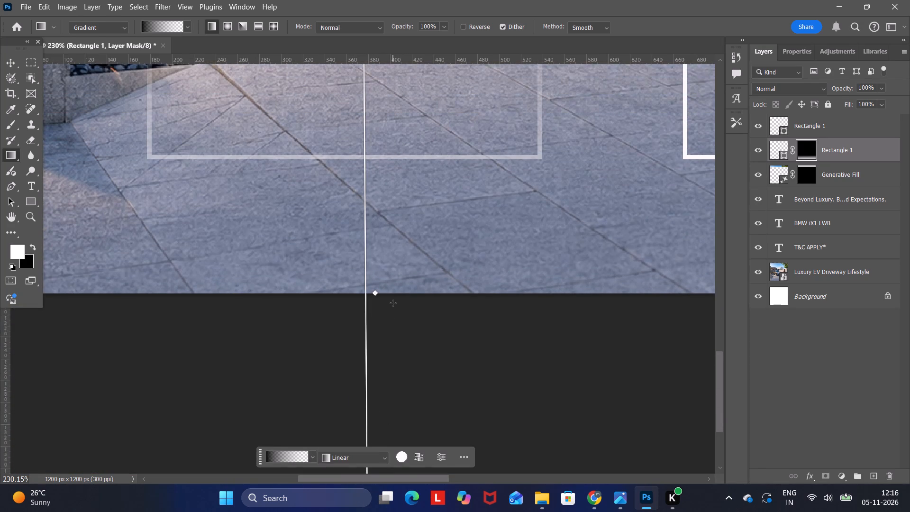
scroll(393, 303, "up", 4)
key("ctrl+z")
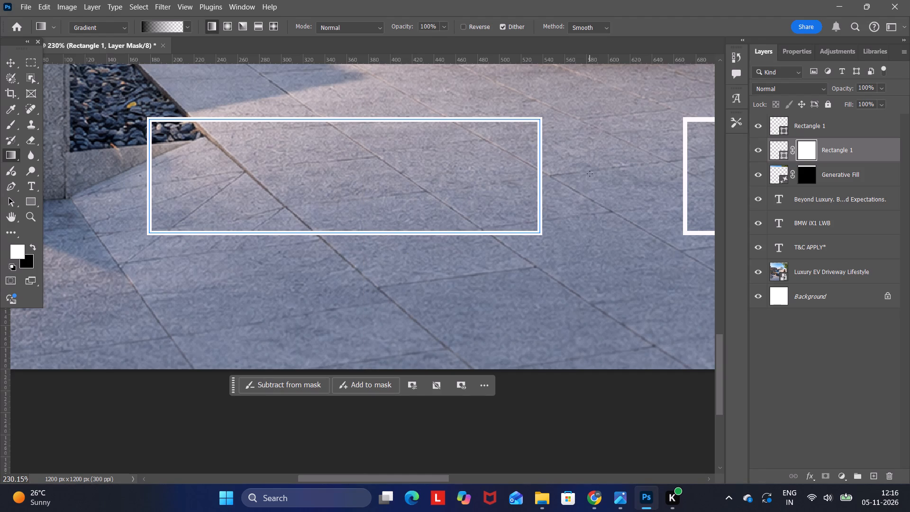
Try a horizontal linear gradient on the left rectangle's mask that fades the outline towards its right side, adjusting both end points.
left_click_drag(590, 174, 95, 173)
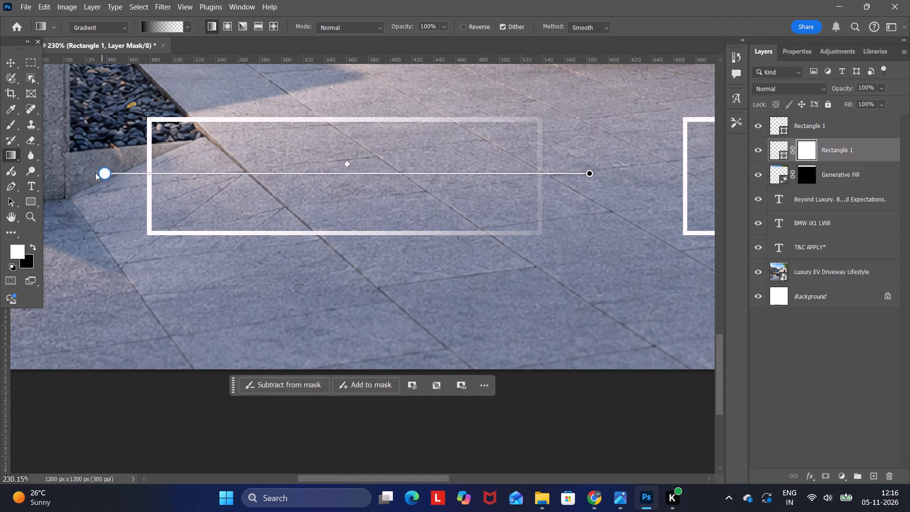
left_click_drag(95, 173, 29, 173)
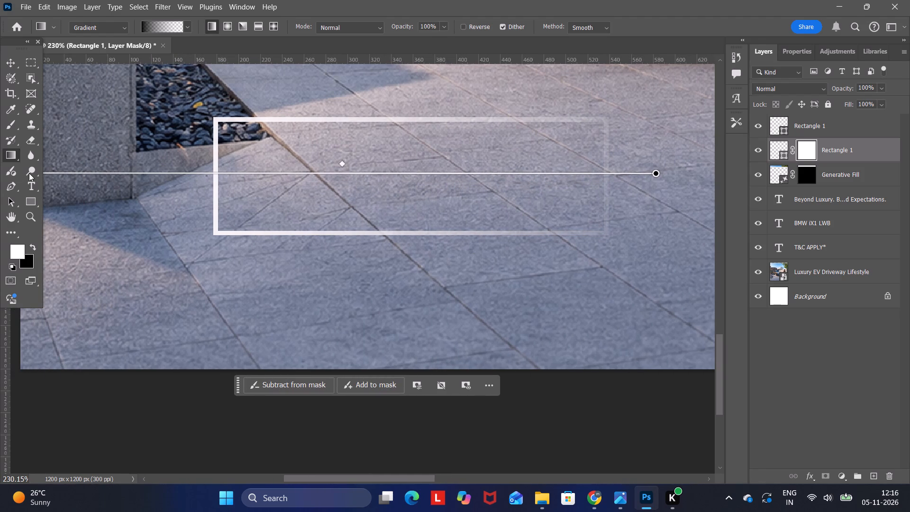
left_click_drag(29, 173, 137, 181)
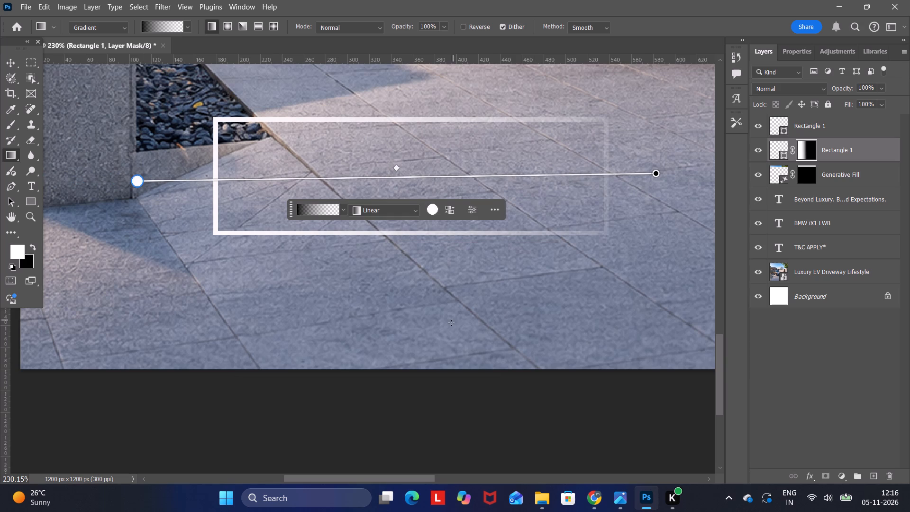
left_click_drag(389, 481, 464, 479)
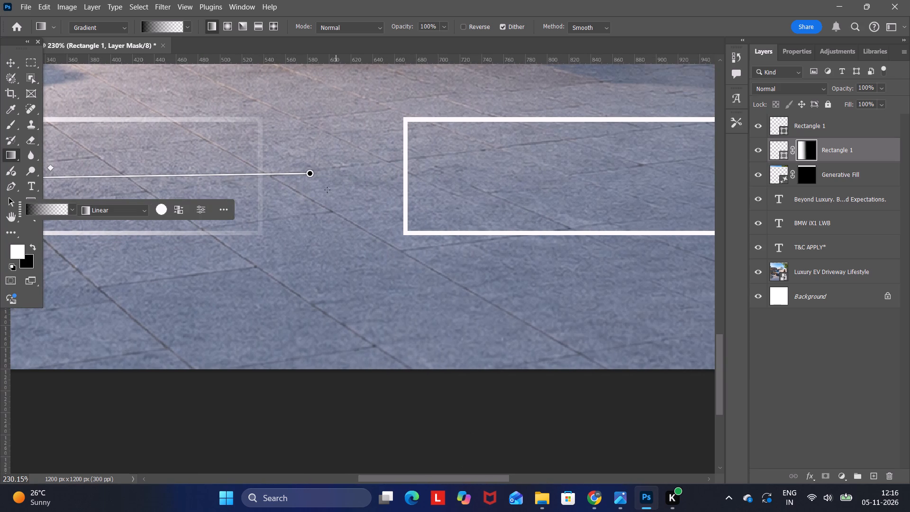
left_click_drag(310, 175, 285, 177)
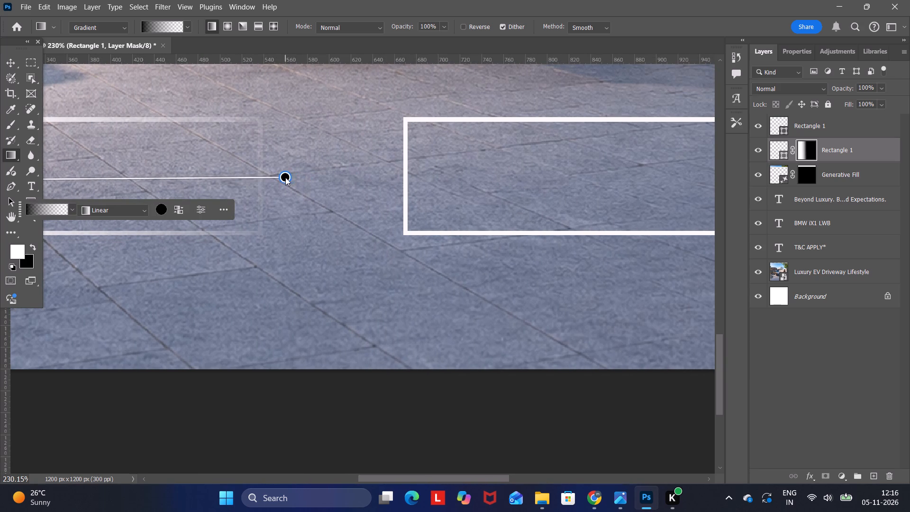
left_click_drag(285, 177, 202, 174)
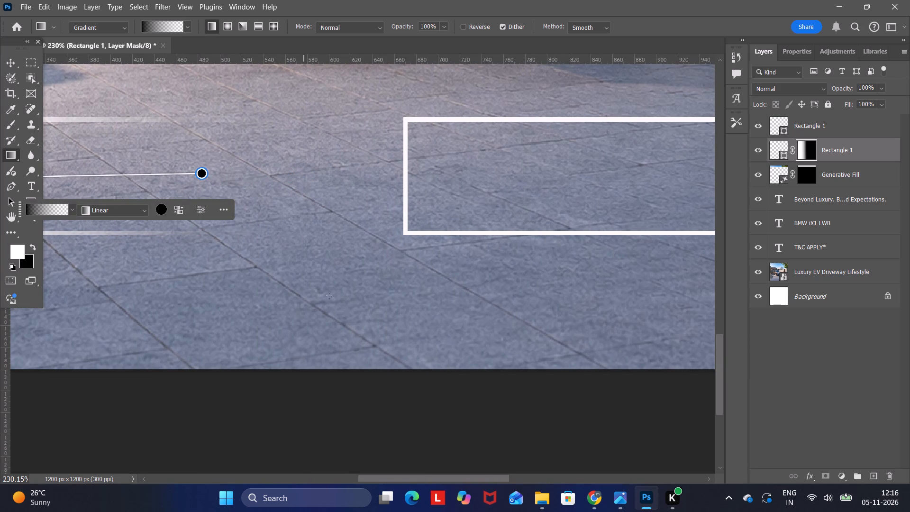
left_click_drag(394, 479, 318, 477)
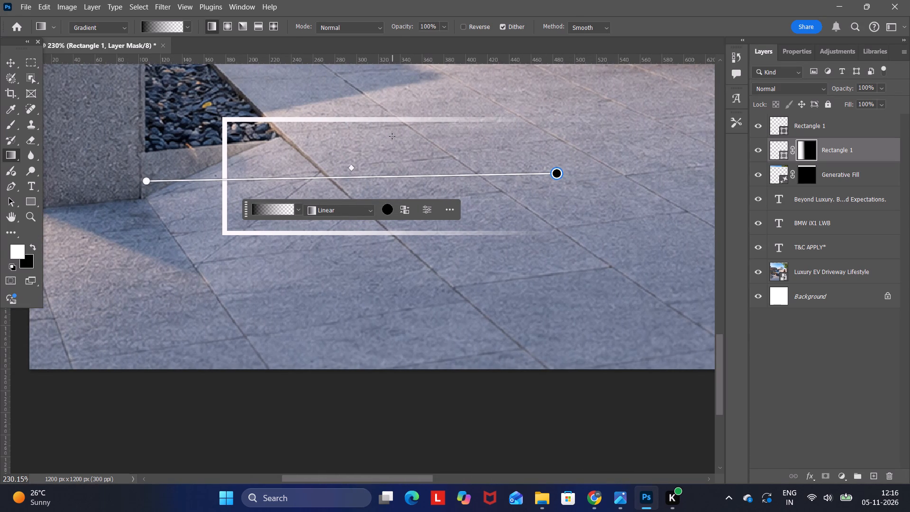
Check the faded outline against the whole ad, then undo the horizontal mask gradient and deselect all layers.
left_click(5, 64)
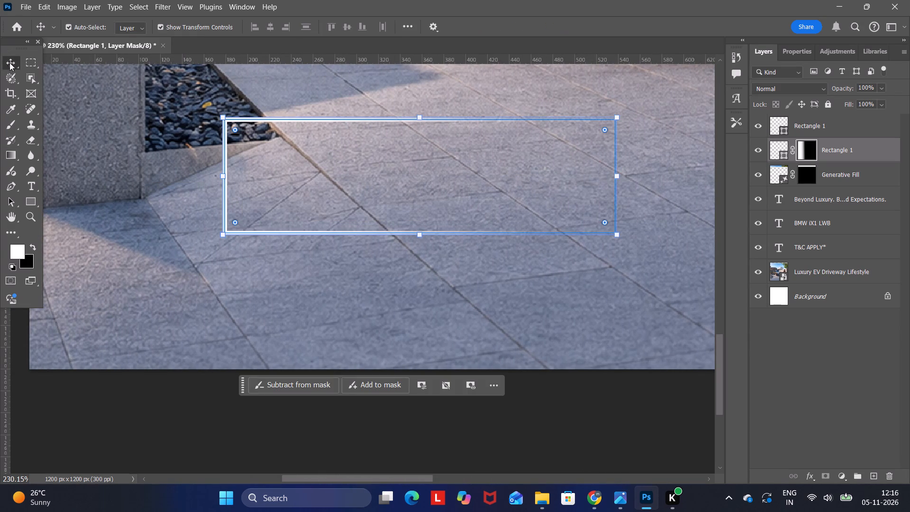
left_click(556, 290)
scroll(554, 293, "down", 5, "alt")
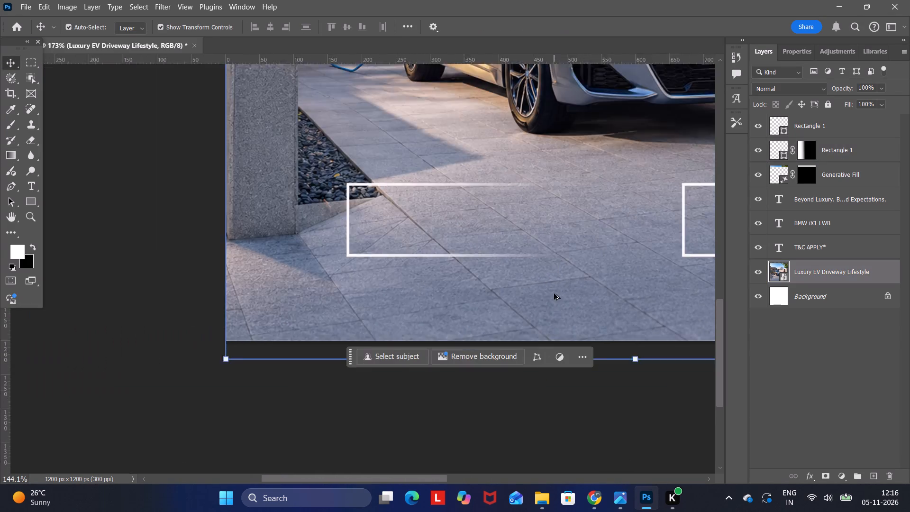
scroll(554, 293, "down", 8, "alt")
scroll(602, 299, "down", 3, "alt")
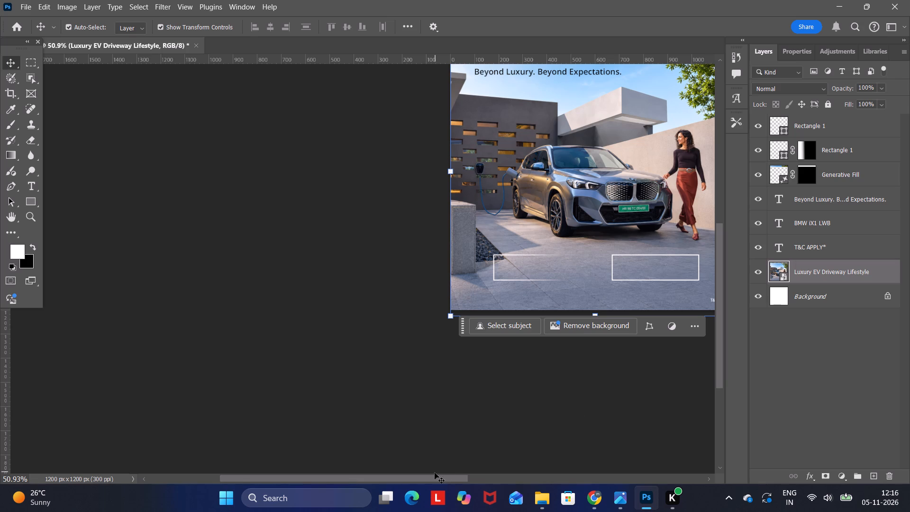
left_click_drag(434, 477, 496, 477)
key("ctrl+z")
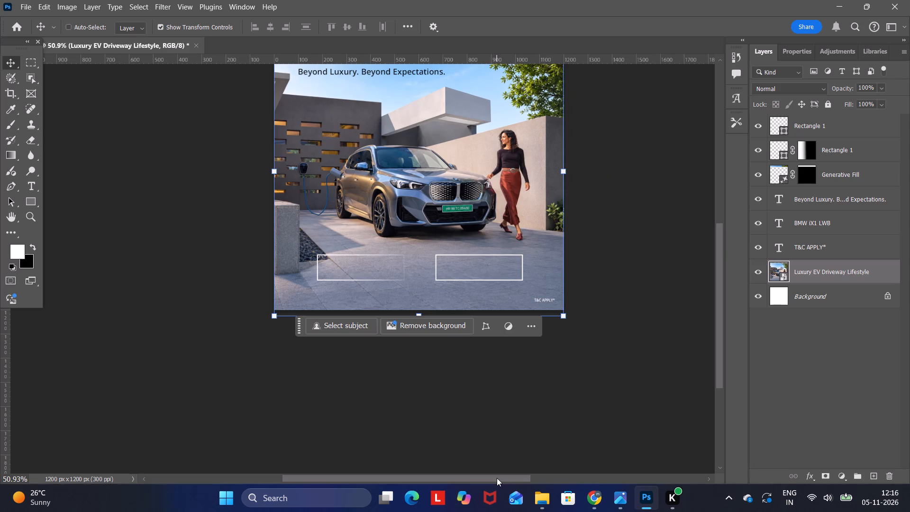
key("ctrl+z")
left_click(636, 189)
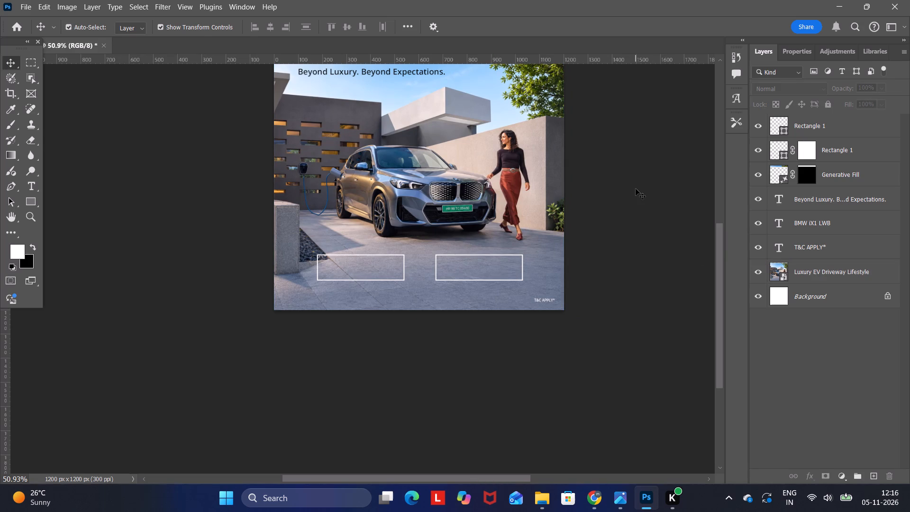
Rasterize the left rectangle's shape layer for painting with the Brush tool.
scroll(291, 282, "up", 3, "alt")
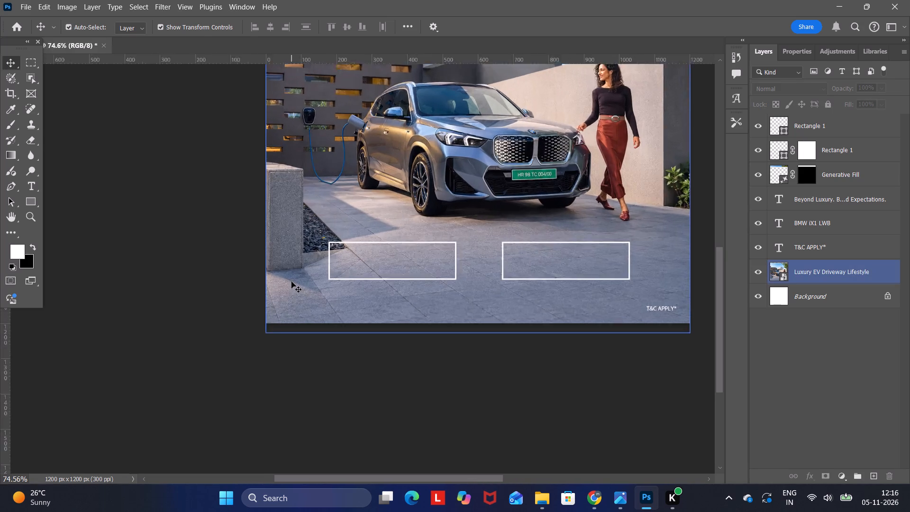
scroll(291, 282, "up", 8, "alt")
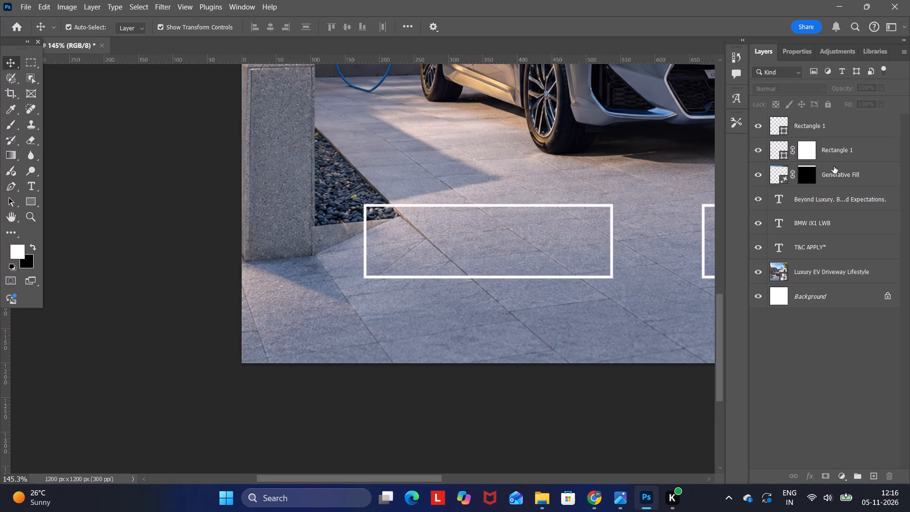
left_click(815, 148)
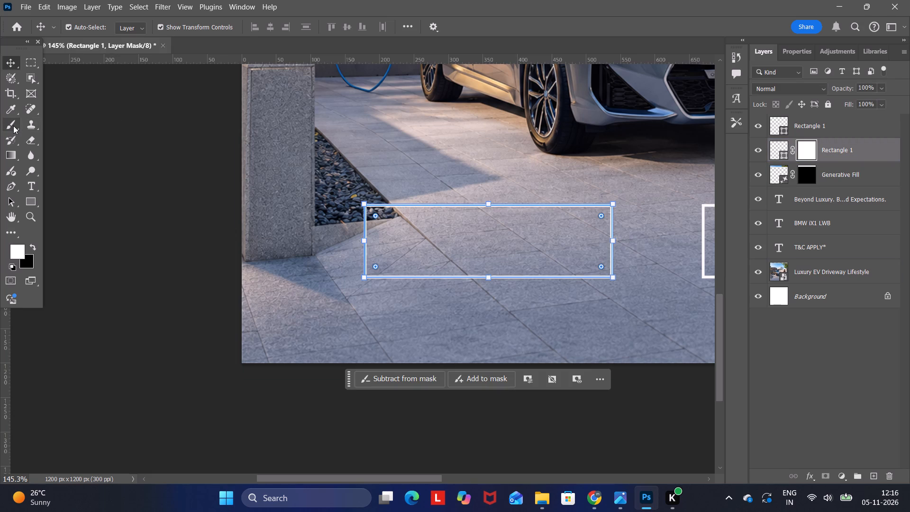
left_click(13, 126)
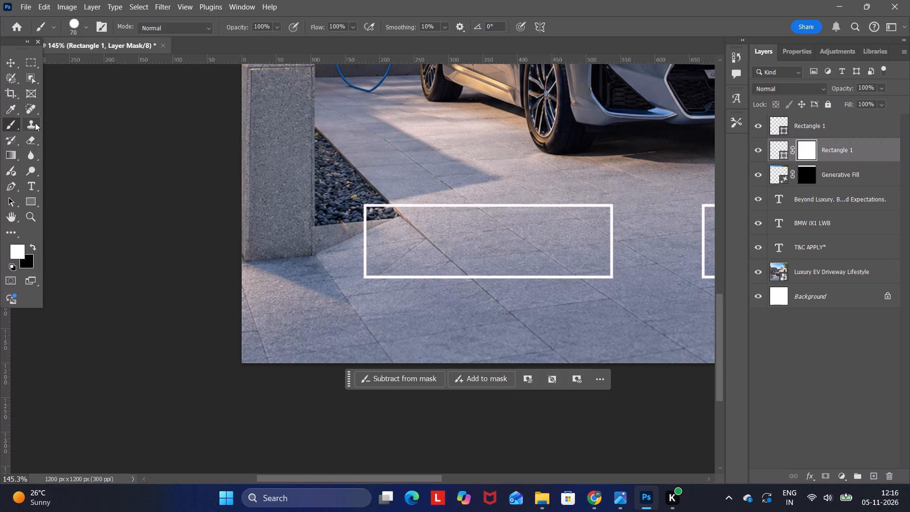
left_click(41, 22)
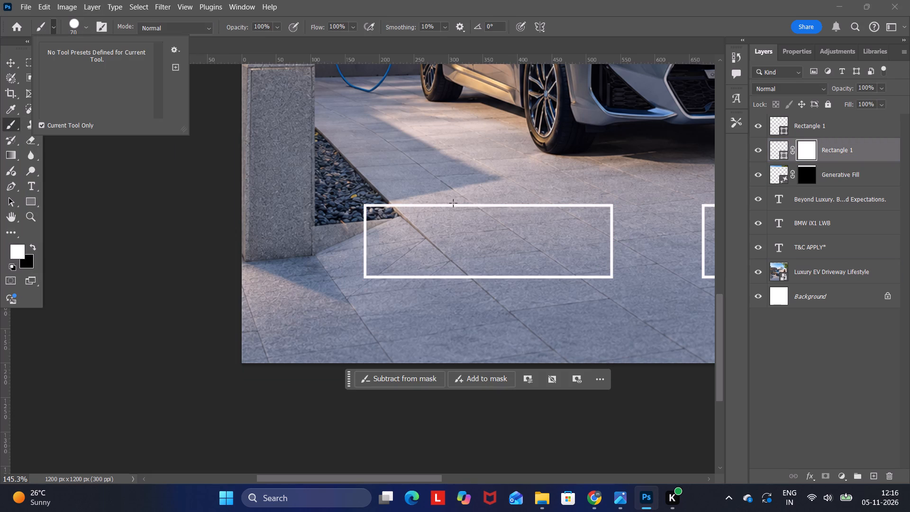
left_click(864, 155)
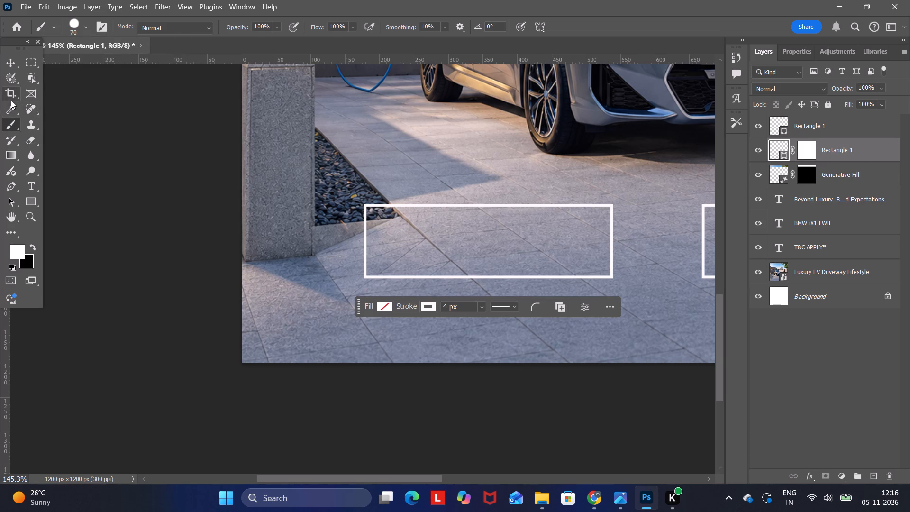
left_click(9, 126)
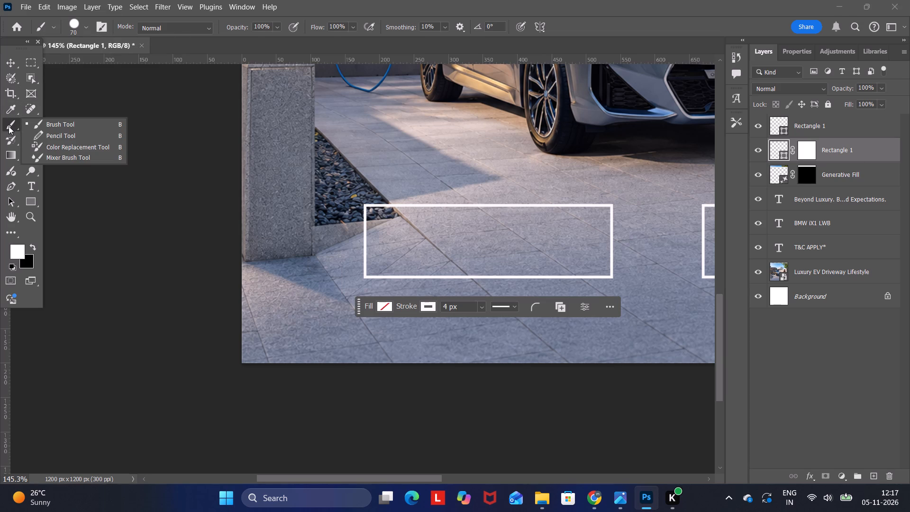
left_click(39, 125)
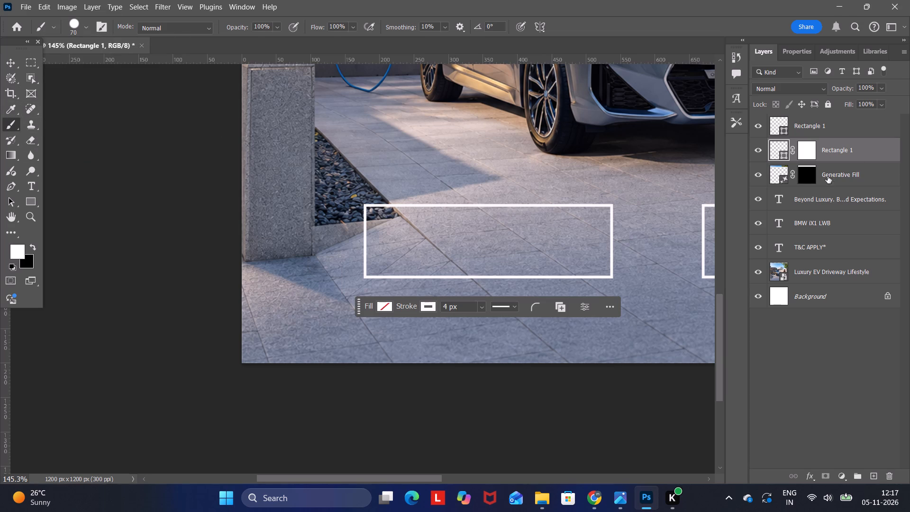
left_click(781, 148)
left_click(817, 148)
left_click(822, 123)
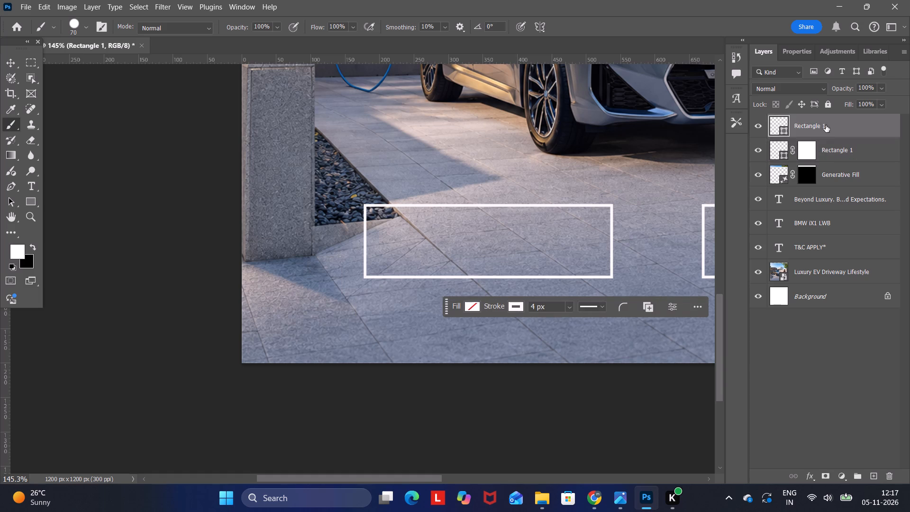
left_click(825, 229)
left_click(840, 151)
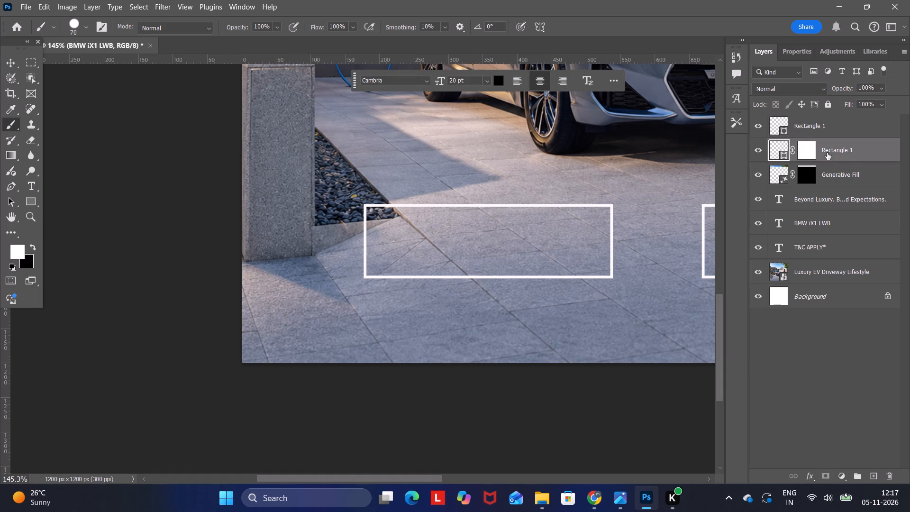
left_click(488, 203)
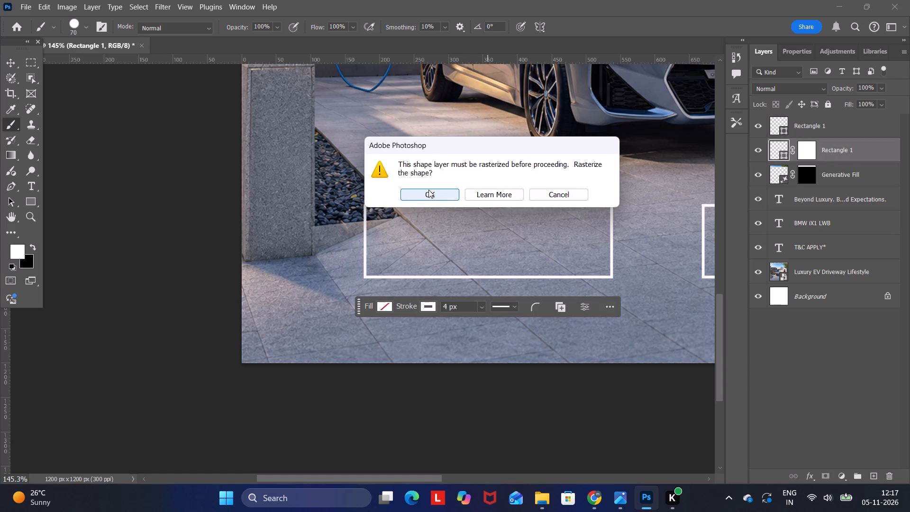
left_click(428, 190)
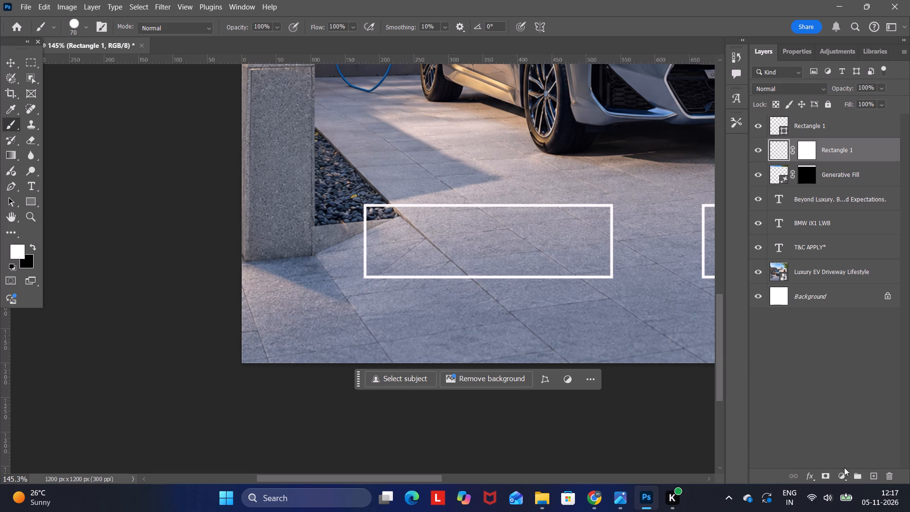
Paint a white 70 px brush stroke along the left rectangle's top edge on its own layer.
left_click(490, 203)
left_click_drag(490, 203, 485, 205)
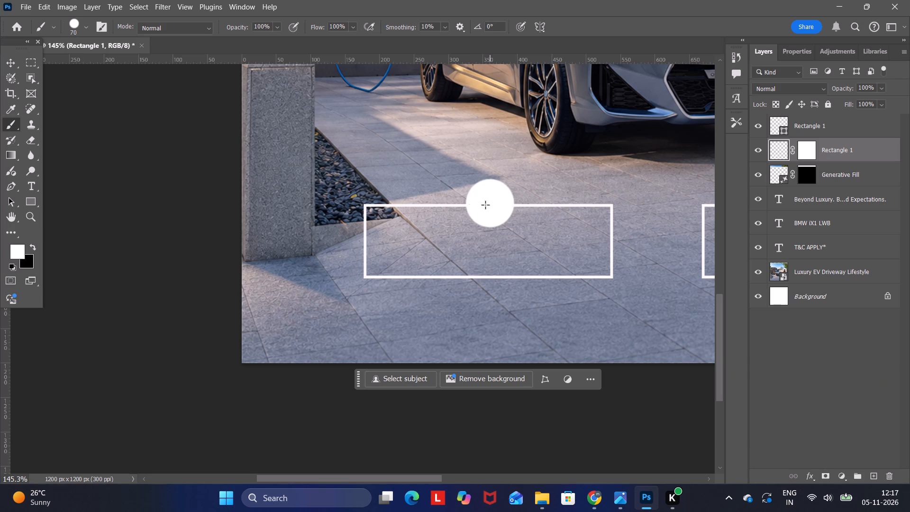
left_click_drag(485, 205, 560, 208)
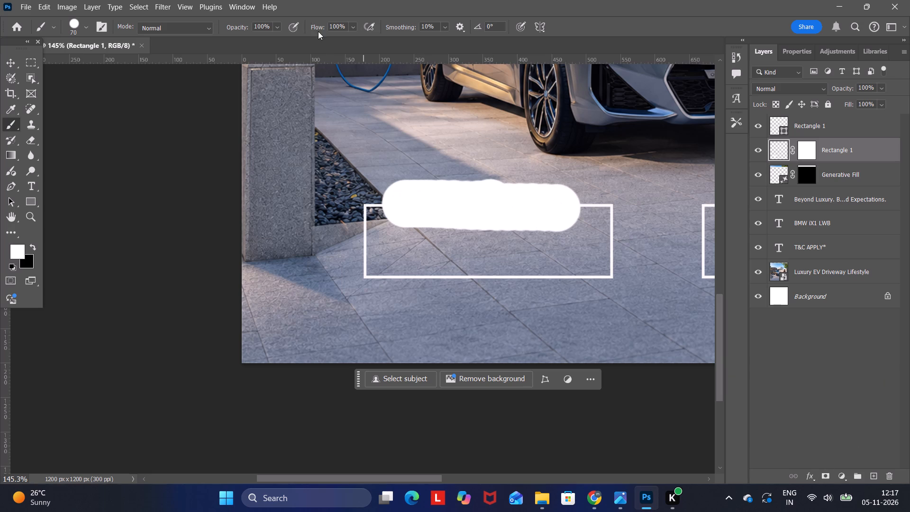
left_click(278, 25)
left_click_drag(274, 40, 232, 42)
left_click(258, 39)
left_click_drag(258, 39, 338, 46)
Undo the white brush strokes painted over the left rectangle's top edge and deselect its layer.
key("ctrl+z")
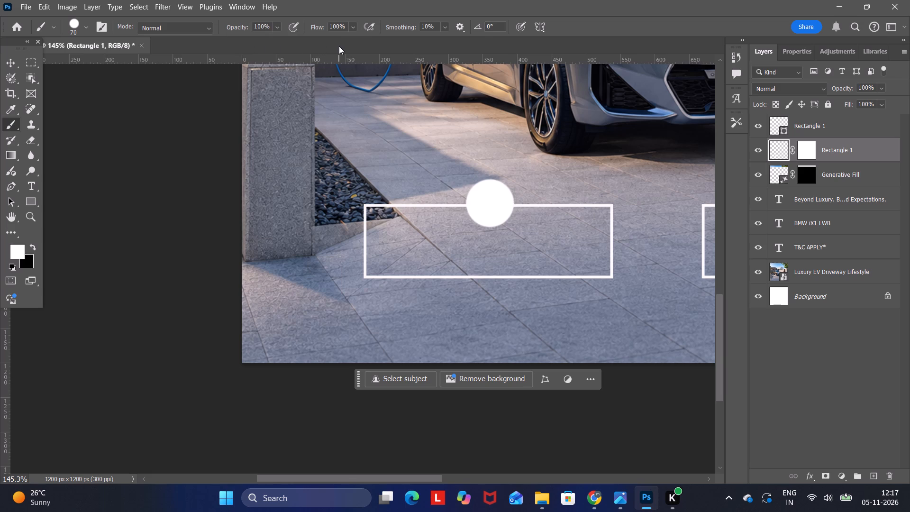
key("ctrl+z")
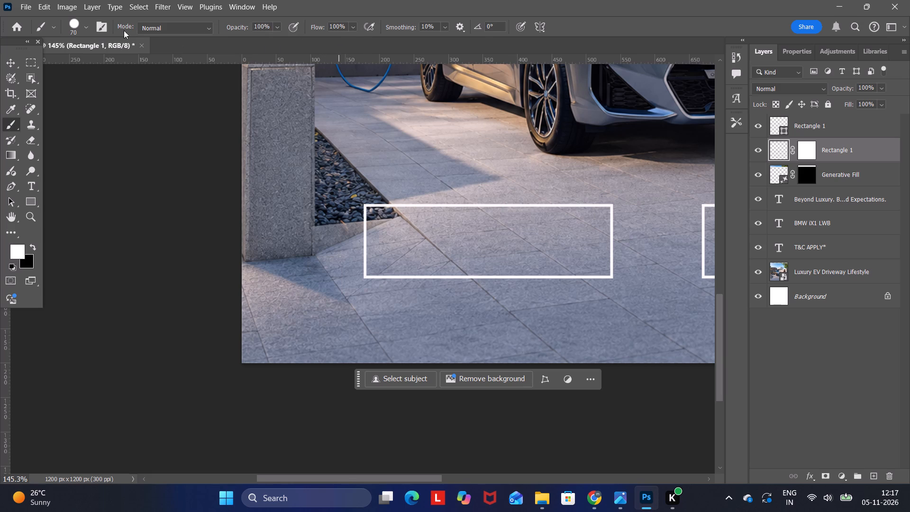
left_click(8, 62)
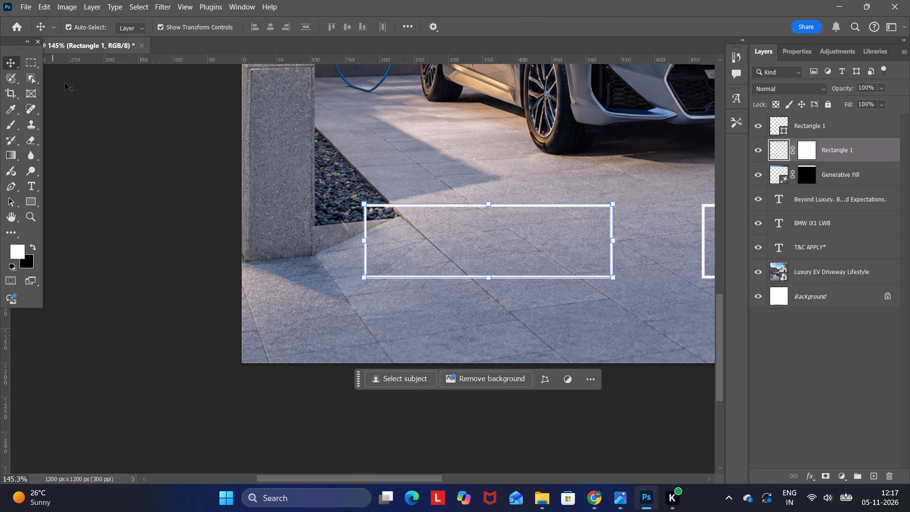
left_click(147, 134)
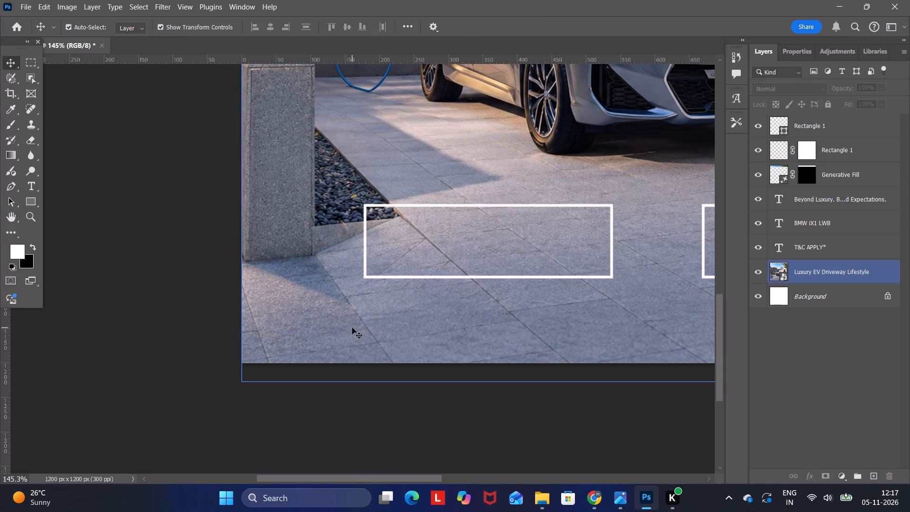
Add a text layer over the left rectangle containing "Price starting at ₹54.70 lakhs*.", copied from the BMW special offers page in Chrome.
left_click(28, 184)
left_click(438, 225)
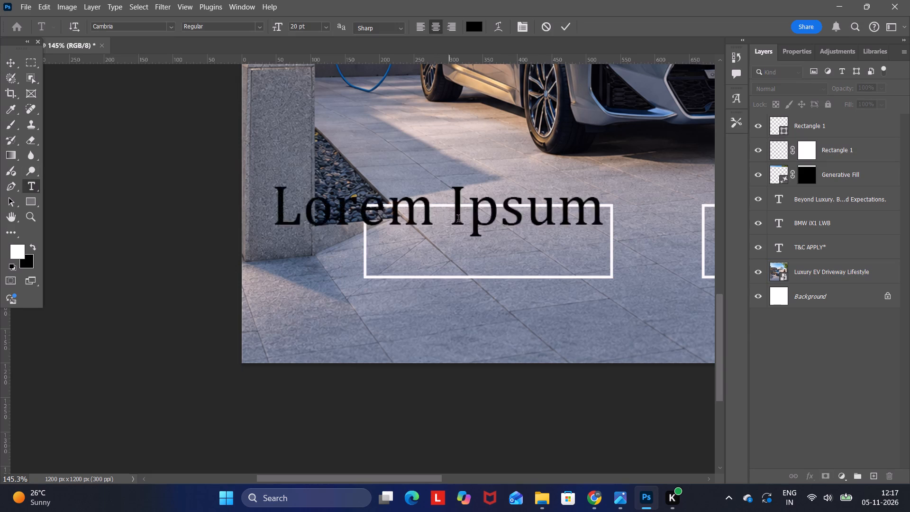
left_click(639, 503)
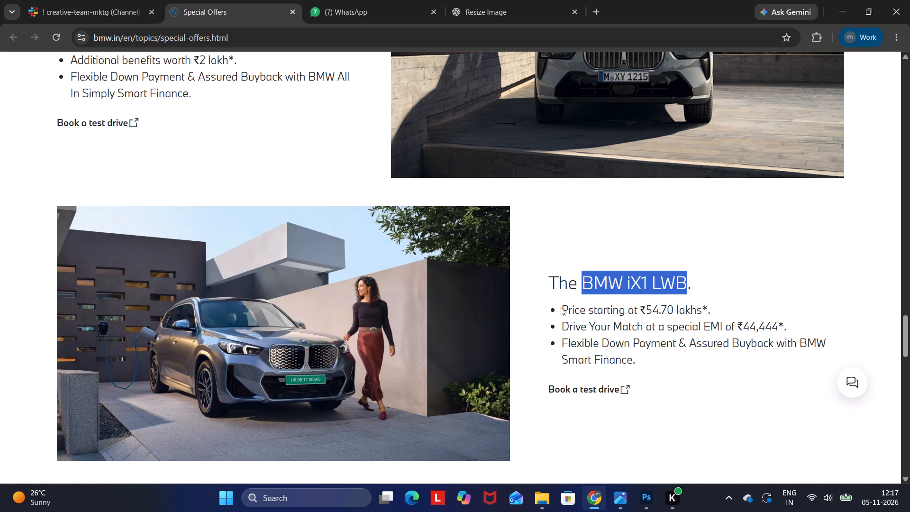
left_click_drag(564, 307, 733, 307)
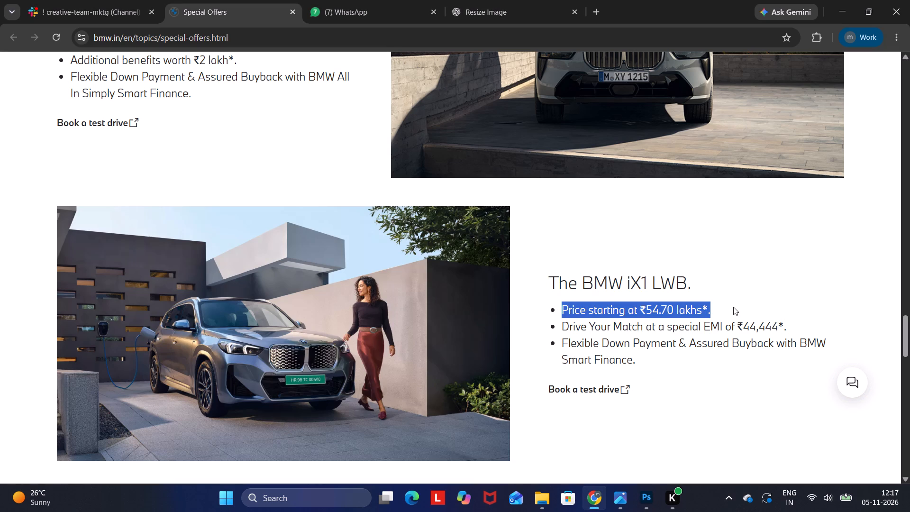
key("ctrl+c")
left_click(639, 498)
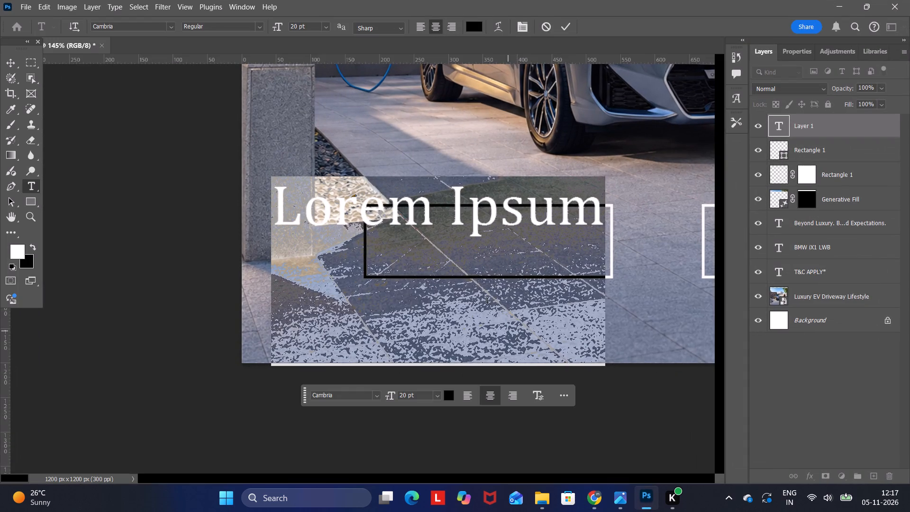
key("ctrl+v")
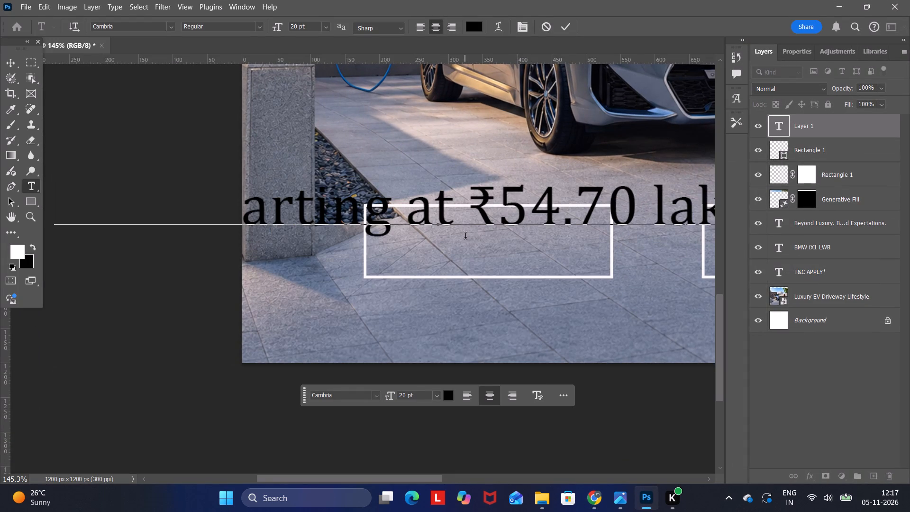
Break the price text onto a second line before "₹54.70 lakhs*.", removing the space there.
left_click(468, 208)
key("BackSpace")
key("Return")
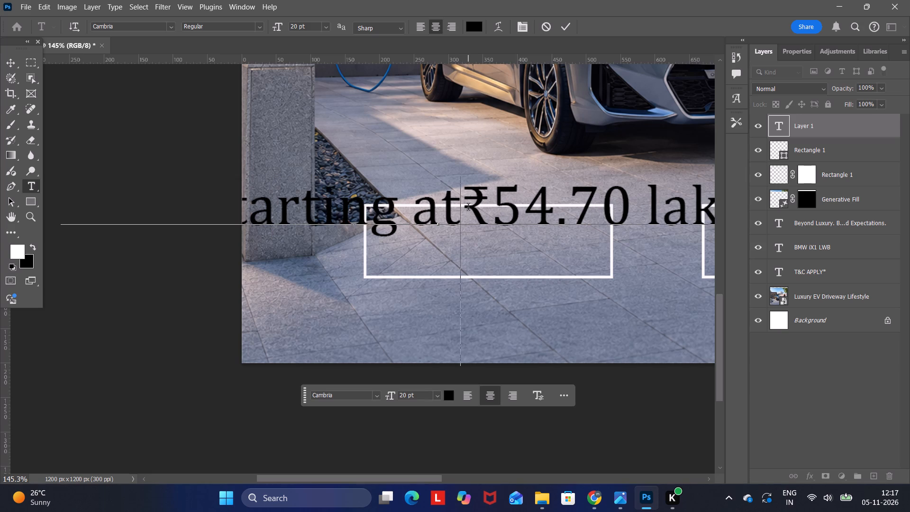
left_click(8, 64)
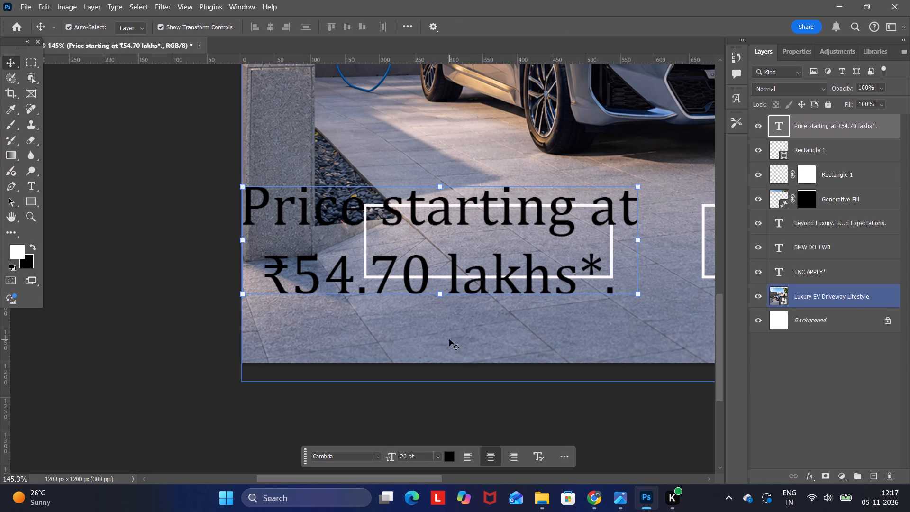
Reduce the two-line price text's size to 15 pt and then to 10 pt.
left_click_drag(407, 457, 381, 460)
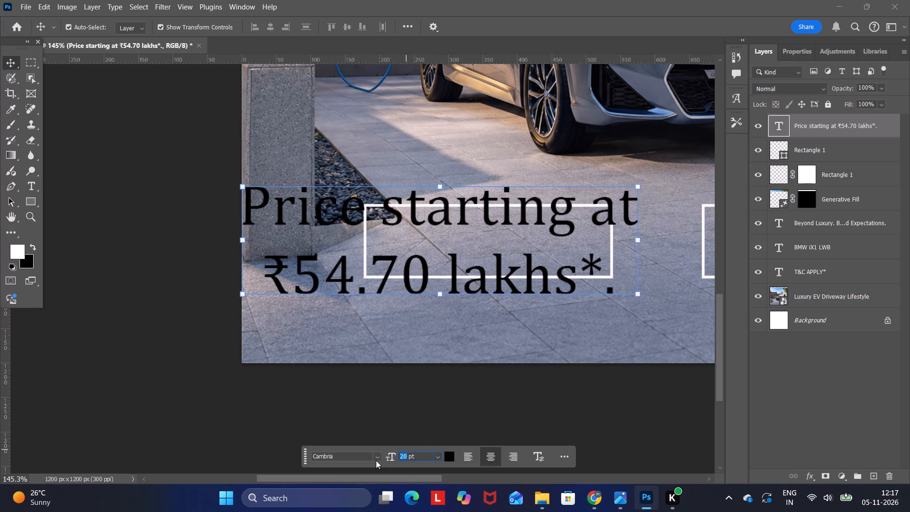
type("15")
key("Return")
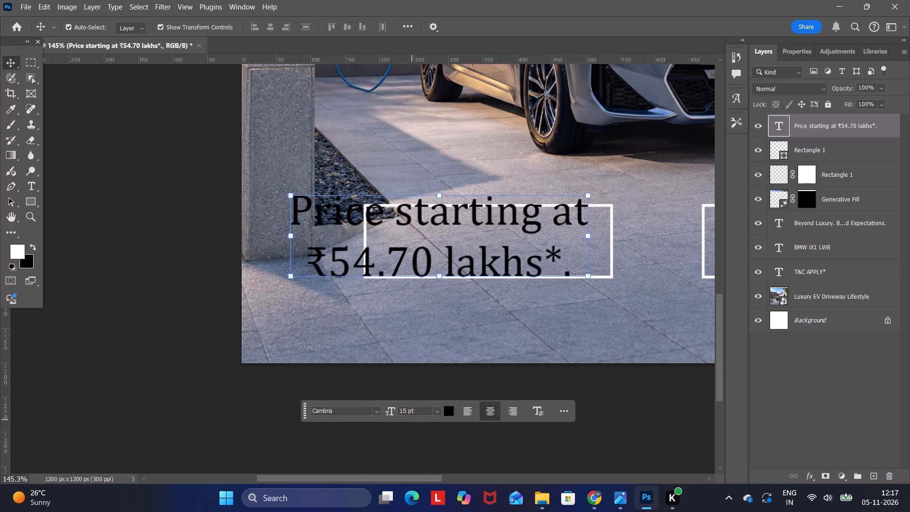
left_click_drag(406, 412, 384, 414)
type("10")
key("Return")
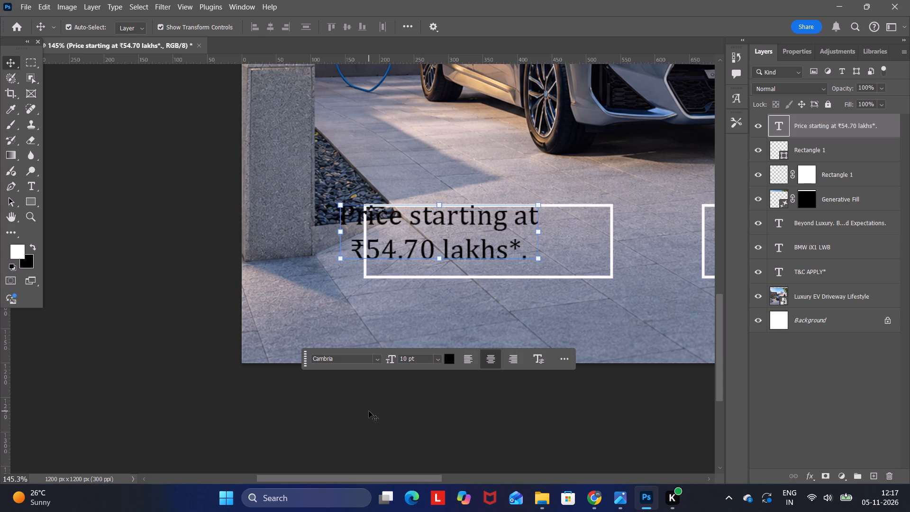
Move the price text to the horizontal and vertical centre of the left outlined rectangle.
left_click_drag(508, 218, 544, 227)
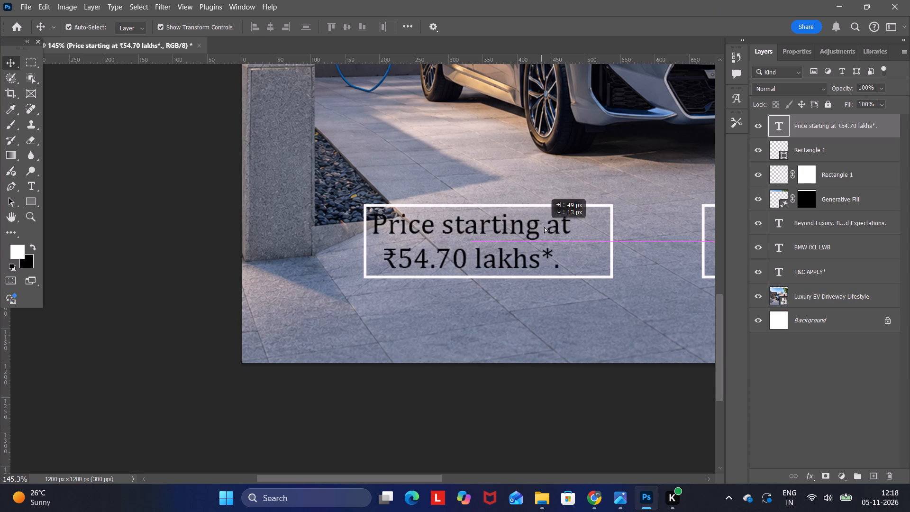
left_click_drag(544, 227, 559, 223)
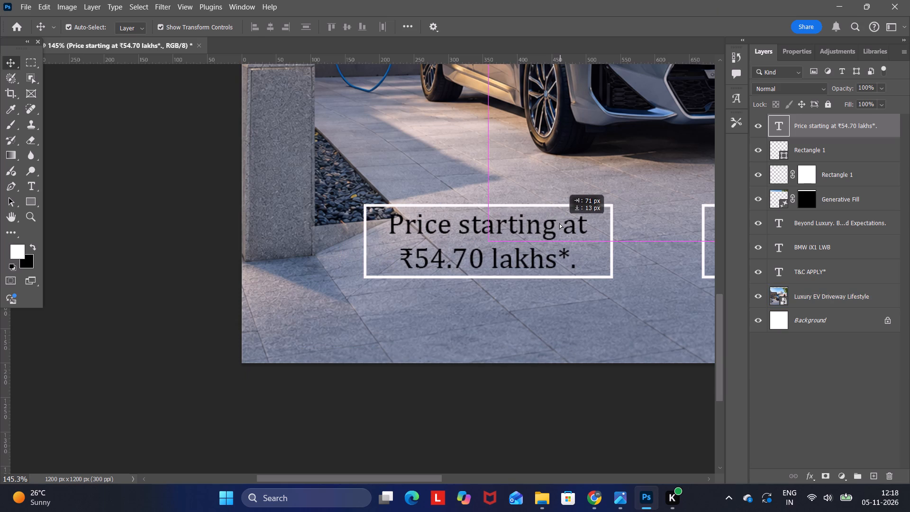
left_click_drag(559, 223, 560, 223)
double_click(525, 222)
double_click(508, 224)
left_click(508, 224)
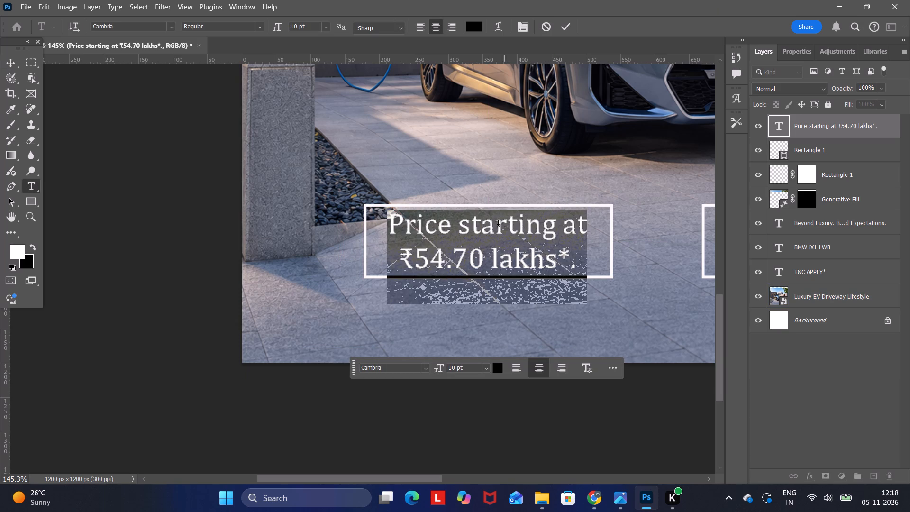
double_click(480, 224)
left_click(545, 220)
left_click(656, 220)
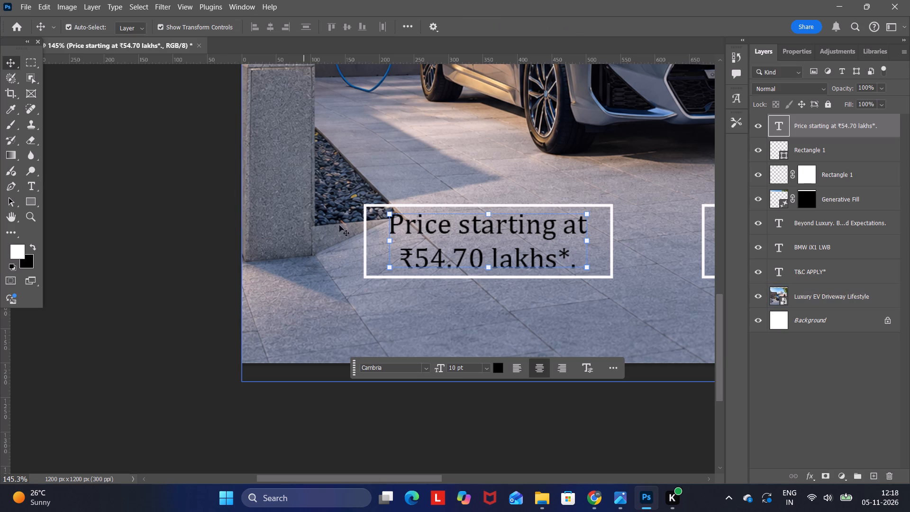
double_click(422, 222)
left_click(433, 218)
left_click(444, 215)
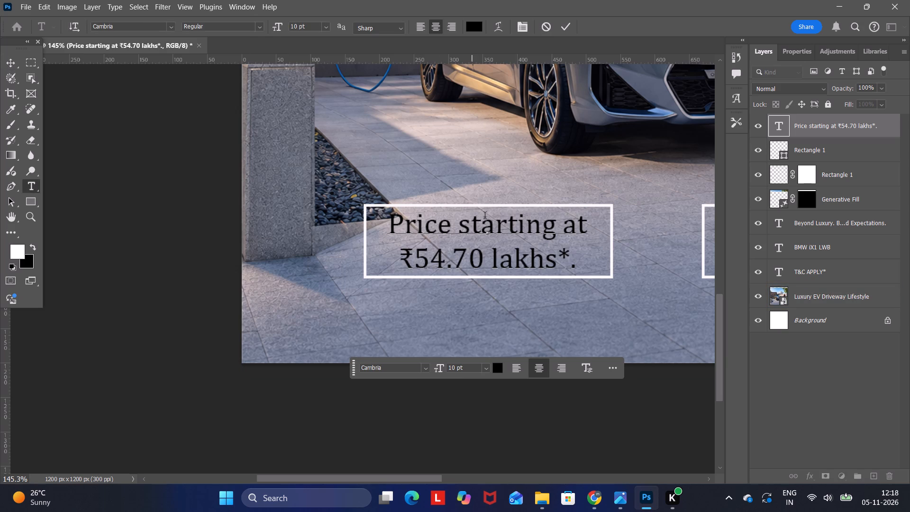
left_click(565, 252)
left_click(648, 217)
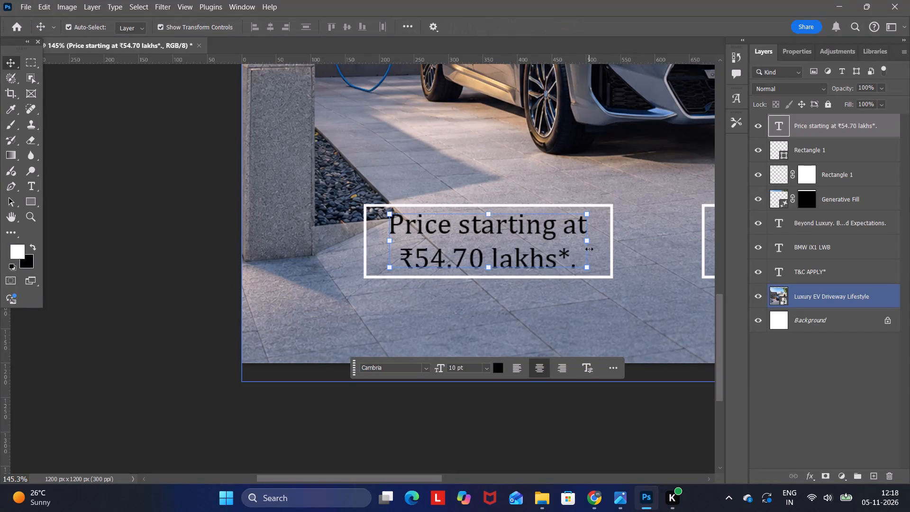
Set the whole price text's size to 9 pt.
left_click_drag(456, 367, 434, 373)
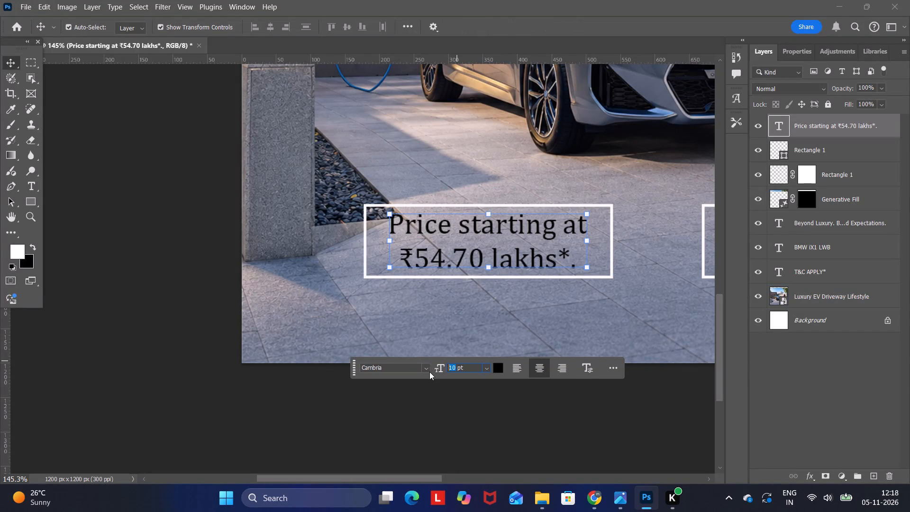
key("9")
key("Return")
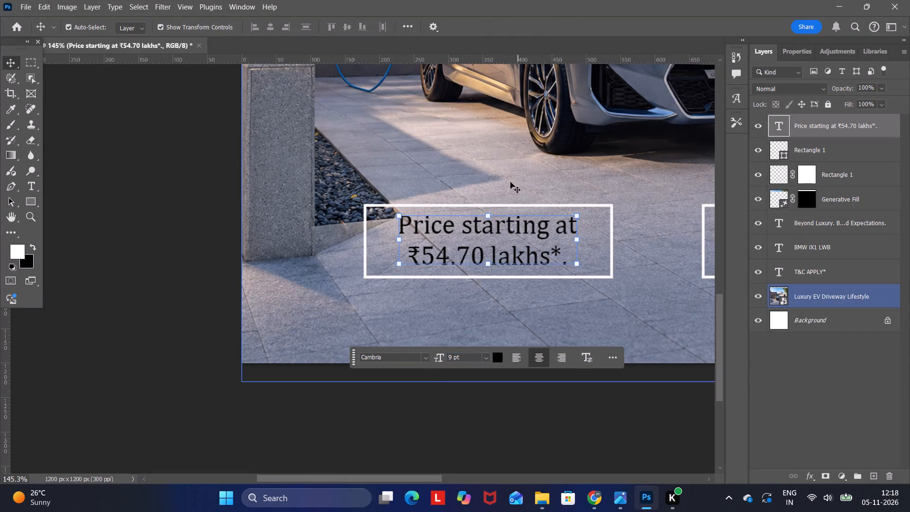
left_click(504, 177)
Set only the second line, "₹54.70 lakhs*.", to 10 pt.
scroll(537, 168, "down", 3, "alt")
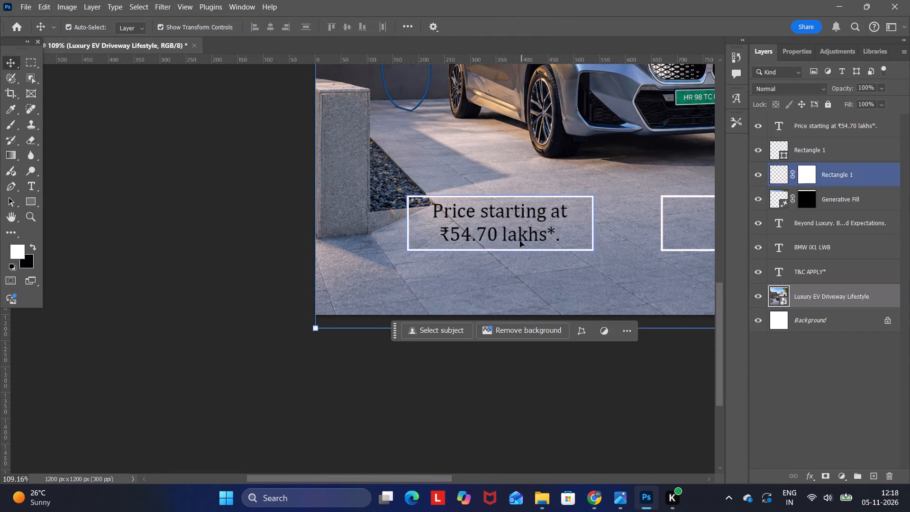
double_click(520, 234)
double_click(518, 235)
left_click(518, 235)
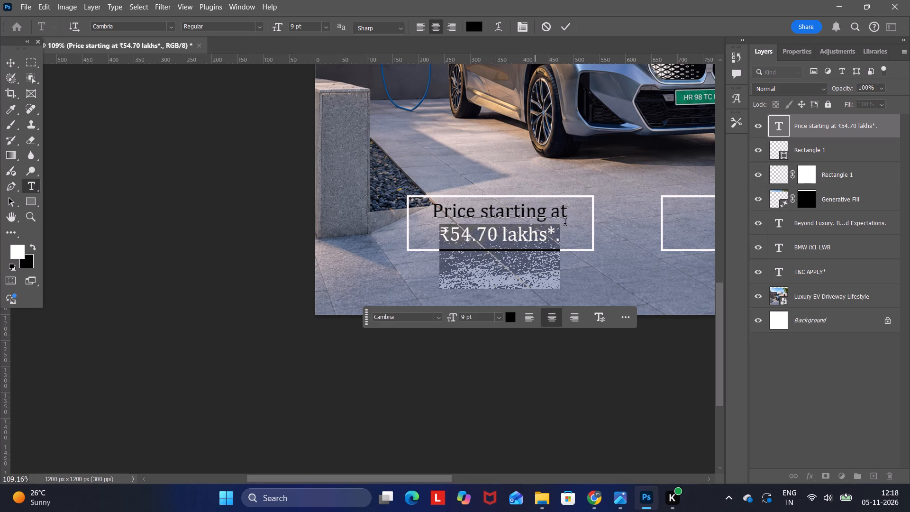
left_click(796, 53)
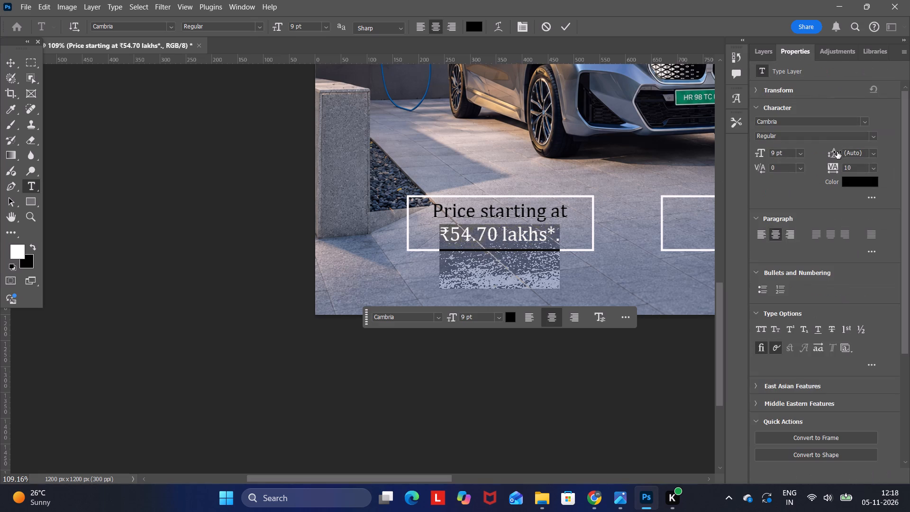
left_click_drag(774, 150, 752, 159)
type("10")
key("Return")
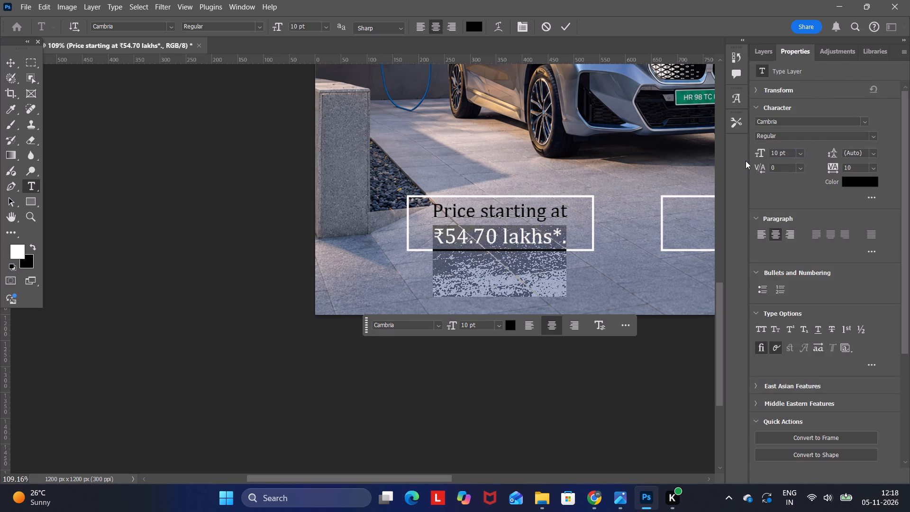
left_click(639, 265)
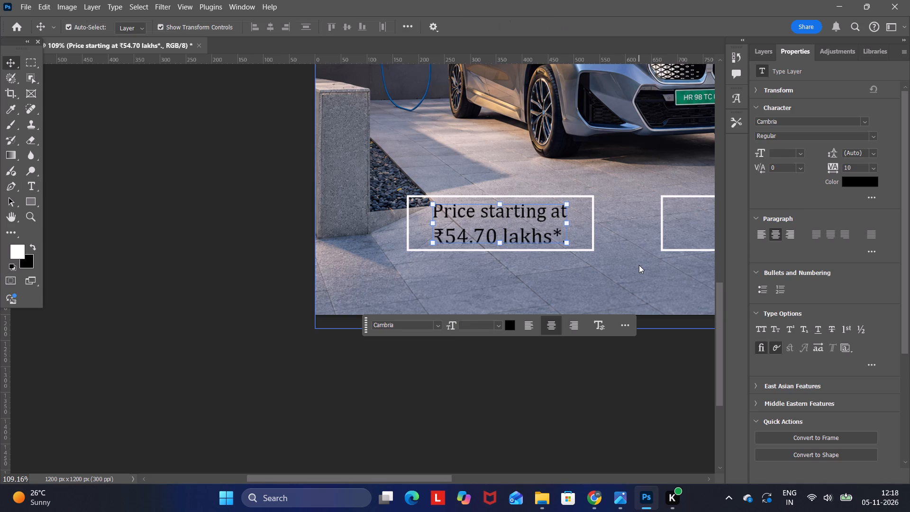
Nudge the price text slightly upward inside the left outlined rectangle.
key("Up")
key("Up")
key("Up")
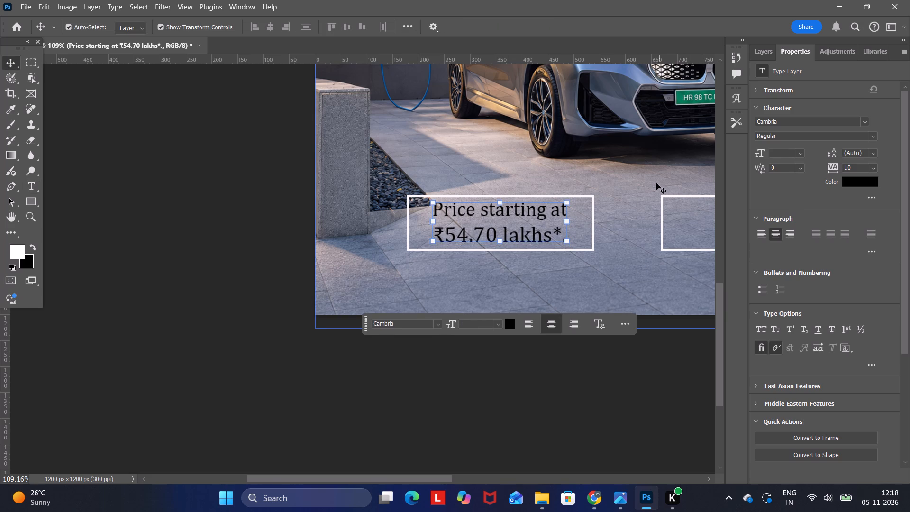
left_click(637, 174)
Change the price text's colour to near-white #fbf9f9.
left_click(528, 236)
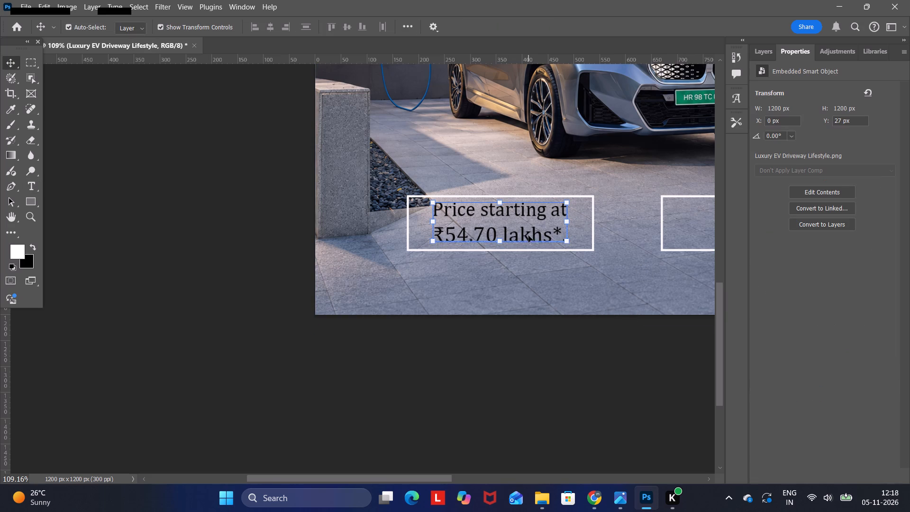
left_click(511, 321)
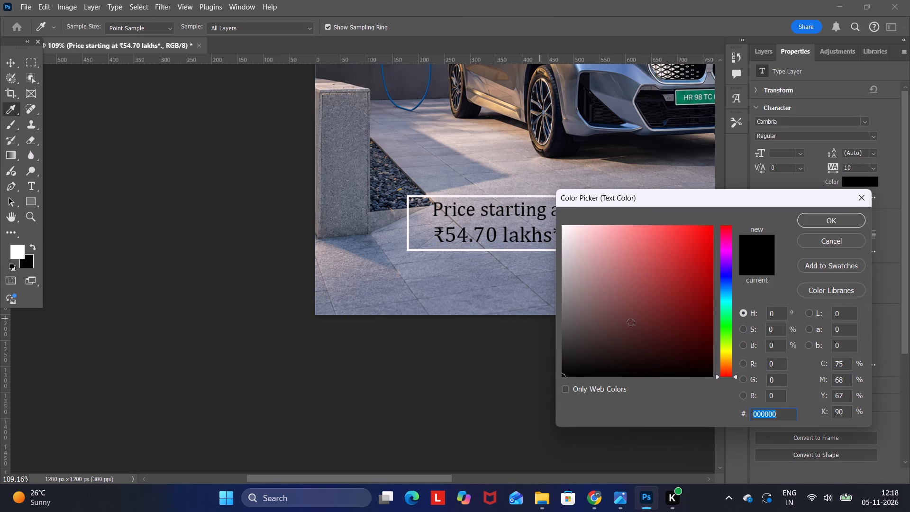
left_click(563, 228)
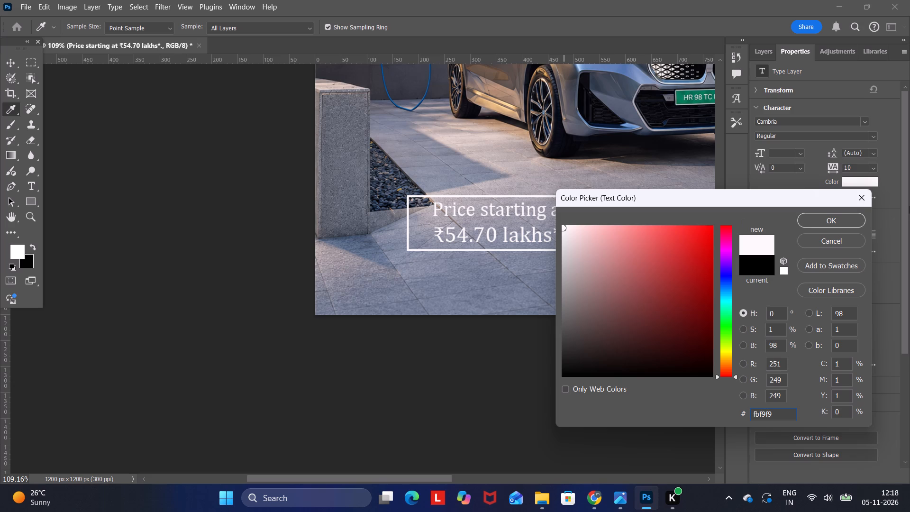
left_click(842, 222)
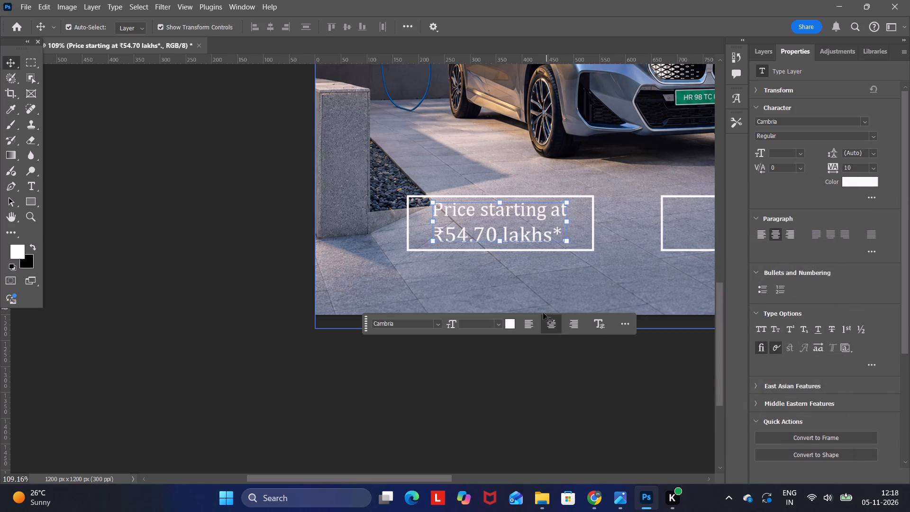
Make only the second line of the price text, "₹54.70 lakhs*.", bold.
left_click(519, 389)
left_click(498, 219)
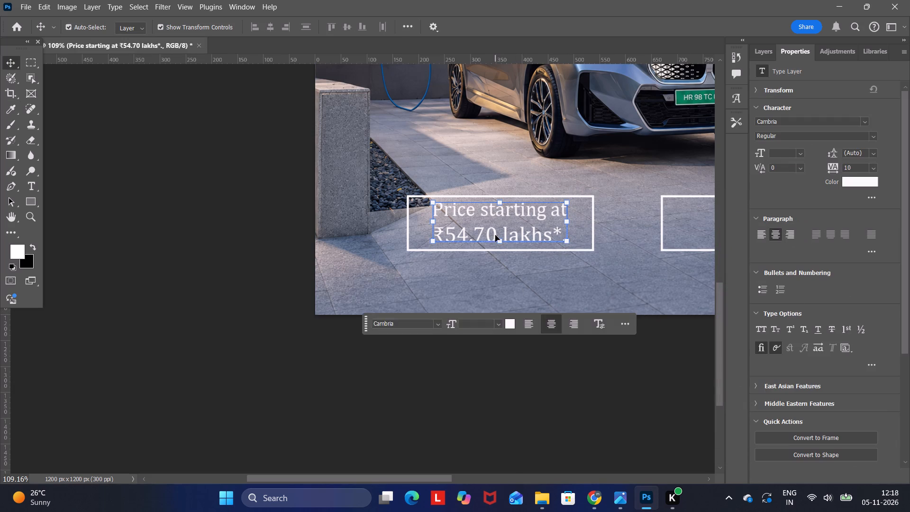
triple_click(495, 235)
triple_click(484, 236)
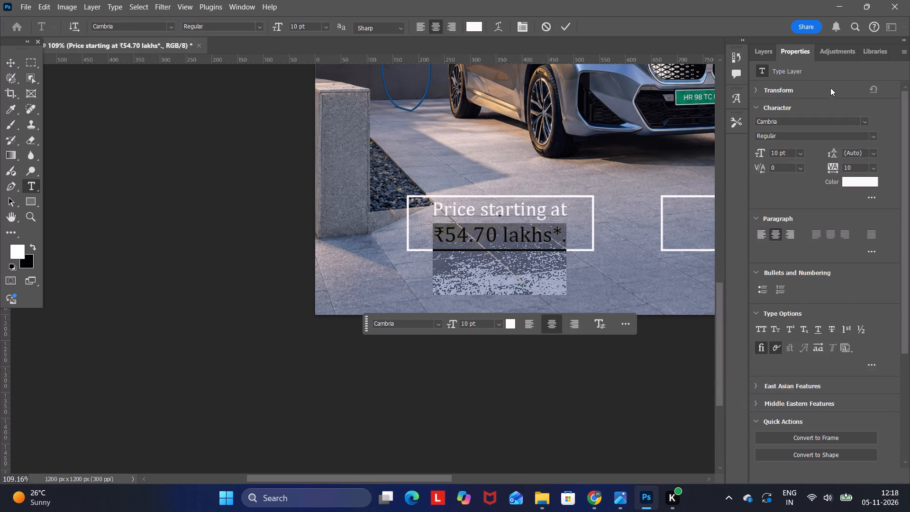
left_click(873, 134)
left_click(828, 180)
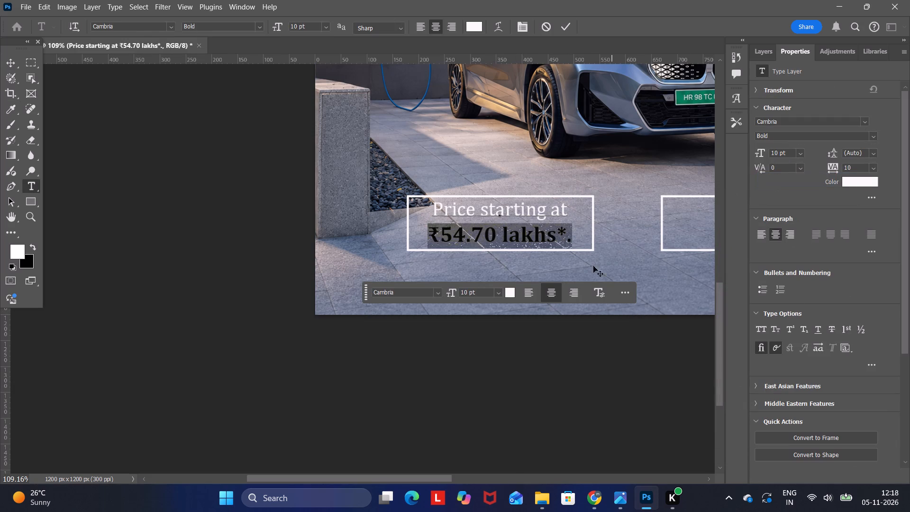
left_click(574, 350)
left_click(573, 346)
Tighten the whole price text's leading to 10 pt after trying 16 pt and 11 pt.
left_click(555, 227)
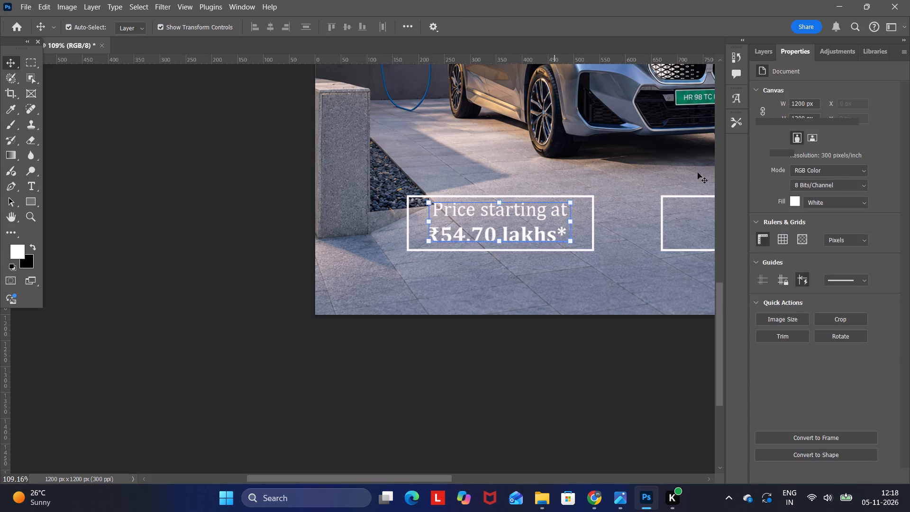
left_click(874, 168)
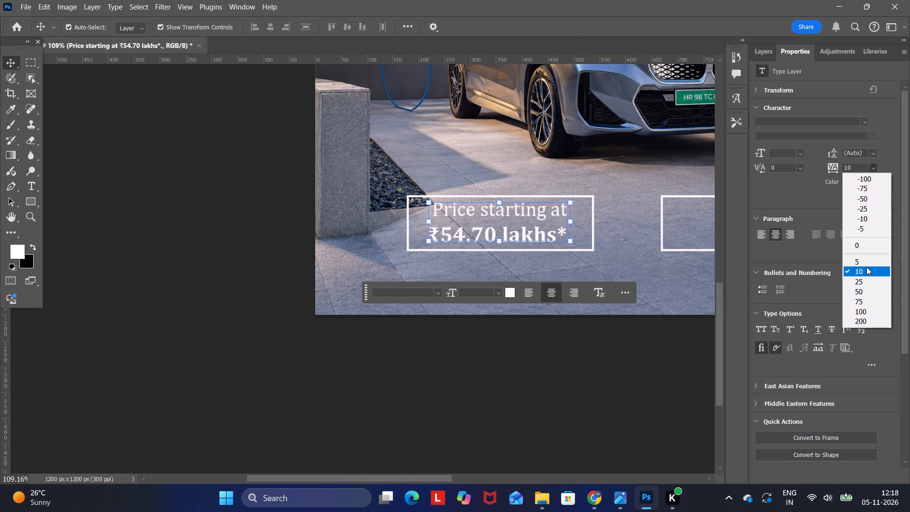
left_click(875, 151)
left_click(873, 149)
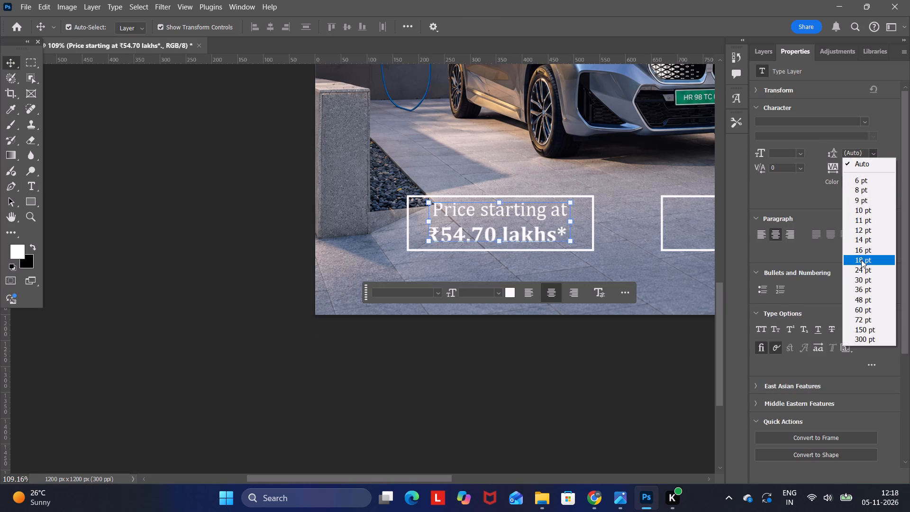
left_click(861, 253)
left_click(872, 154)
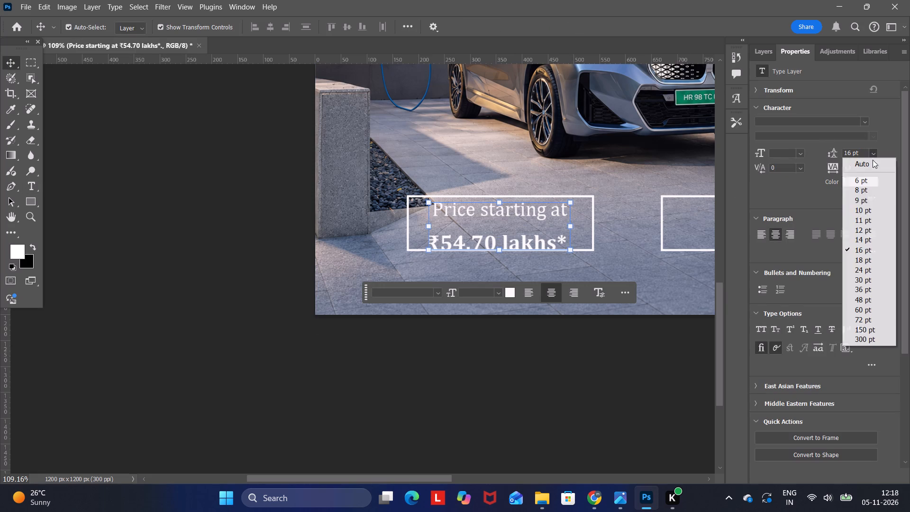
left_click(867, 218)
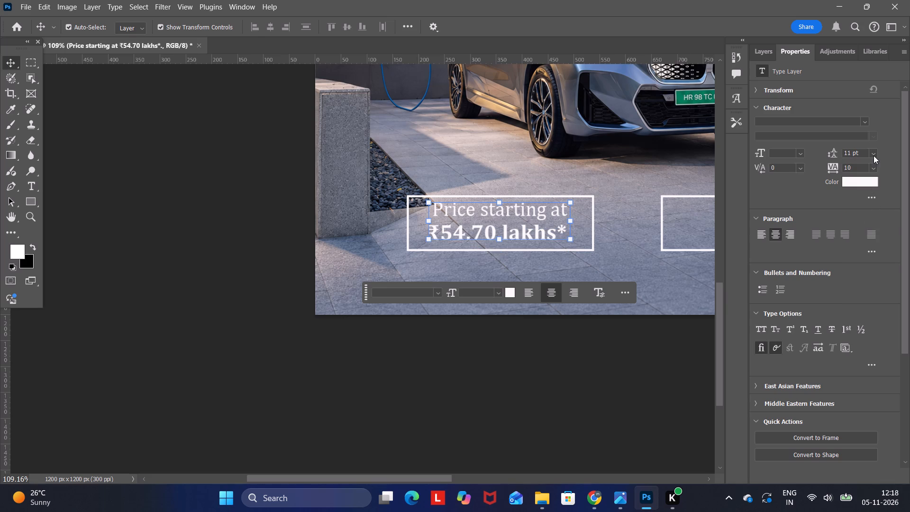
left_click(874, 155)
left_click(870, 209)
left_click(630, 310)
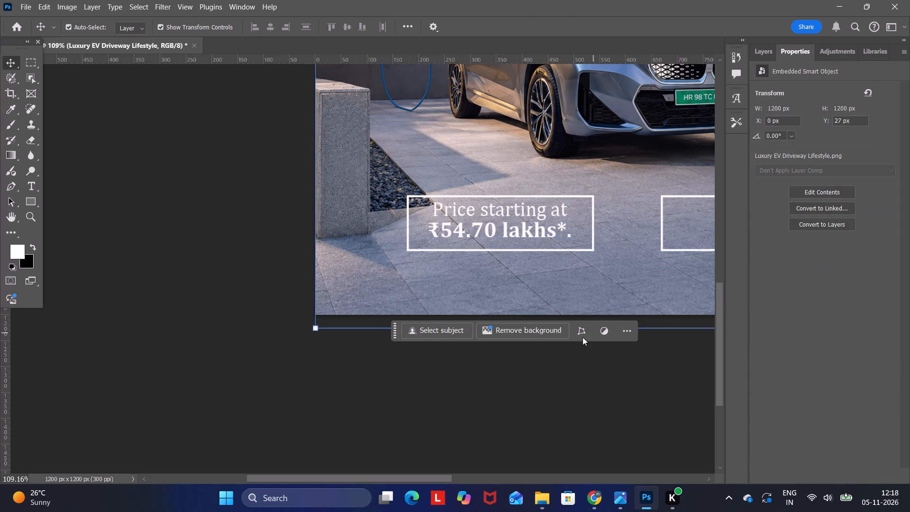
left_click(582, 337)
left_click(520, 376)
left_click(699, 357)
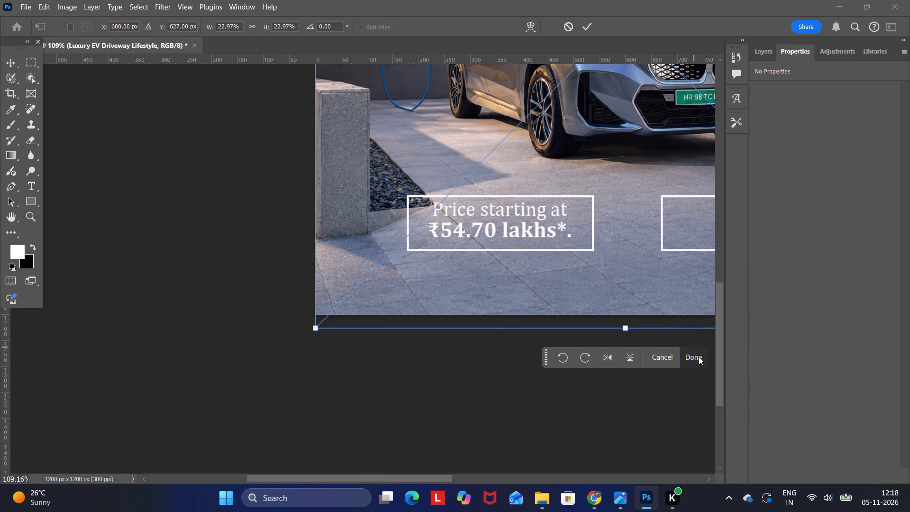
Nudge the price text down about 7 px to centre it vertically inside the left outlined rectangle.
left_click(521, 220)
key("Down")
key("Down")
key("Down")
key("Down")
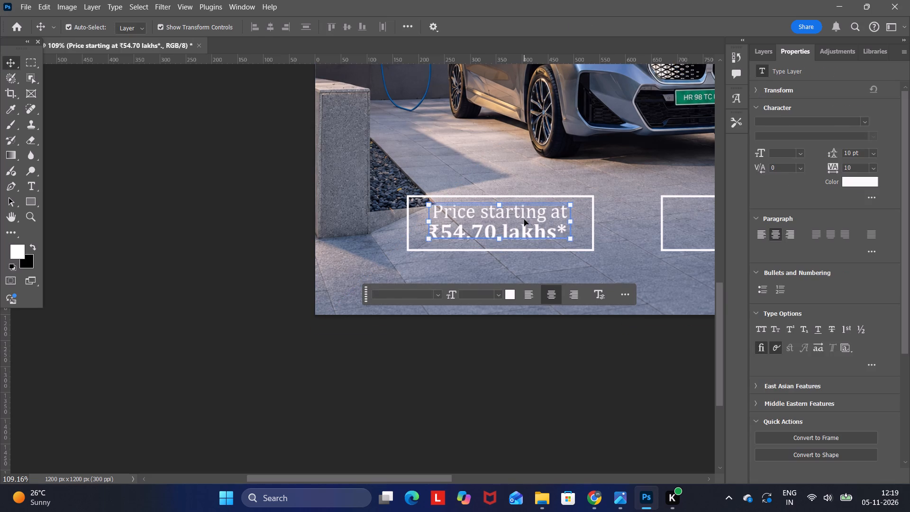
key("Down")
key("Down")
key("Down")
left_click(491, 367)
Duplicate the price text and place the copy centred inside the right outlined rectangle, level with the original.
left_click(524, 231)
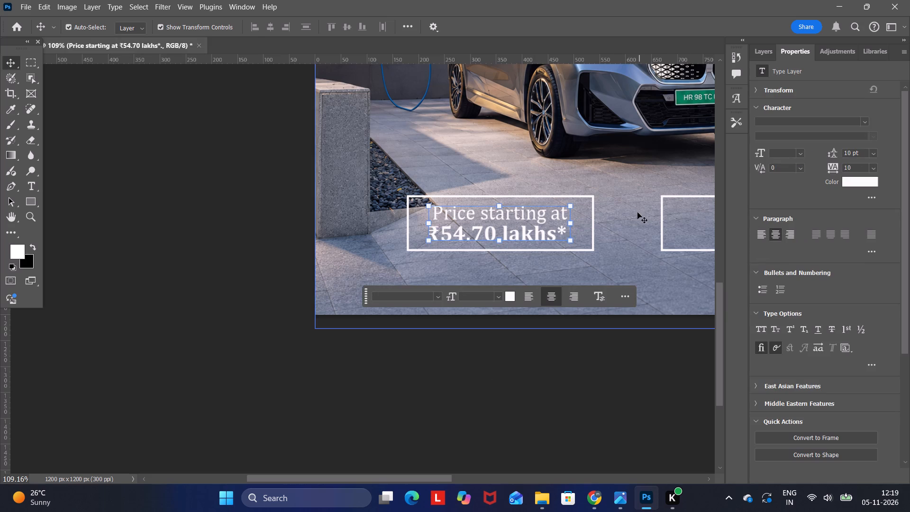
key("ctrl+c")
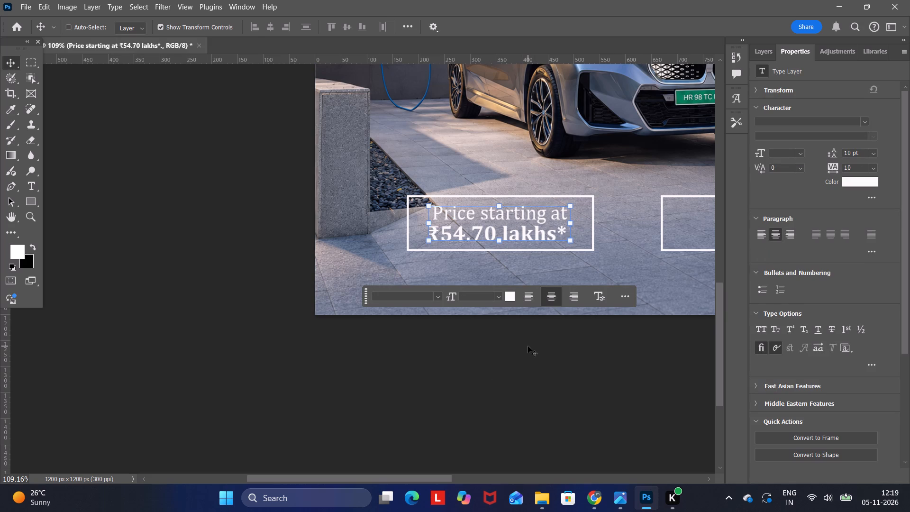
left_click_drag(415, 478, 469, 475)
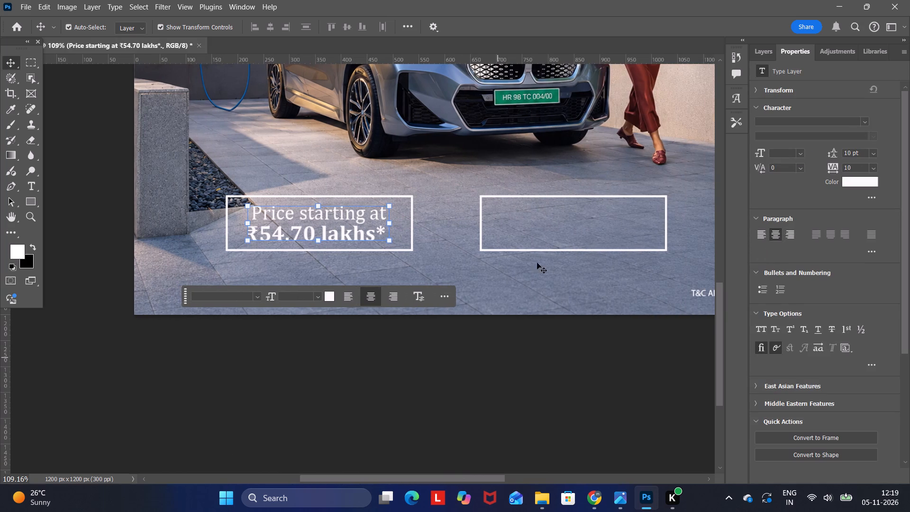
left_click(553, 224)
key("ctrl+v")
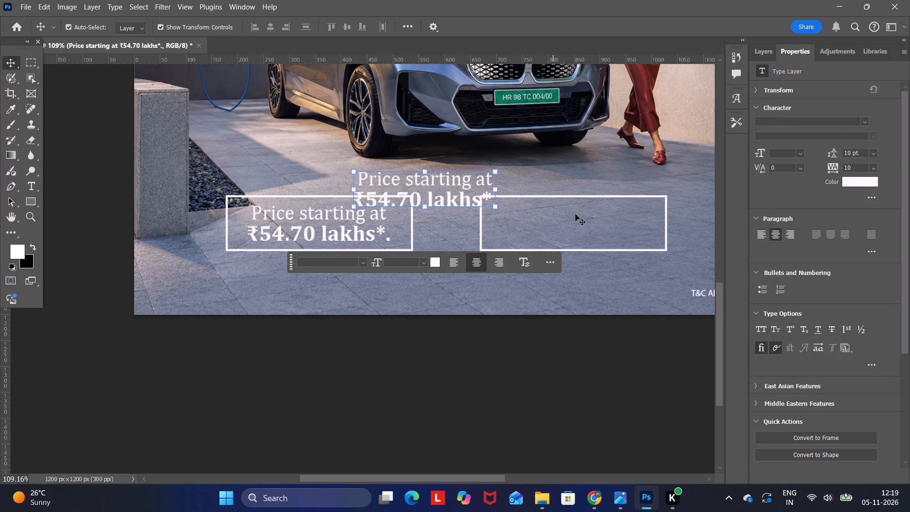
left_click_drag(389, 183, 533, 206)
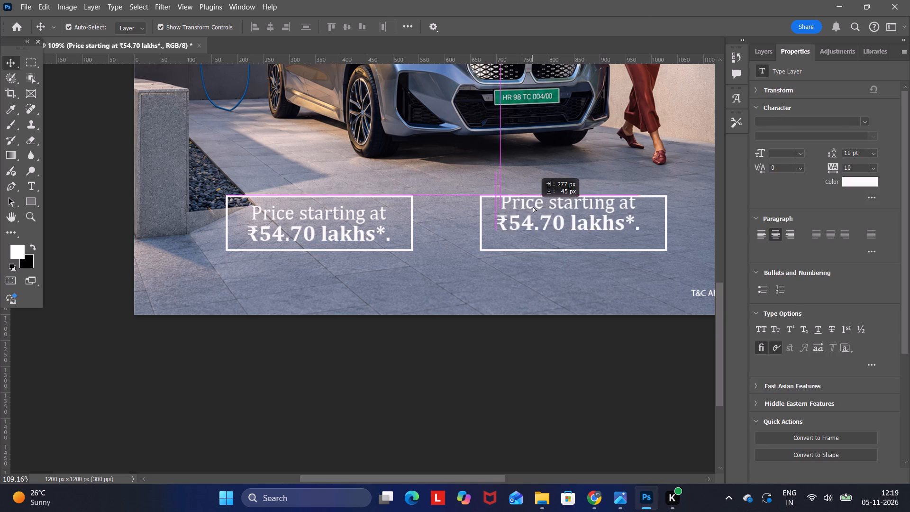
left_click_drag(533, 206, 538, 215)
Delete the full stop after "lakhs*" in both the left price text and its copy in the right rectangle.
double_click(352, 229)
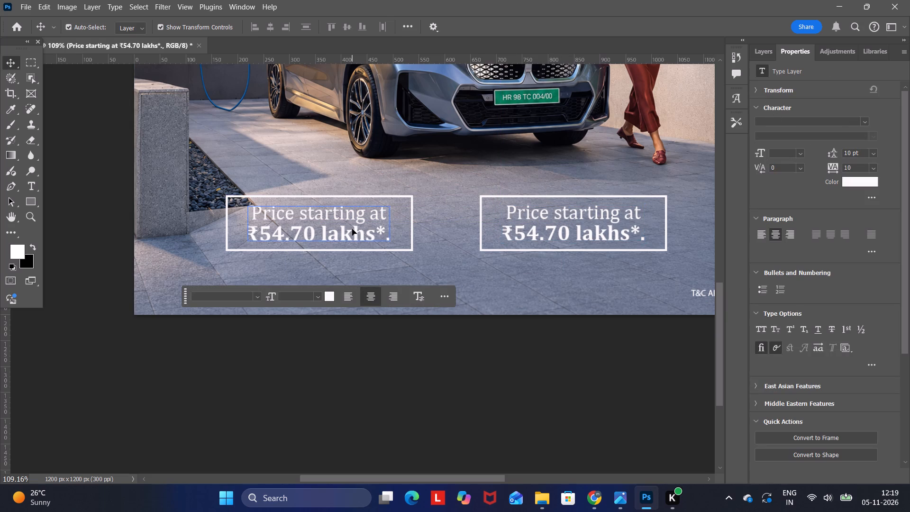
left_click(390, 237)
key("BackSpace")
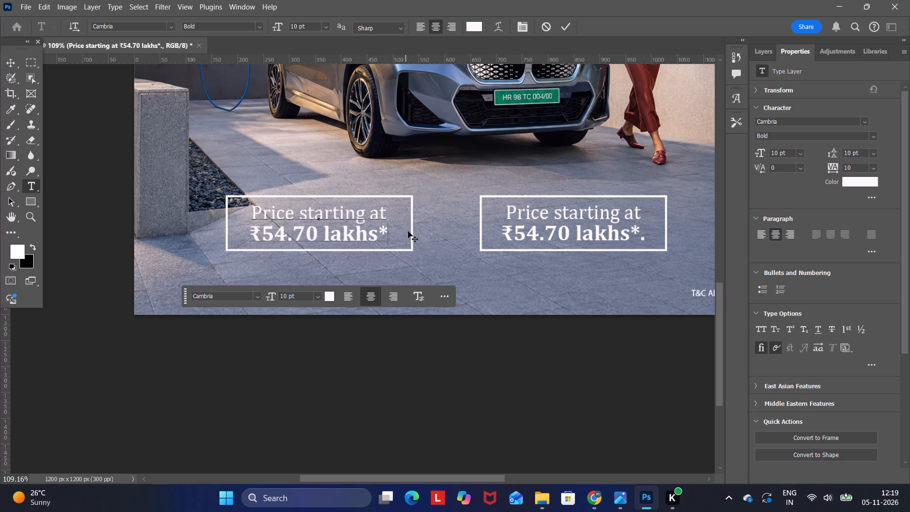
double_click(615, 233)
left_click(649, 240)
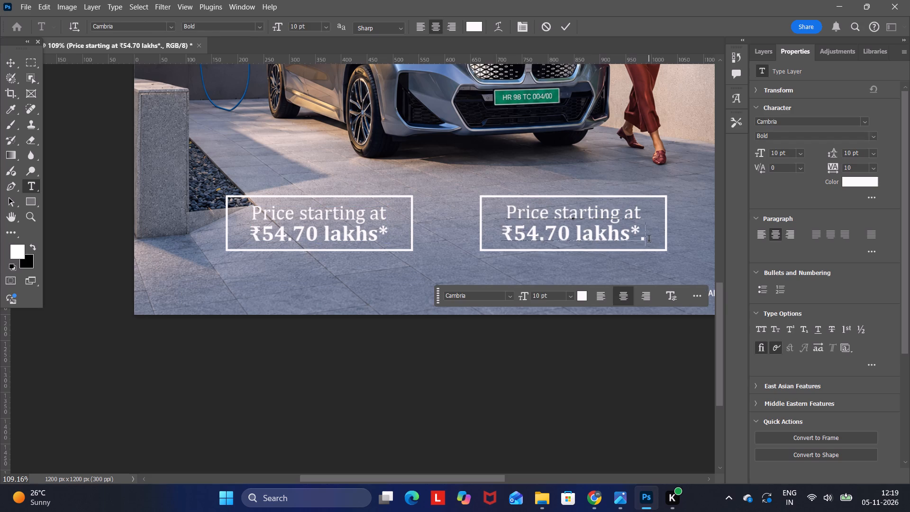
key("BackSpace")
Change the word "Price" to "EMI" in the right rectangle's text so its first line is "EMI starting at".
left_click(557, 210)
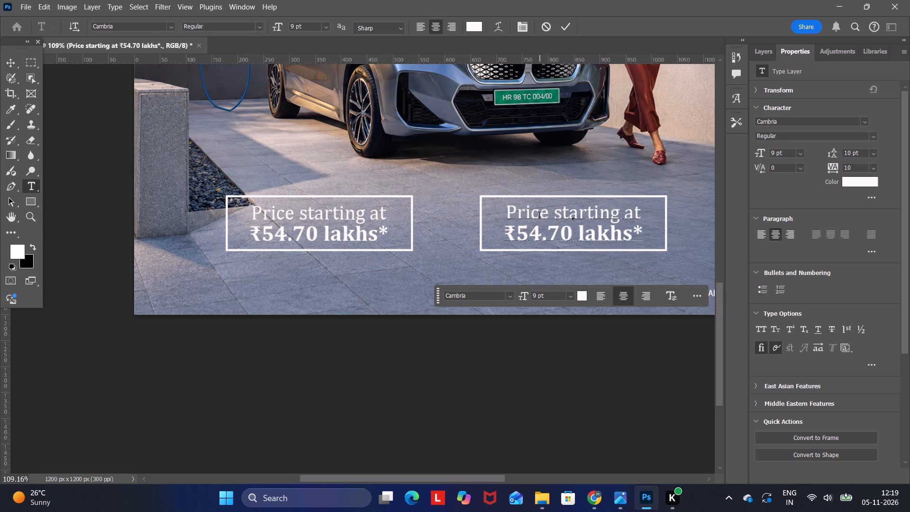
double_click(539, 217)
left_click(551, 212)
left_click(550, 212)
key("BackSpace")
key("BackSpace")
key("BackSpace")
key("BackSpace")
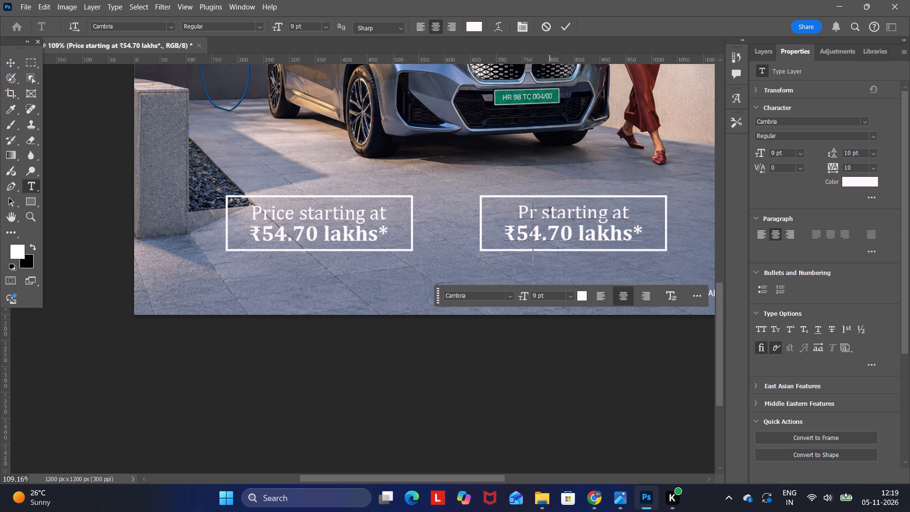
key("BackSpace")
type("EMI")
left_click(528, 373)
left_click(527, 373)
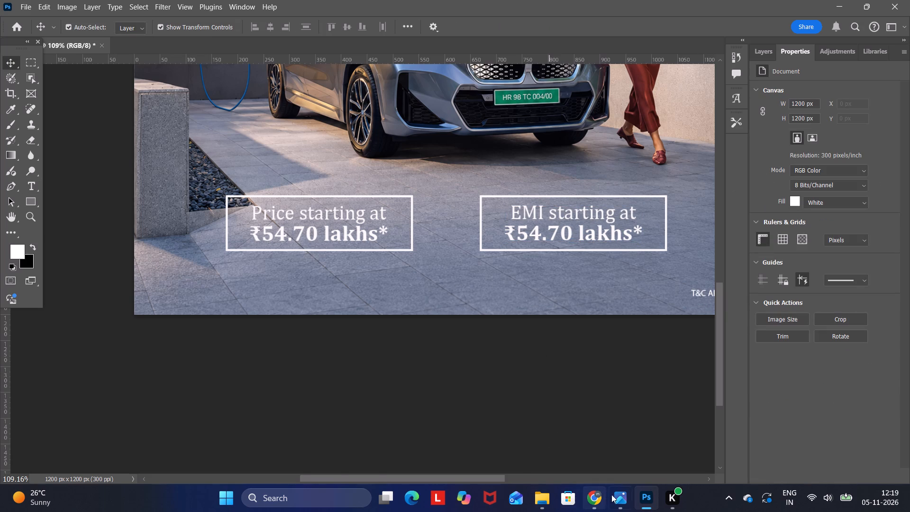
Copy "₹44,444*" from BMW's special offers page in Chrome and replace the right rectangle's second line with it in Photoshop.
left_click(638, 498)
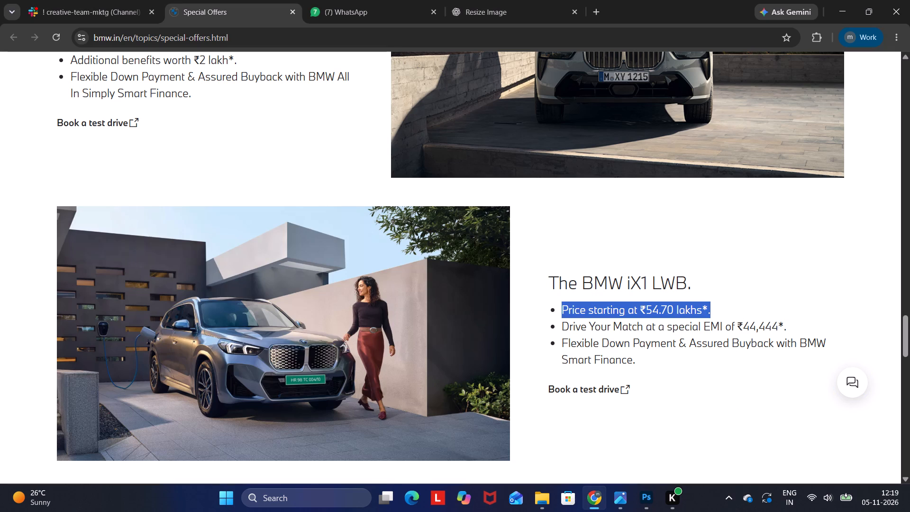
left_click_drag(738, 325, 781, 319)
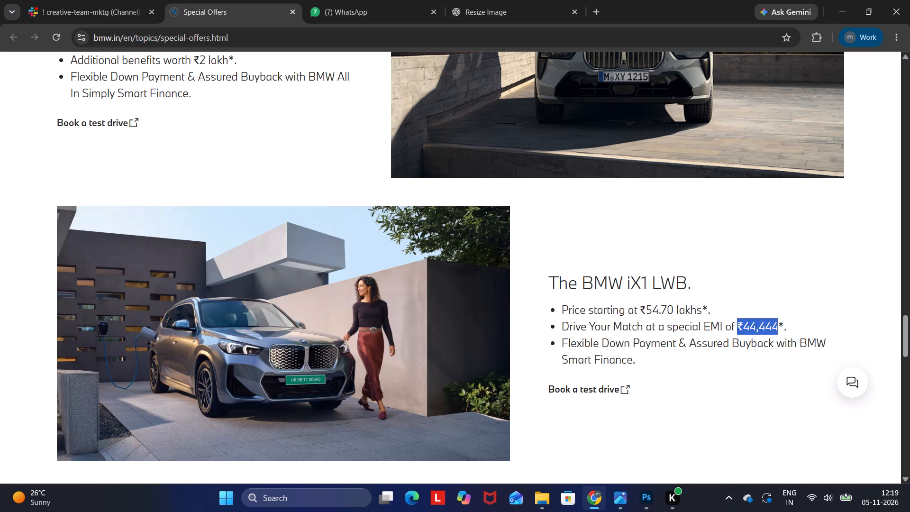
left_click_drag(781, 319, 783, 319)
key("ctrl+c")
left_click(646, 490)
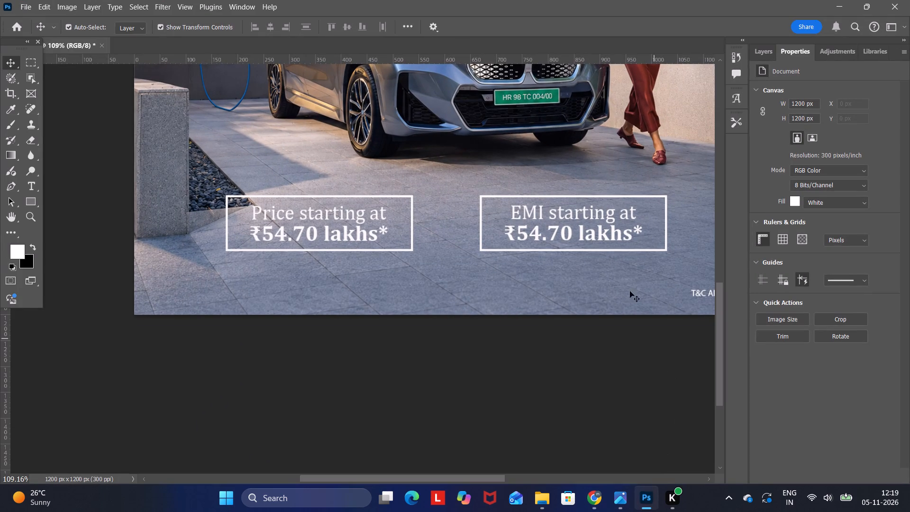
double_click(582, 233)
triple_click(556, 236)
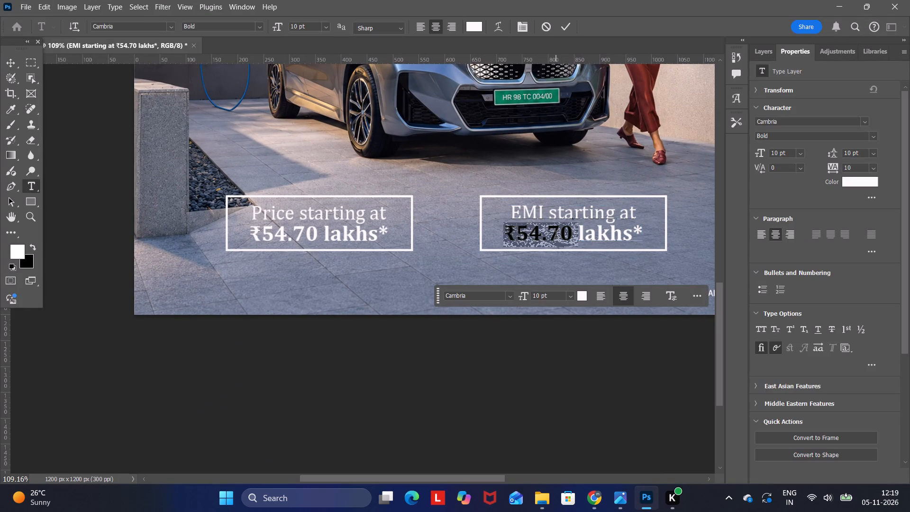
key("ctrl+v")
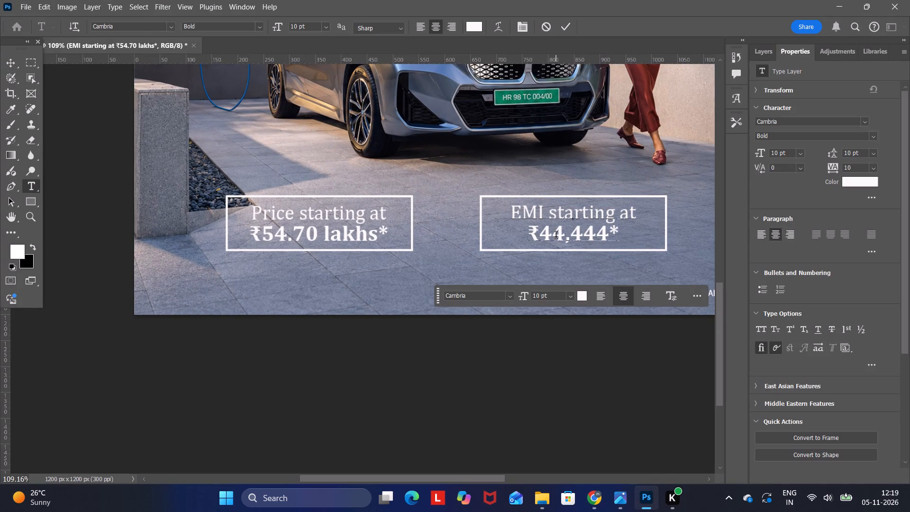
left_click(506, 371)
left_click(504, 365)
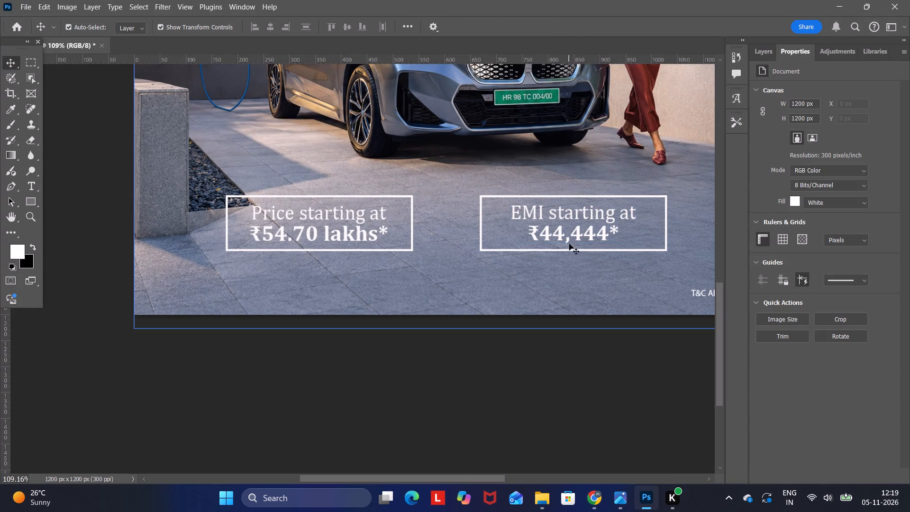
Nudge the EMI text up about 3 px and the price text up about 2 px inside their rectangles.
left_click(579, 222)
key("Up")
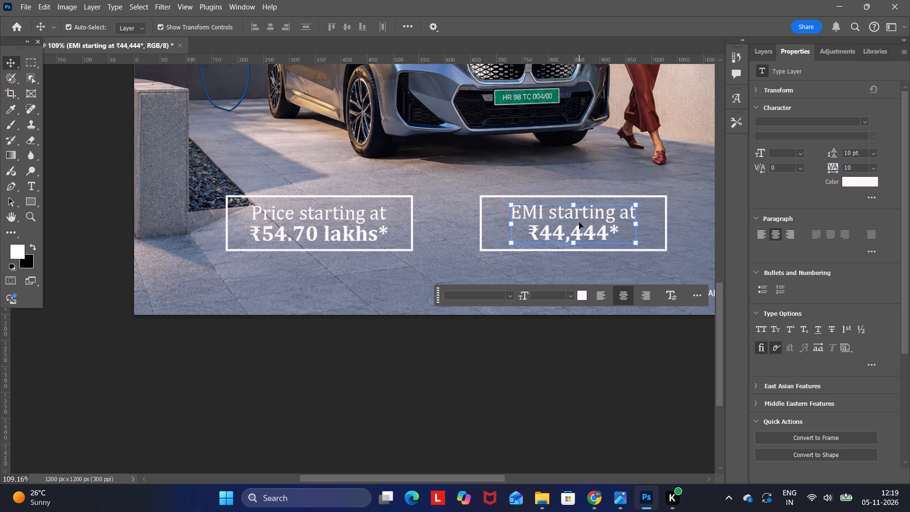
key("Up")
key("Up")
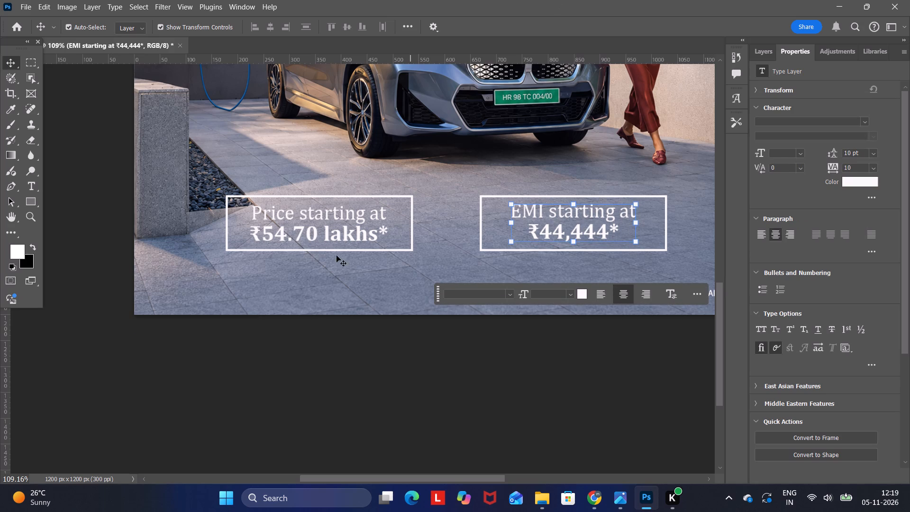
left_click(294, 384)
left_click(350, 214)
key("Up")
key("Up")
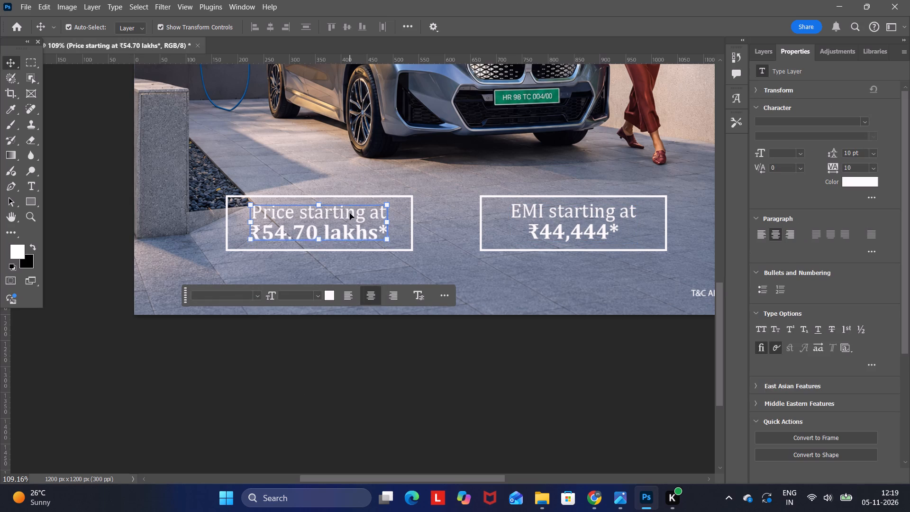
left_click(435, 419)
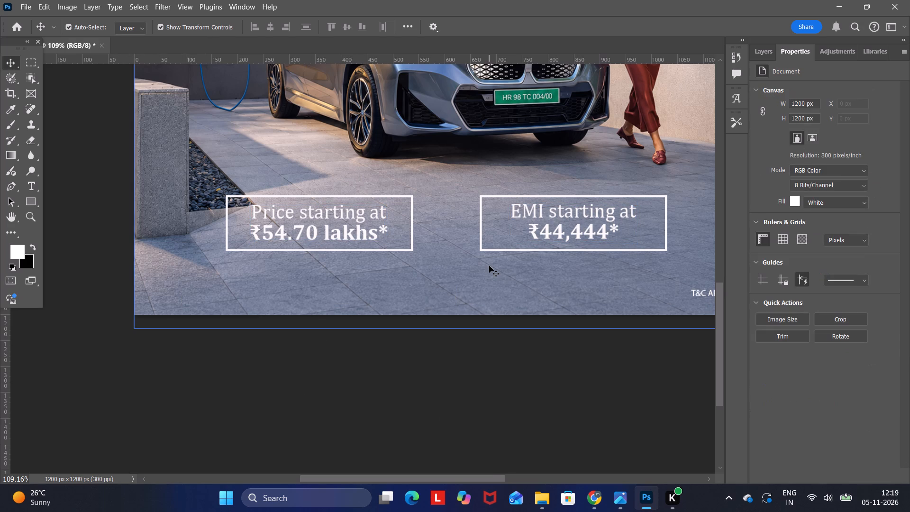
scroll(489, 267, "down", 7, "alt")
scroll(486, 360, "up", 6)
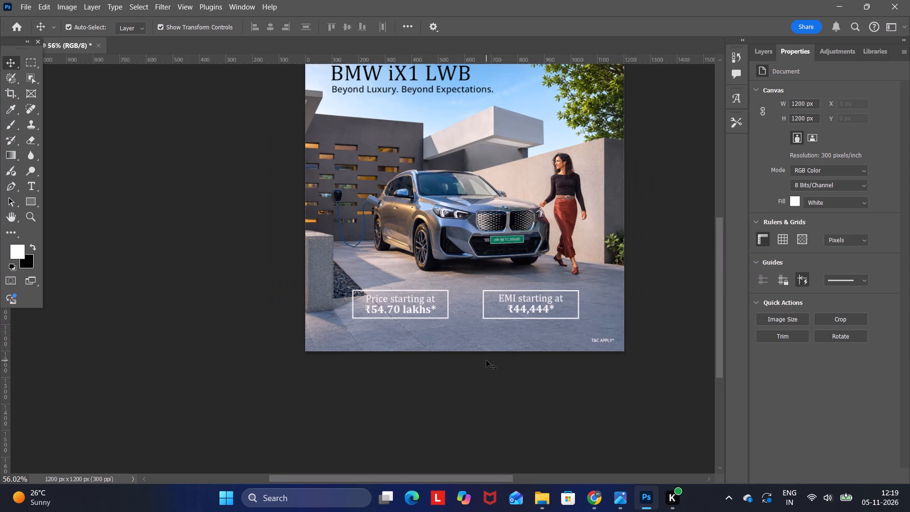
Set the font size of the "BMW iX1 LWB" title to 22 pt.
scroll(486, 360, "up", 3)
scroll(670, 315, "up", 3)
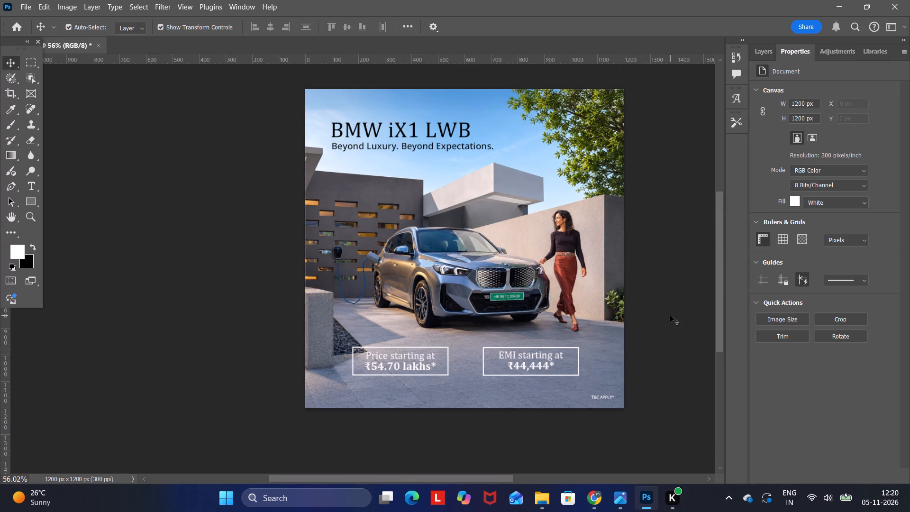
left_click(395, 131)
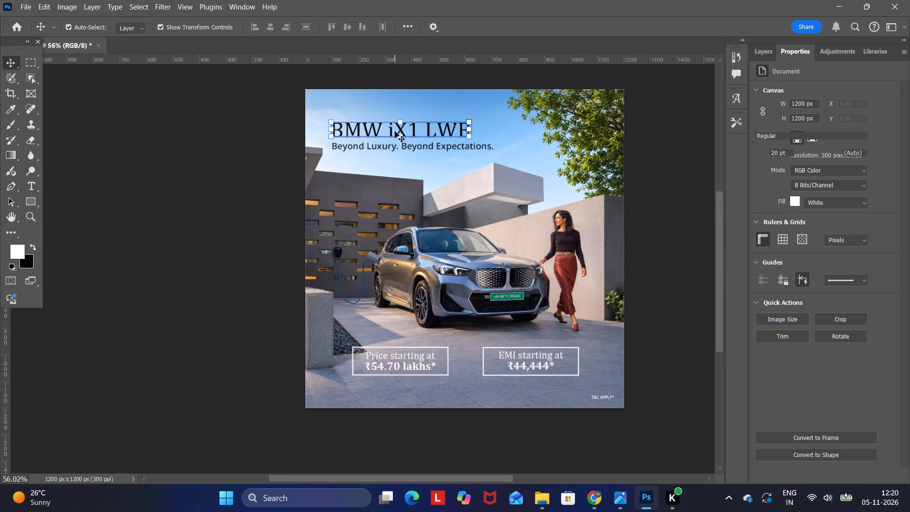
left_click_drag(367, 221, 367, 221)
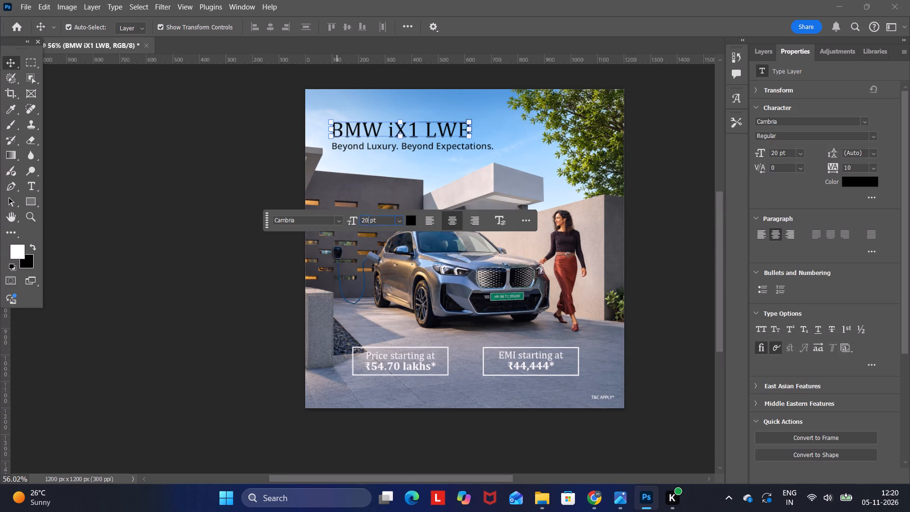
left_click_drag(367, 221, 349, 223)
type("22")
key("Return")
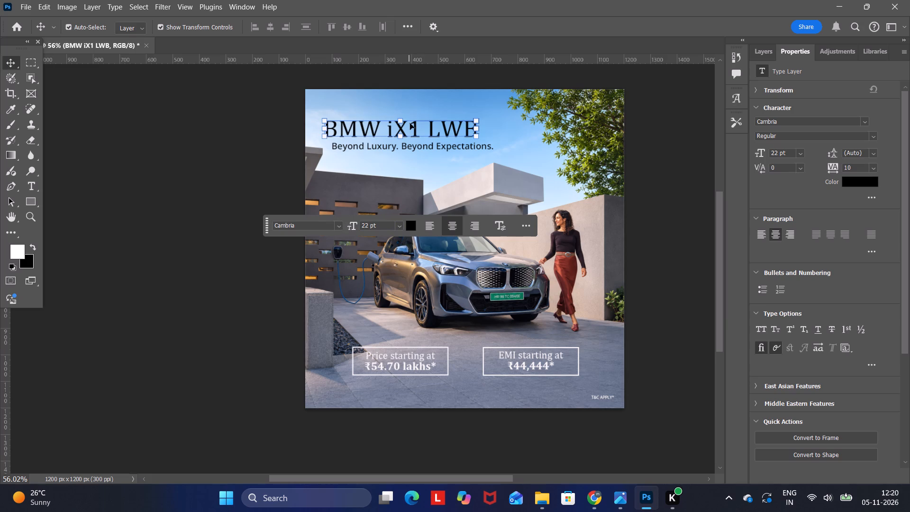
left_click(670, 142)
Shift the tagline "Beyond Luxury. Beyond Expectations." left and slightly up so its left edge lines up with the title's.
left_click(410, 146)
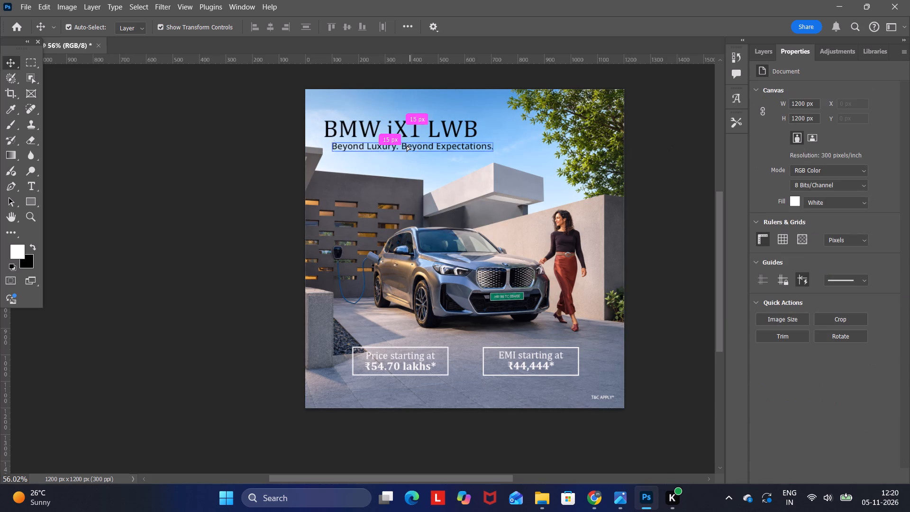
left_click(642, 152)
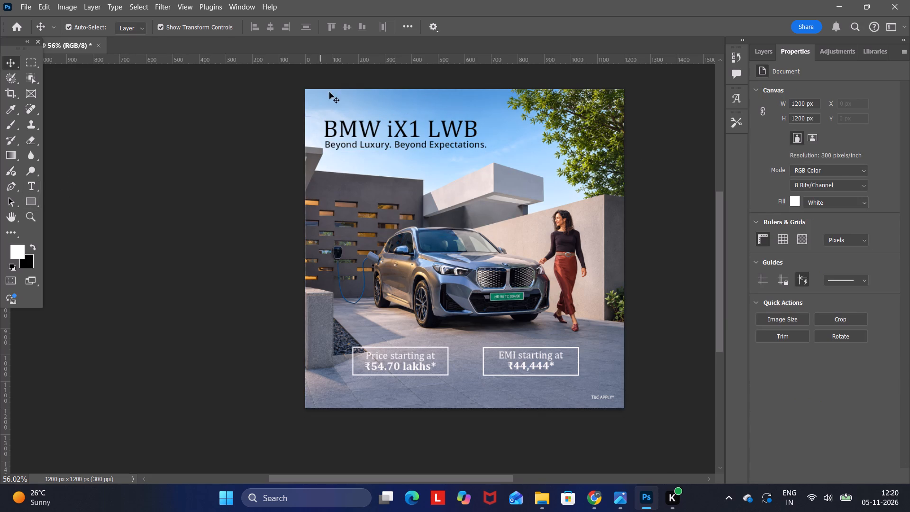
Add a black-to-transparent linear gradient over the background photo, fading upward from below the canvas to the canopy's height, at about 80% scale.
left_click(379, 203)
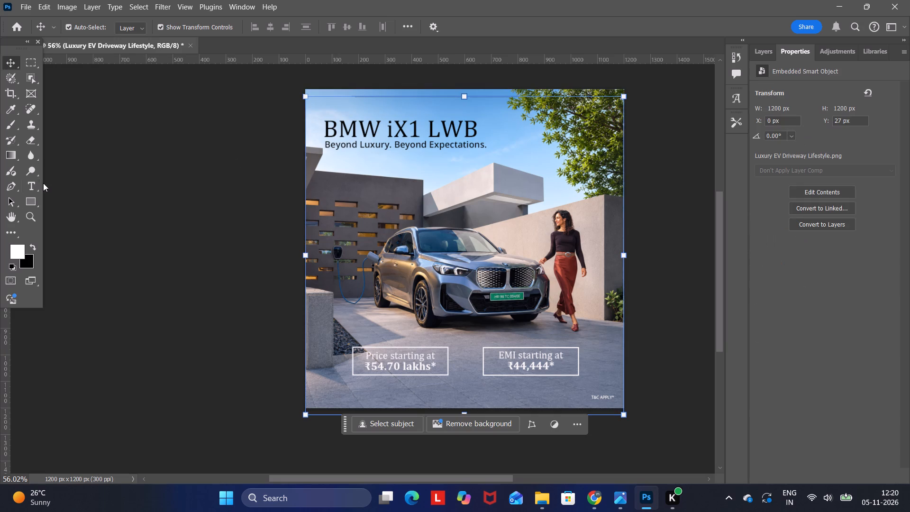
left_click(29, 200)
left_click(6, 155)
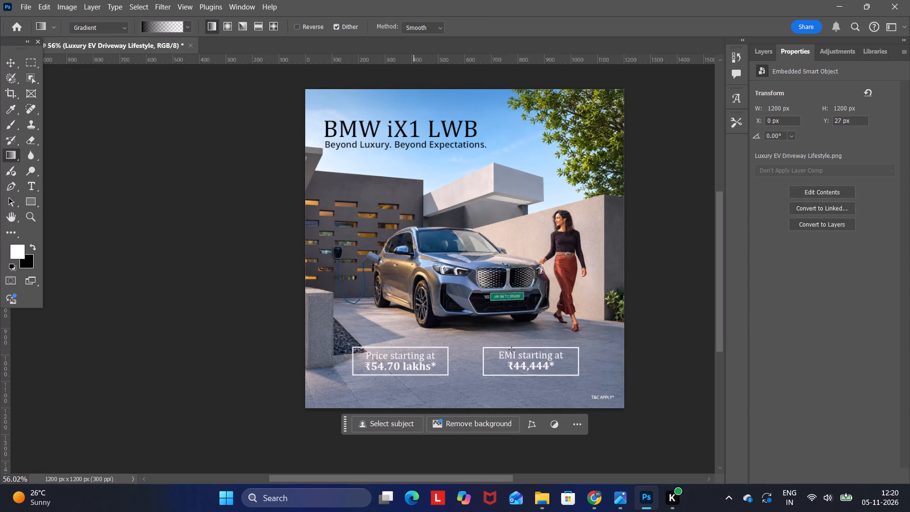
left_click_drag(484, 447, 482, 290)
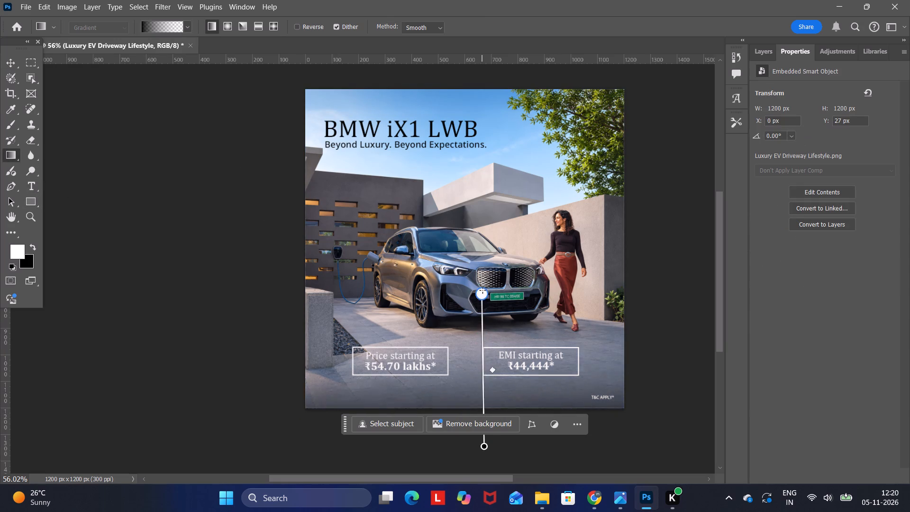
left_click_drag(482, 290, 481, 230)
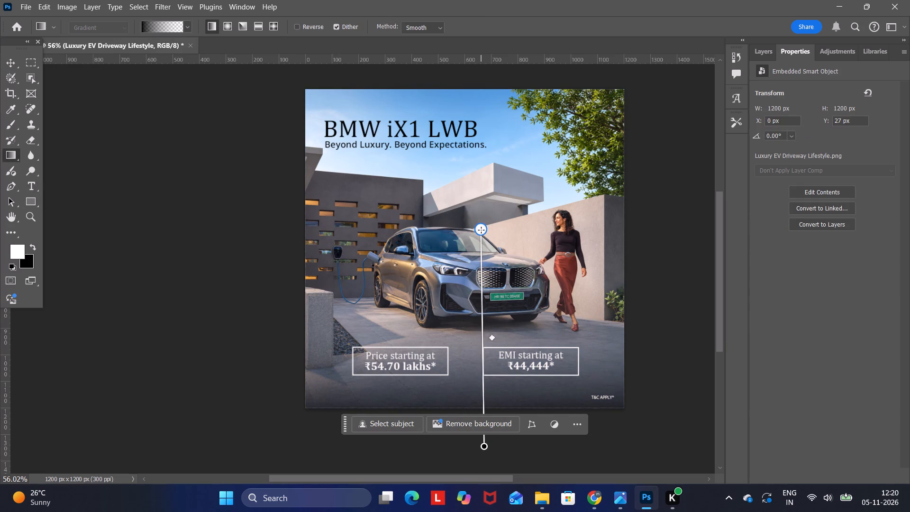
left_click_drag(481, 230, 478, 223)
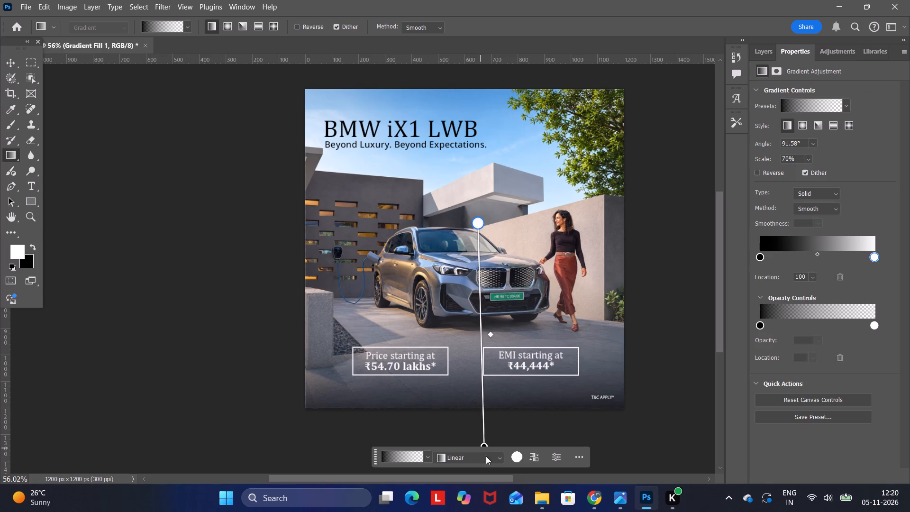
left_click(485, 443)
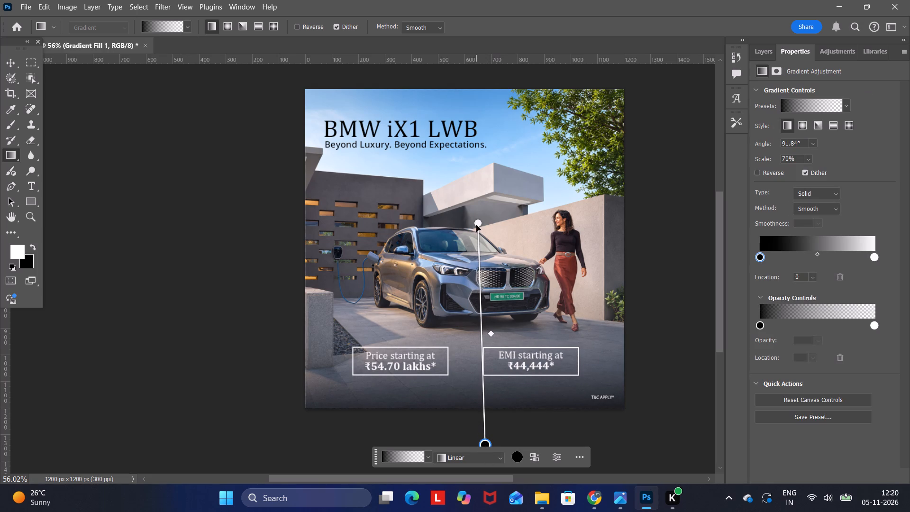
left_click_drag(477, 223, 479, 189)
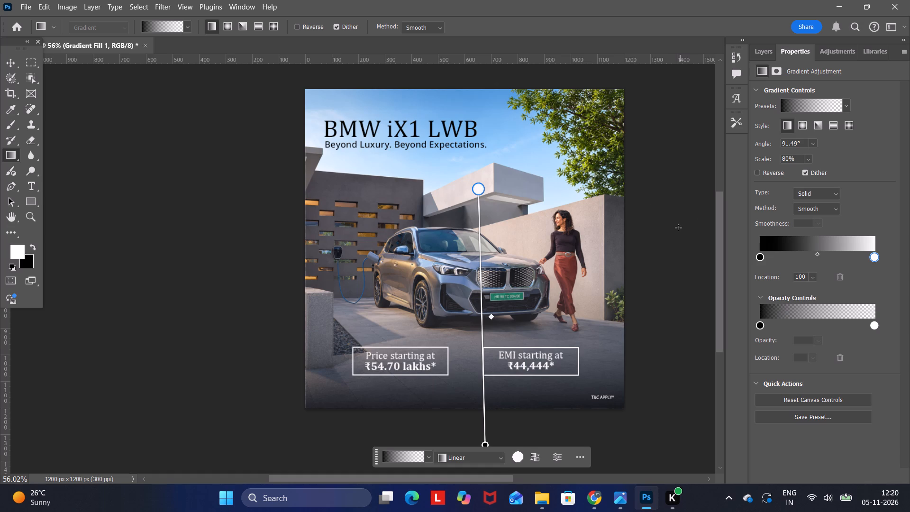
left_click(10, 63)
left_click(150, 168)
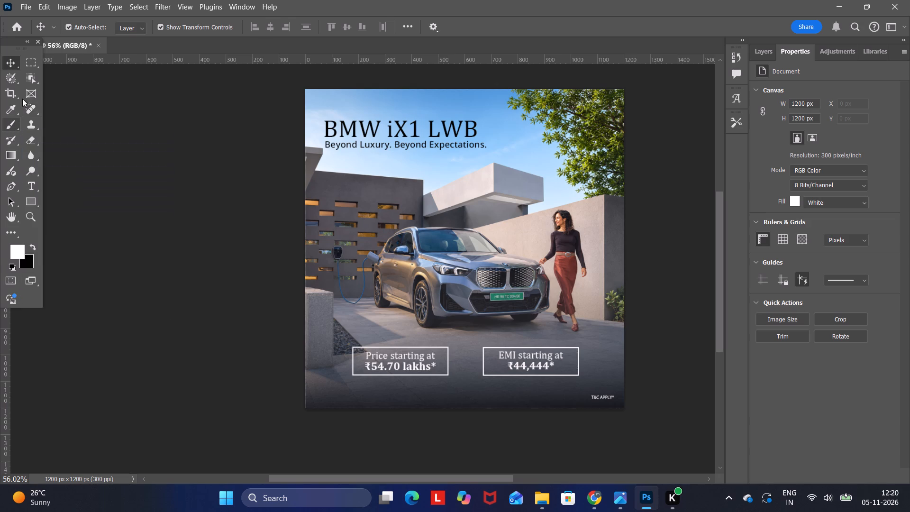
Draw a vertical line about 58 px long with the Line tool, midway between the price and EMI rectangles.
left_click(32, 203)
left_click(81, 242)
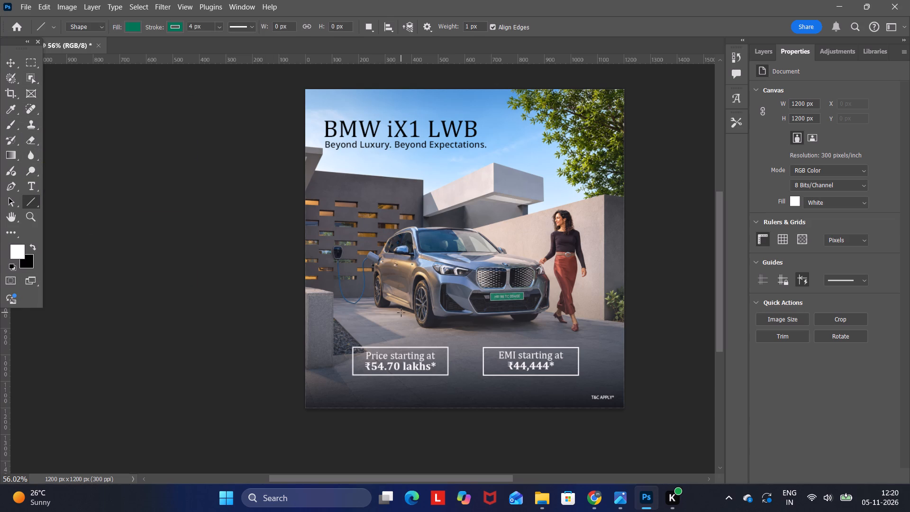
left_click_drag(467, 352, 468, 362)
key("Delete")
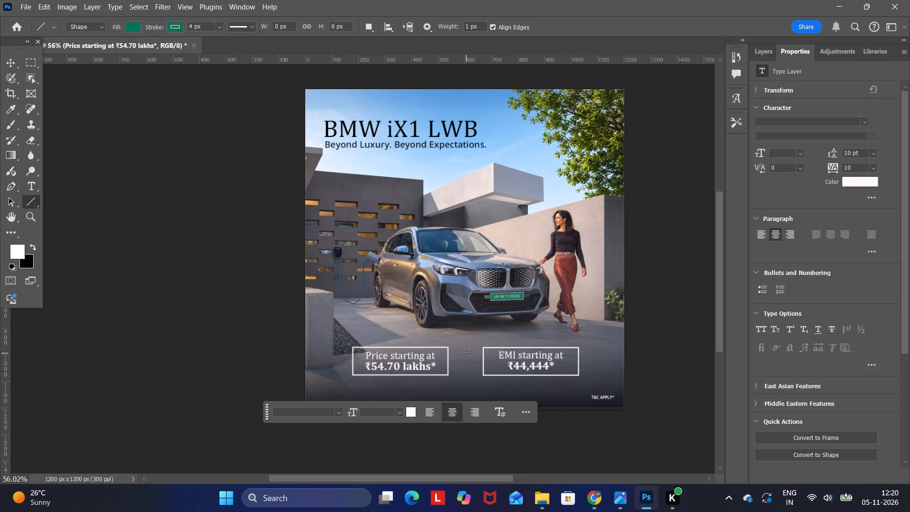
left_click_drag(466, 353, 465, 358, "shift")
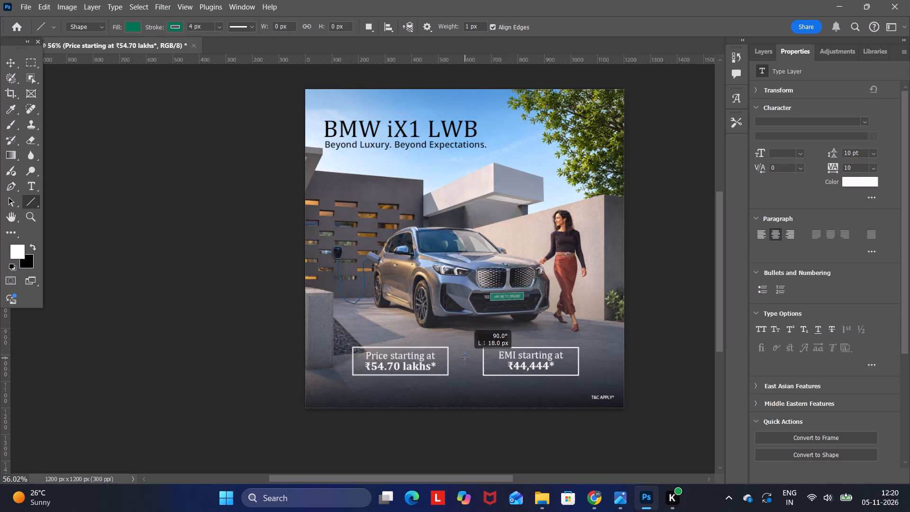
left_click_drag(465, 358, 465, 368, "shift")
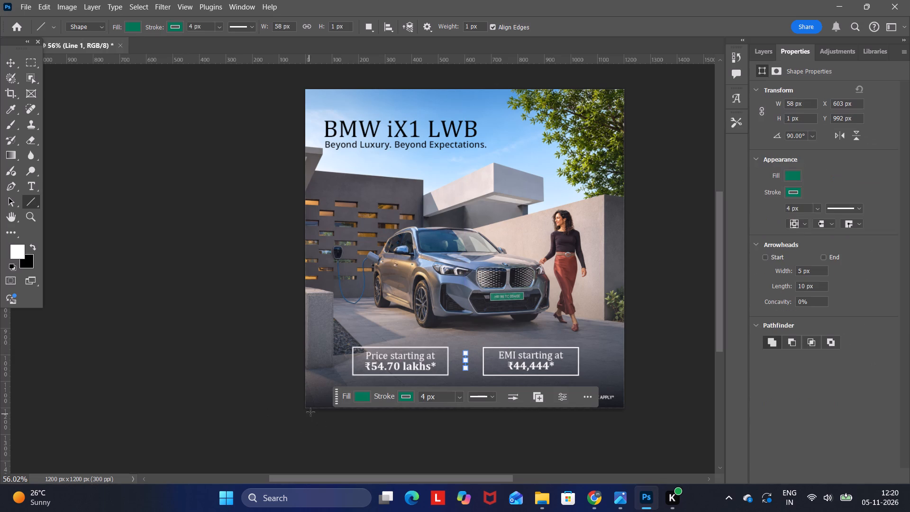
Set both the fill and the stroke of the vertical divider line to white.
left_click(366, 396)
left_click(347, 321)
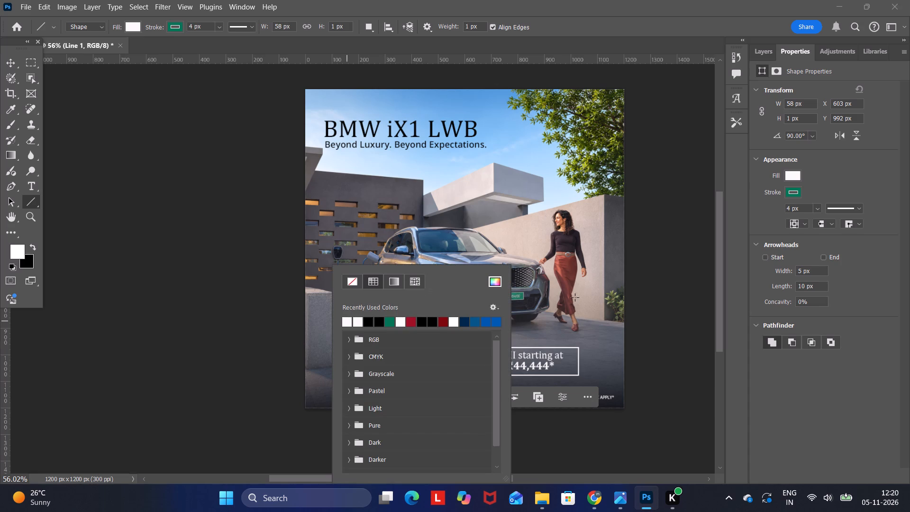
left_click(9, 64)
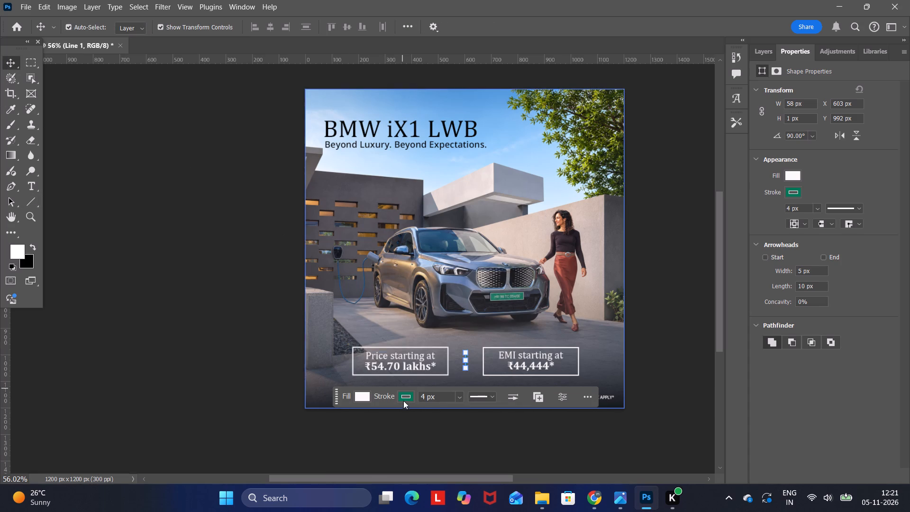
left_click(403, 396)
left_click(347, 319)
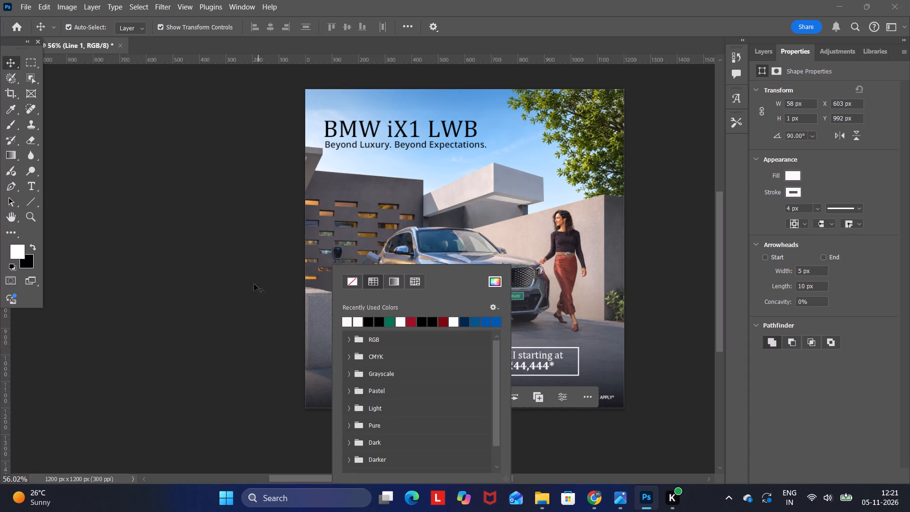
left_click(254, 284)
left_click(251, 284)
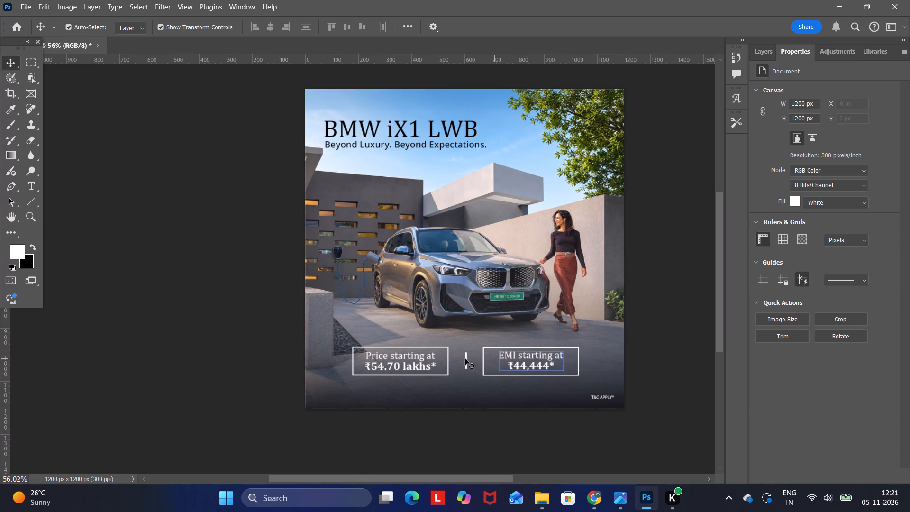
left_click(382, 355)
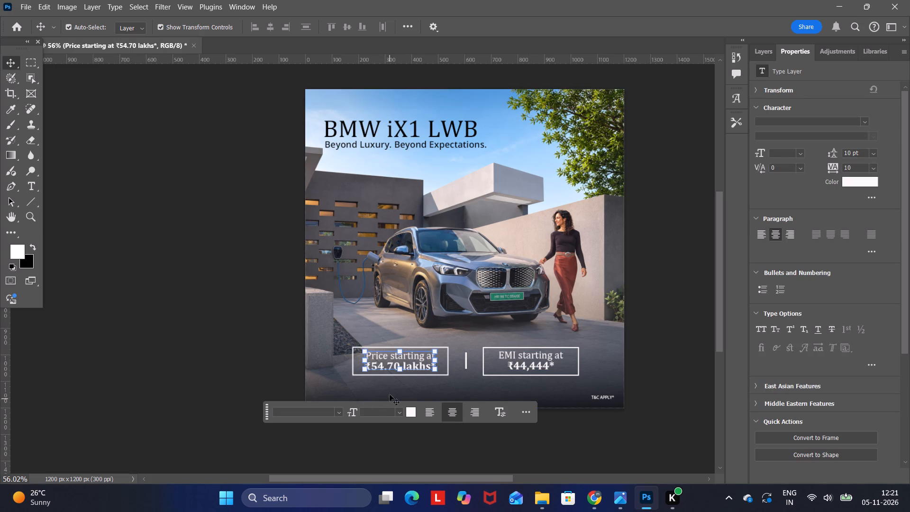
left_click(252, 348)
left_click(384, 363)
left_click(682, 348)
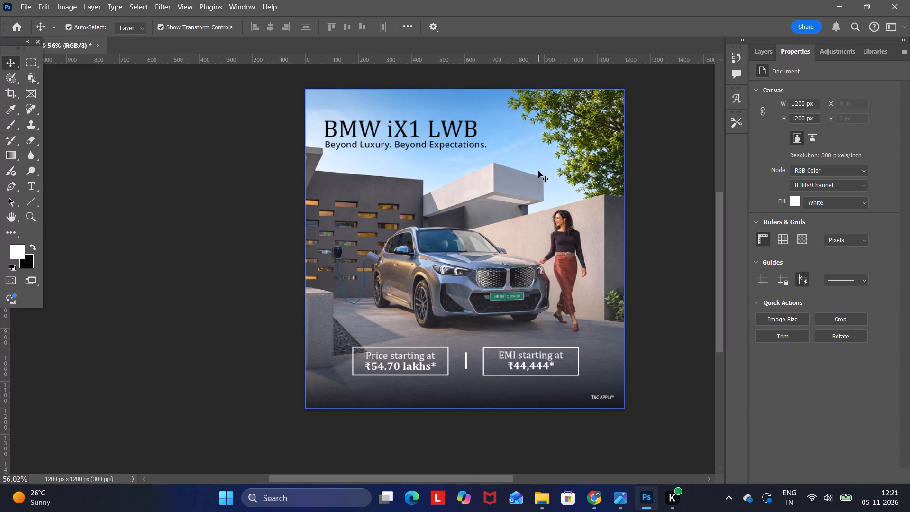
Change the font of the "BMW iX1 LWB" title to Britannic Bold Regular.
left_click(447, 128)
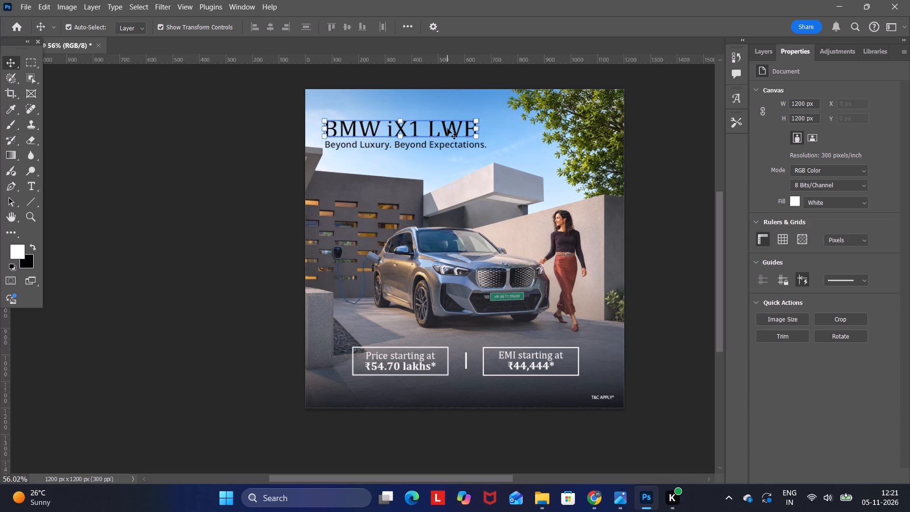
left_click(339, 225)
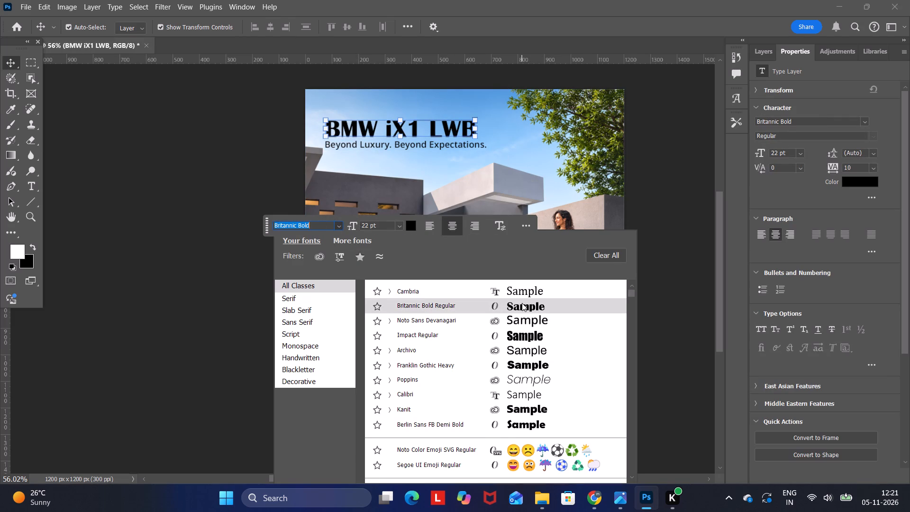
left_click(522, 302)
left_click(655, 215)
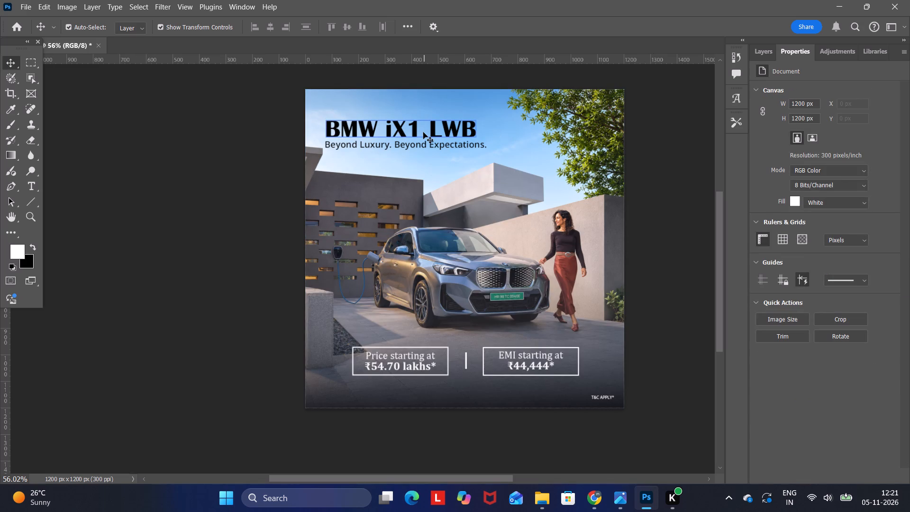
Set the tagline "Beyond Luxury. Beyond Expectations." to the Cambria font at 9 pt.
left_click(432, 147)
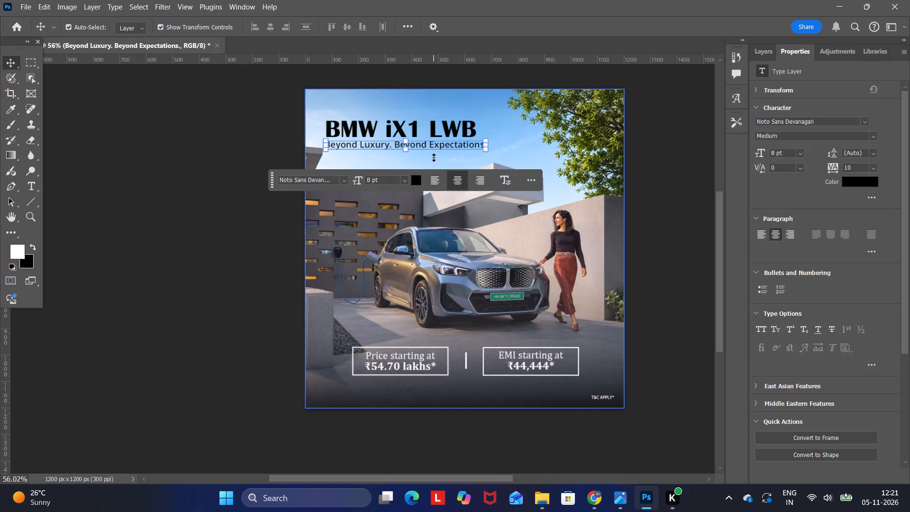
left_click(346, 180)
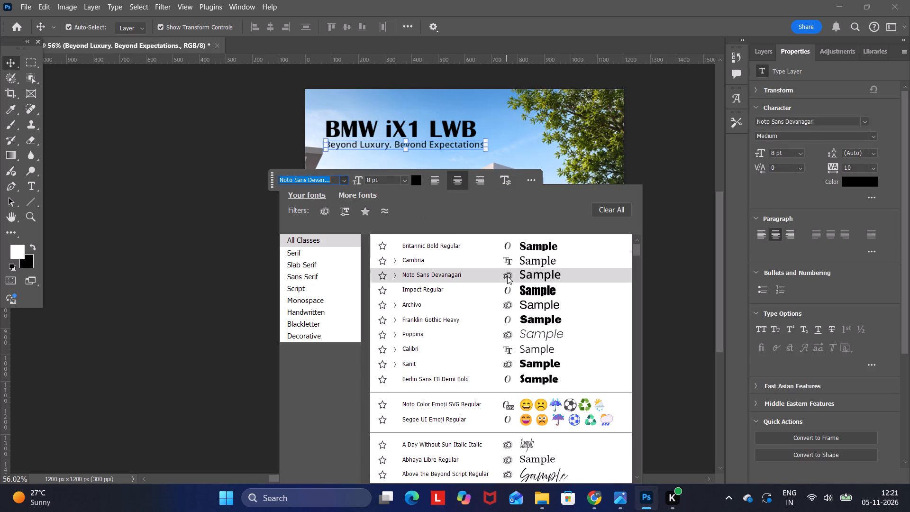
left_click(505, 262)
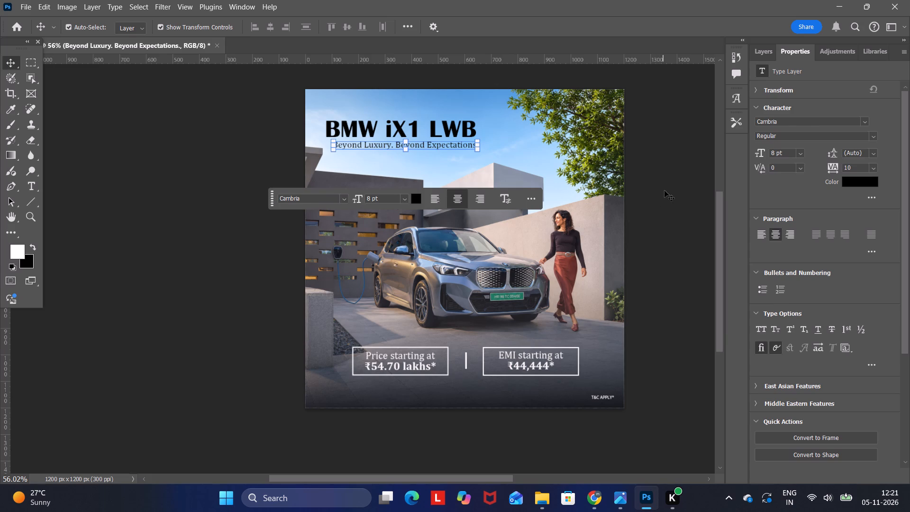
left_click(665, 190)
left_click(445, 144)
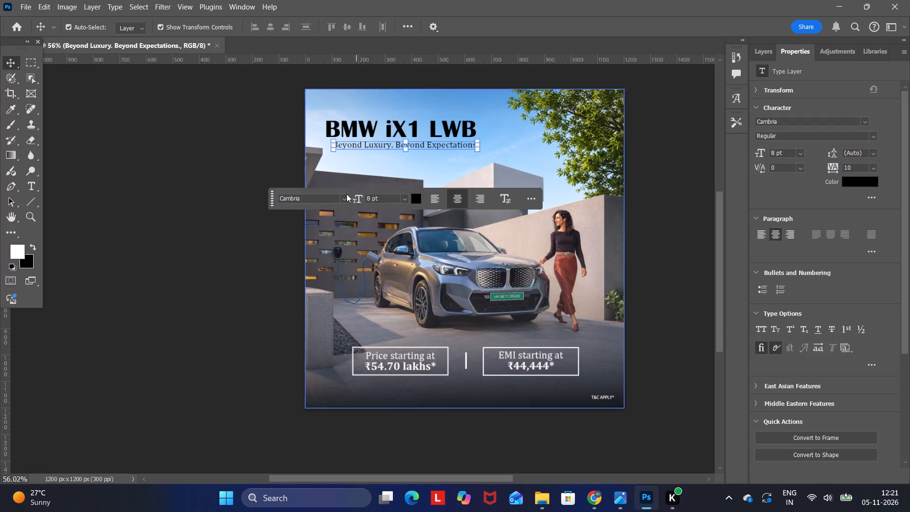
left_click_drag(371, 198, 346, 200)
key("9")
key("Return")
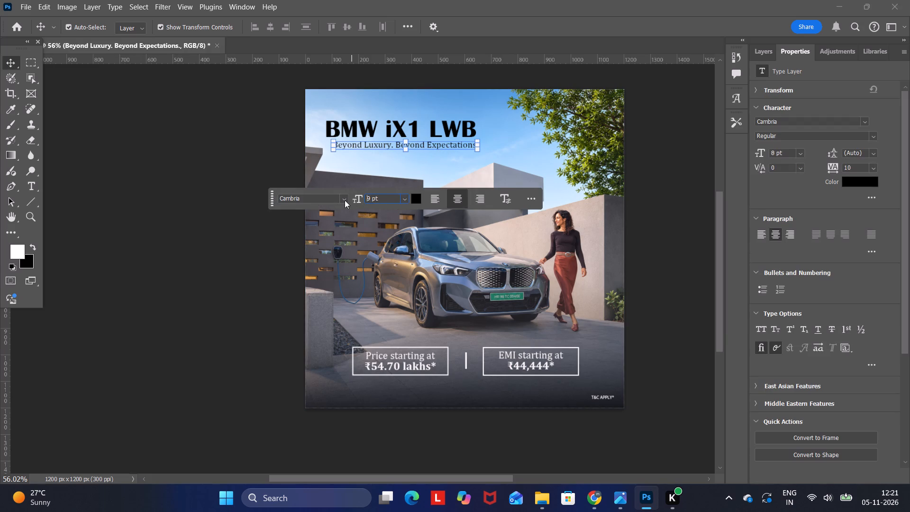
left_click(670, 172)
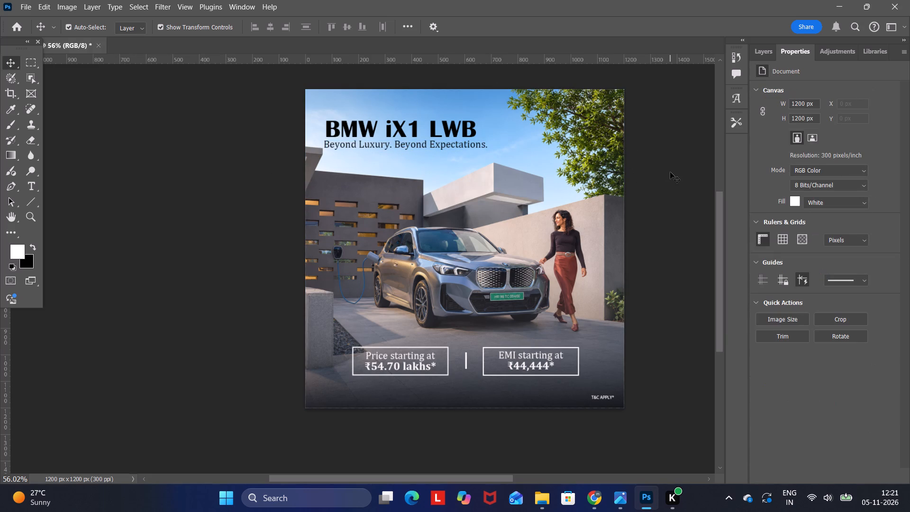
left_click(327, 169)
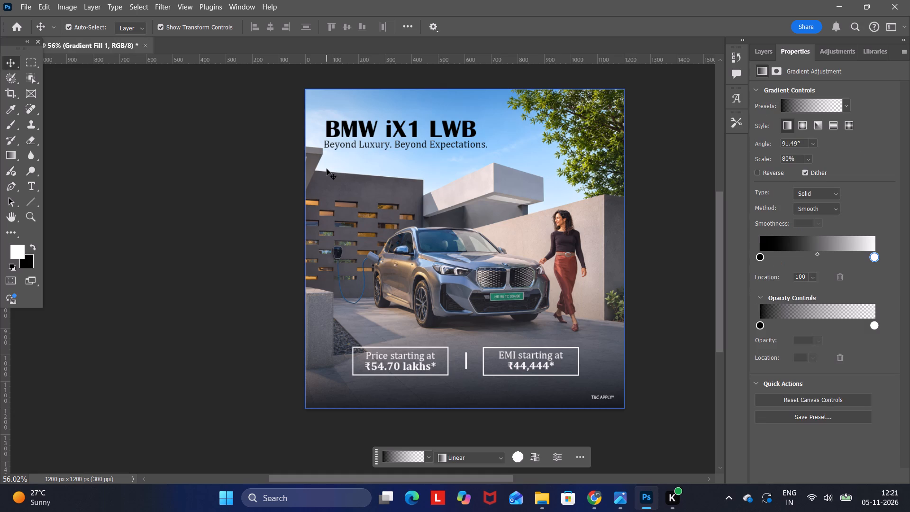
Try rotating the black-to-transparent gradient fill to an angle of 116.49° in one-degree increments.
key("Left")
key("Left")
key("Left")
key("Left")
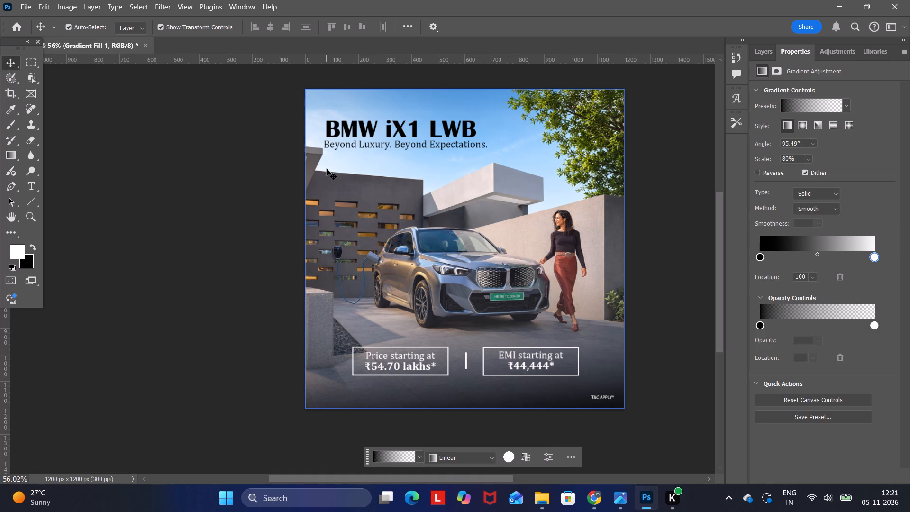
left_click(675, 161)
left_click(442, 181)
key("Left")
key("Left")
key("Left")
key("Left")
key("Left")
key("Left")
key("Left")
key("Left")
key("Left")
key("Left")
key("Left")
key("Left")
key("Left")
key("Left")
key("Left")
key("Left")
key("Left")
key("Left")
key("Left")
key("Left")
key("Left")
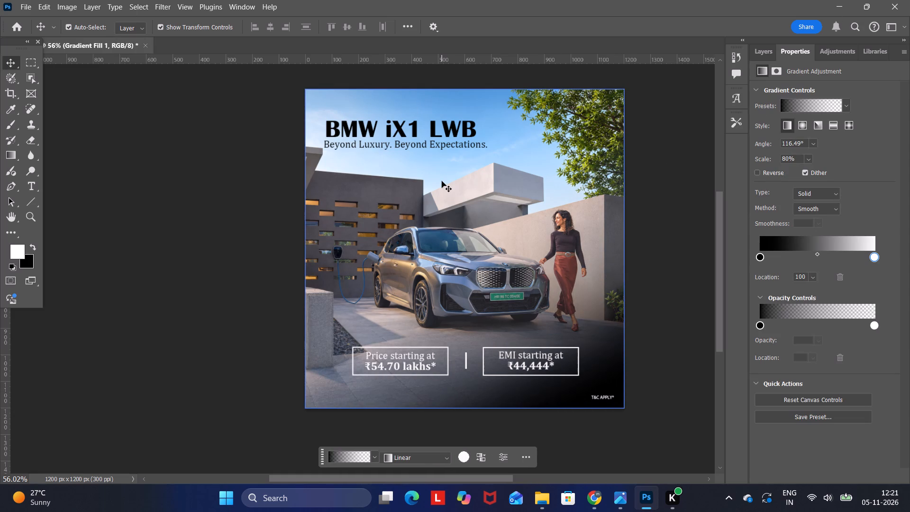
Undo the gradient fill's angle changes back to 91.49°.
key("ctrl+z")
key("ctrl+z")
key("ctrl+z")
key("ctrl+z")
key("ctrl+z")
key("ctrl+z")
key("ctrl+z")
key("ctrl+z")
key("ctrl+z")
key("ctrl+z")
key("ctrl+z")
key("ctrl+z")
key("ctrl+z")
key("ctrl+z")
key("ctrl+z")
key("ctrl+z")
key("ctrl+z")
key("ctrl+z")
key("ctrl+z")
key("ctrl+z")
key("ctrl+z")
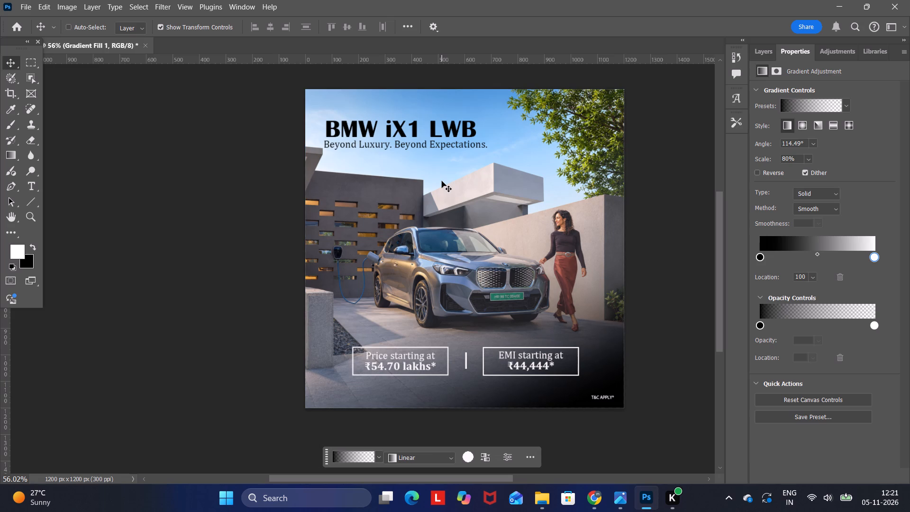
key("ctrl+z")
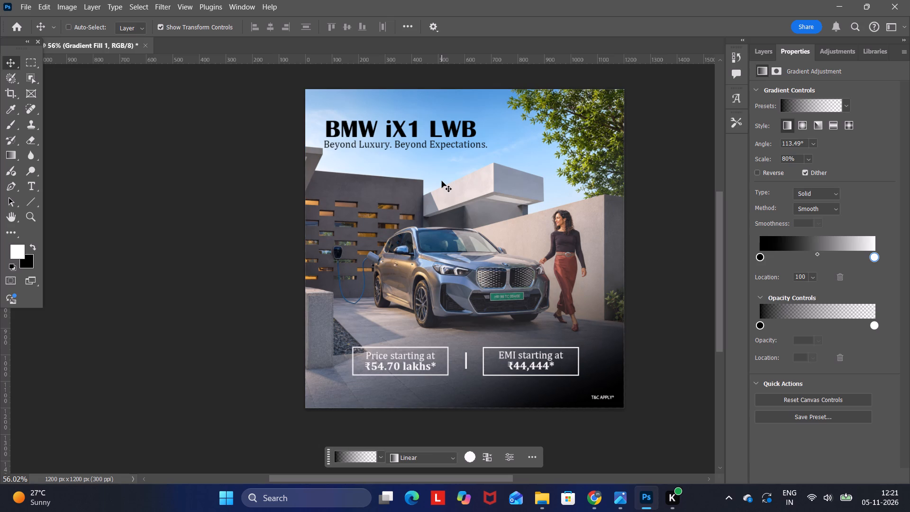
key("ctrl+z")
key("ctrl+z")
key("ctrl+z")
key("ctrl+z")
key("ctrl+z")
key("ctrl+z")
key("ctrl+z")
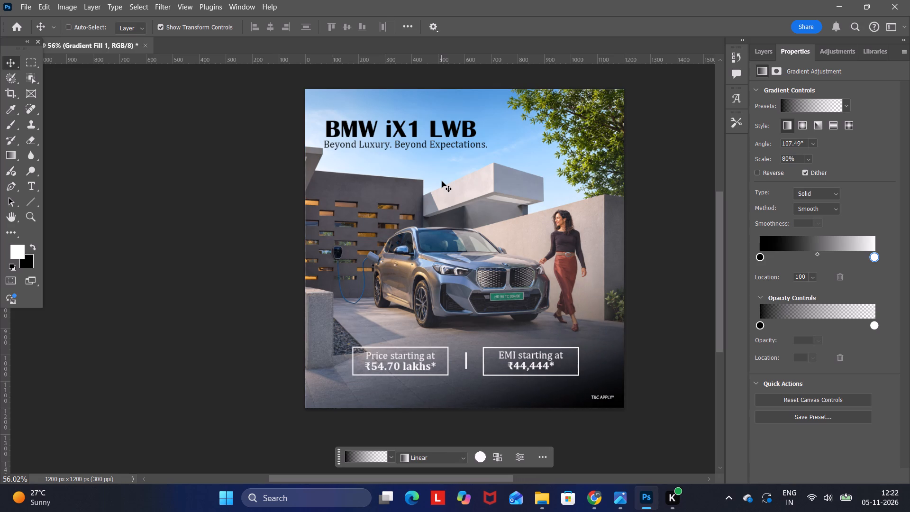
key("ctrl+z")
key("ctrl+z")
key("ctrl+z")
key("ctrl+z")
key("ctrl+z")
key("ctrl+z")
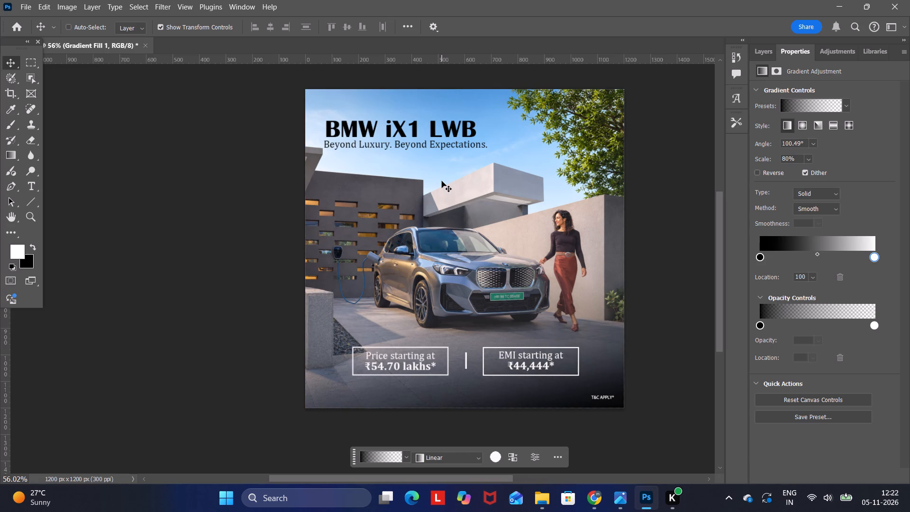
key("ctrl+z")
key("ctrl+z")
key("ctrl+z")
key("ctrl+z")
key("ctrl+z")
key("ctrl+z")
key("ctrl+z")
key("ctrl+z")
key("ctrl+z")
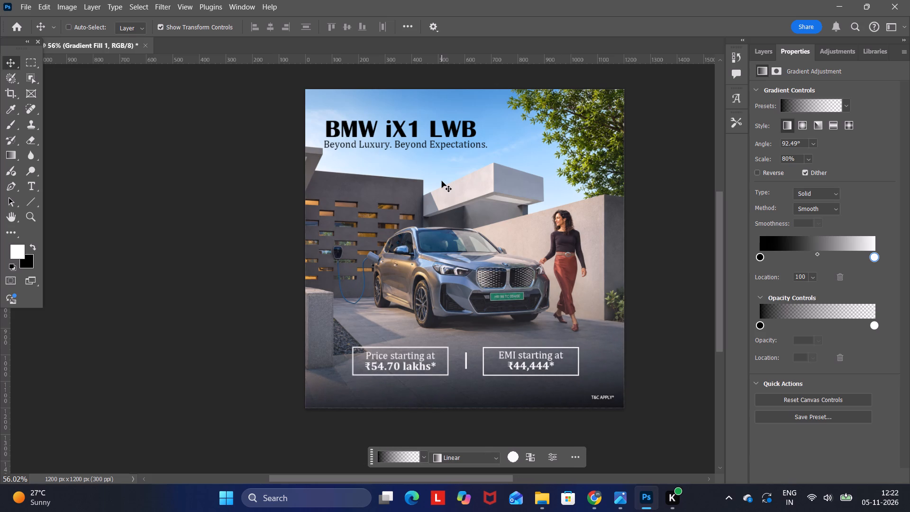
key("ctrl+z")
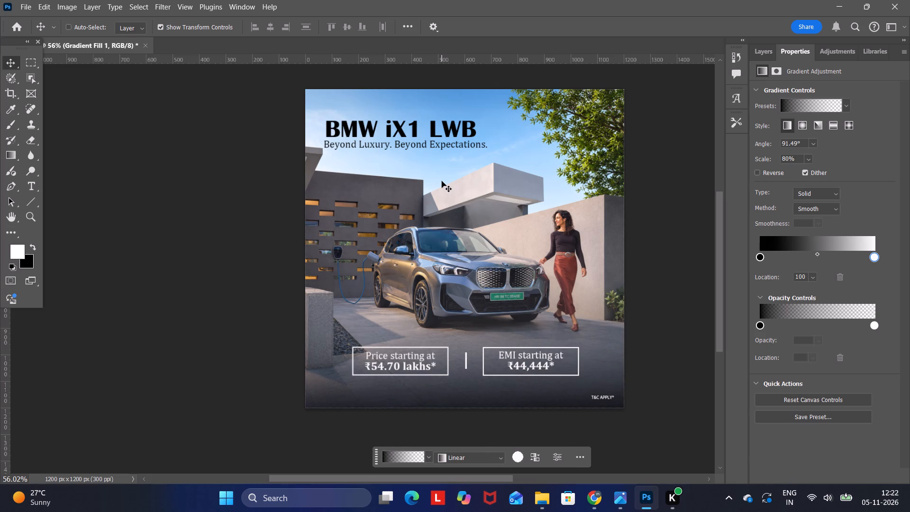
Undo the last size change of the tagline "Beyond Luxury. Beyond Expectations.".
key("ctrl+z")
left_click(652, 139)
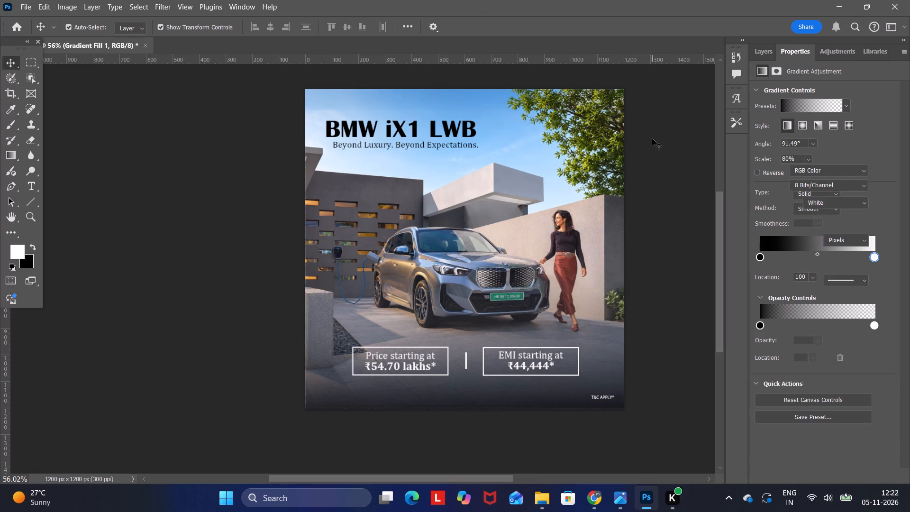
left_click(566, 167)
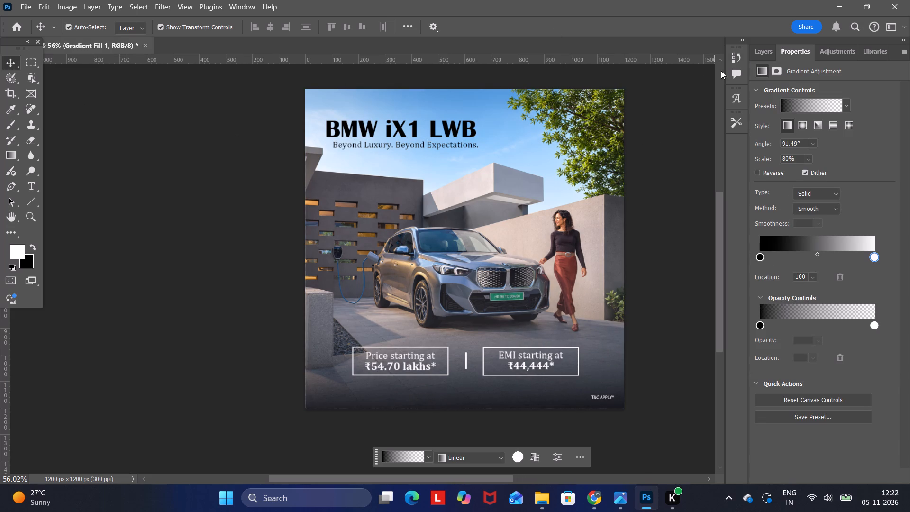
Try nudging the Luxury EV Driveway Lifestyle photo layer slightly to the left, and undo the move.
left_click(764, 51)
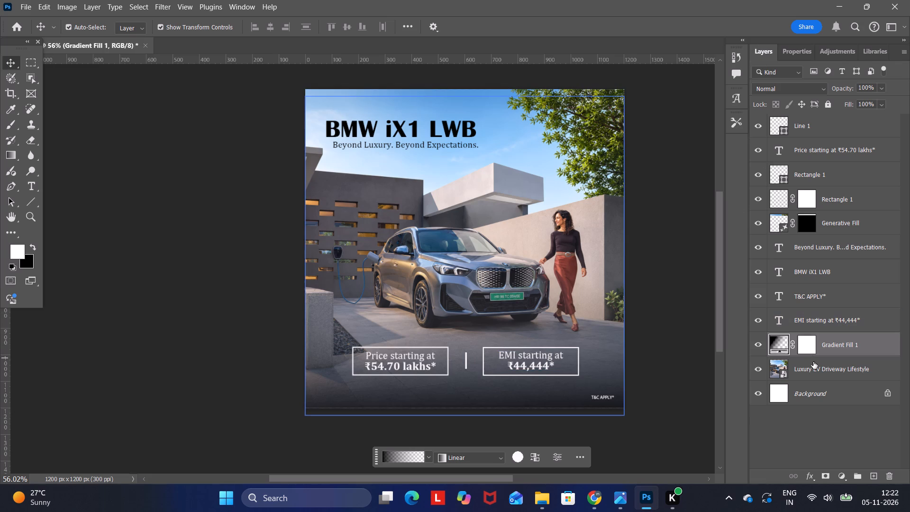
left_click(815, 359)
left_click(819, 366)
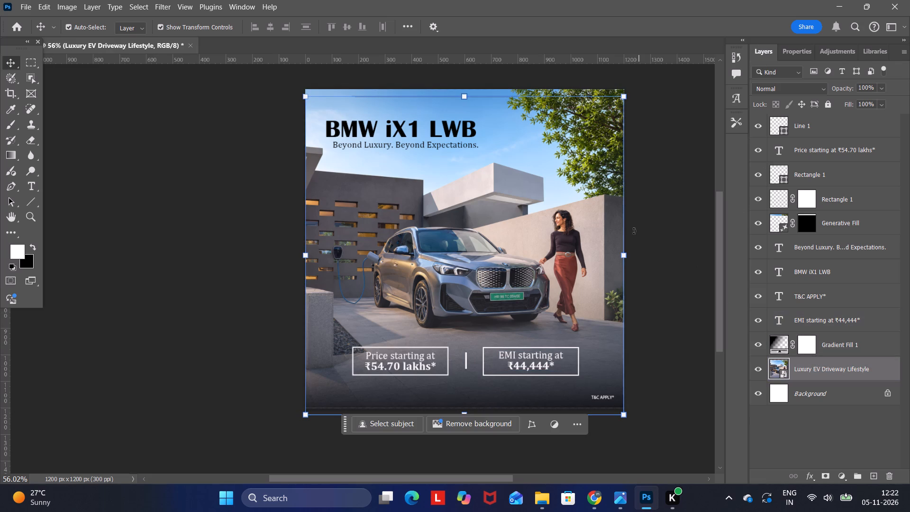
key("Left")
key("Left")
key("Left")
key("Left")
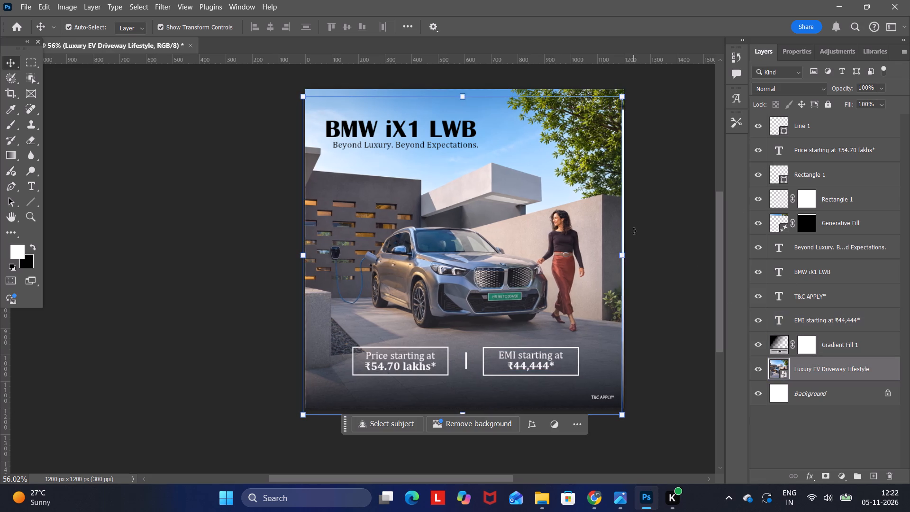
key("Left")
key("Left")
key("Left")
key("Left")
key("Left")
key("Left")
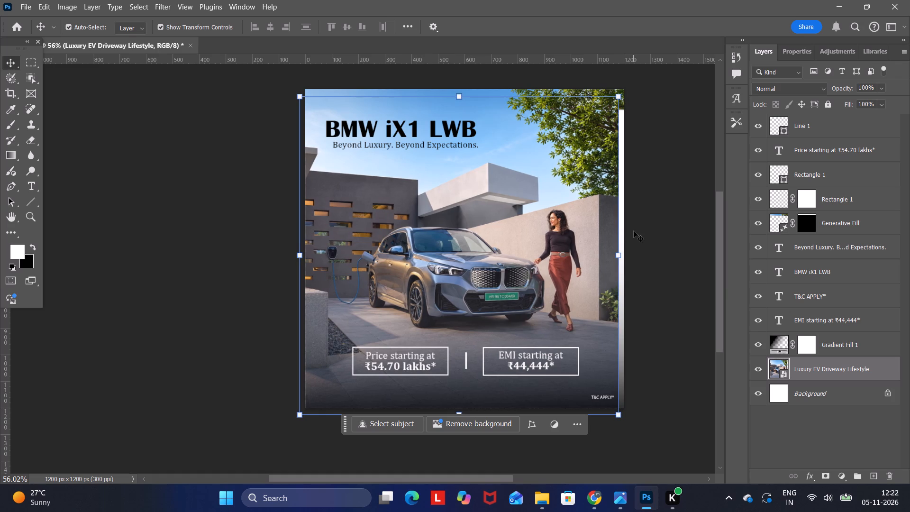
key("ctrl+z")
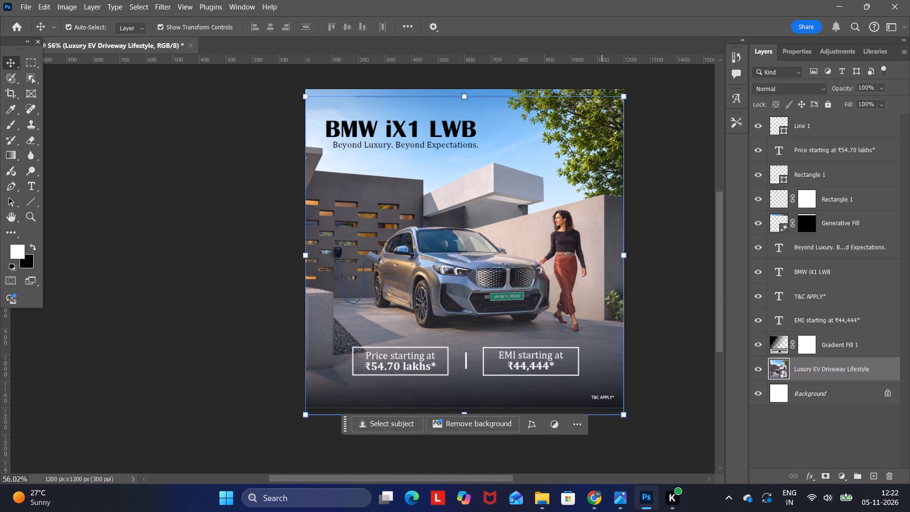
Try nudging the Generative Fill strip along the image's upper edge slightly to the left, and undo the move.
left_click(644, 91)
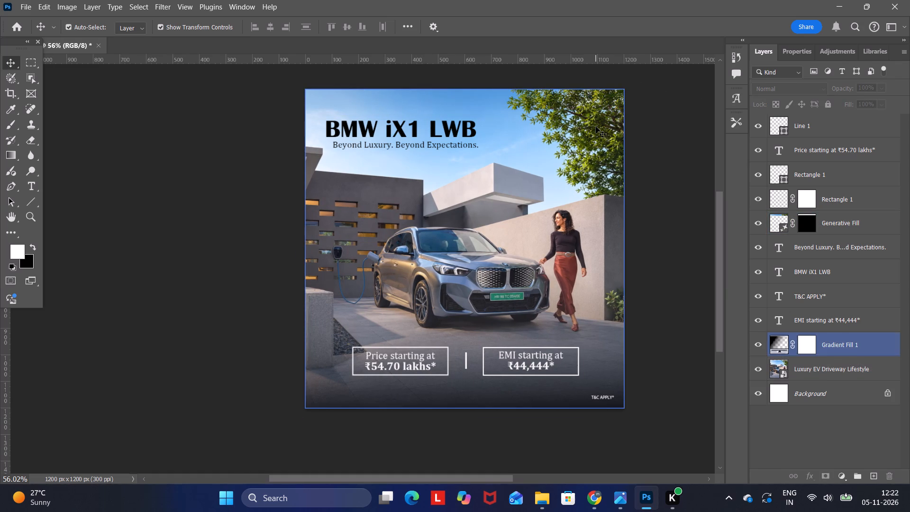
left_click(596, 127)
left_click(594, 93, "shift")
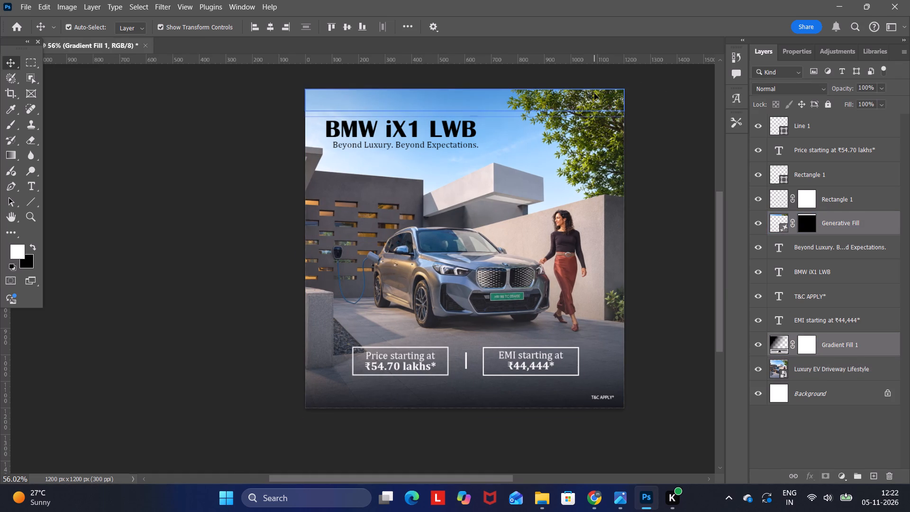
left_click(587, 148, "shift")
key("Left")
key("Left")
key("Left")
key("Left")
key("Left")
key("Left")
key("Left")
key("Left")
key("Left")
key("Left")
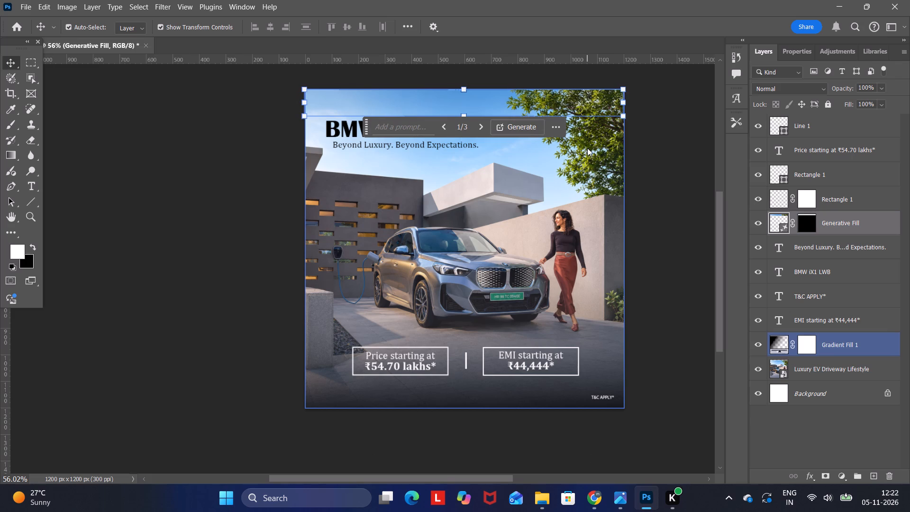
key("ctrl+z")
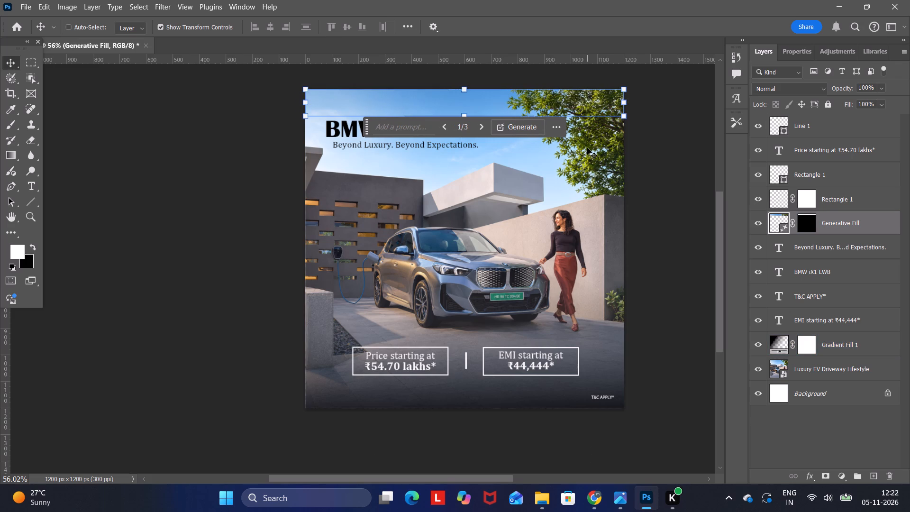
Move the Generative Fill layer directly beneath Gradient Fill 1, just above the Luxury EV Driveway Lifestyle layer.
left_click(666, 191)
left_click(559, 183)
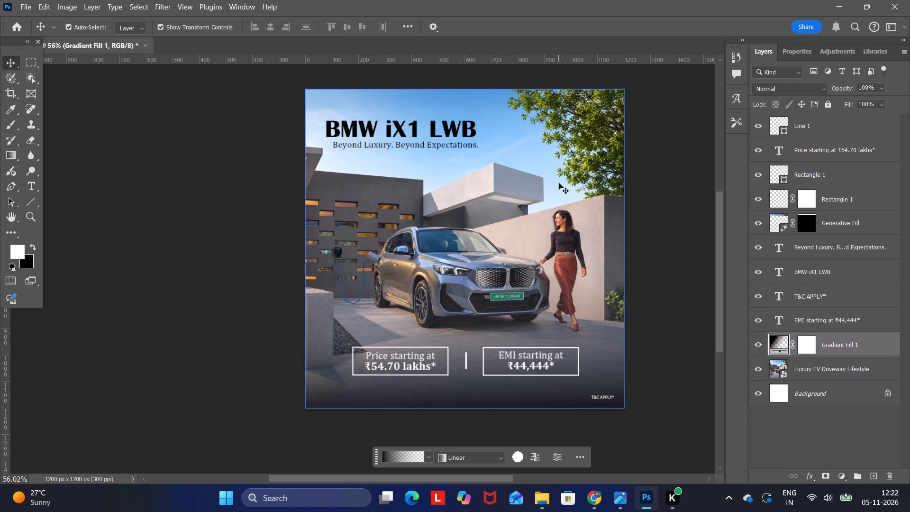
left_click(812, 370)
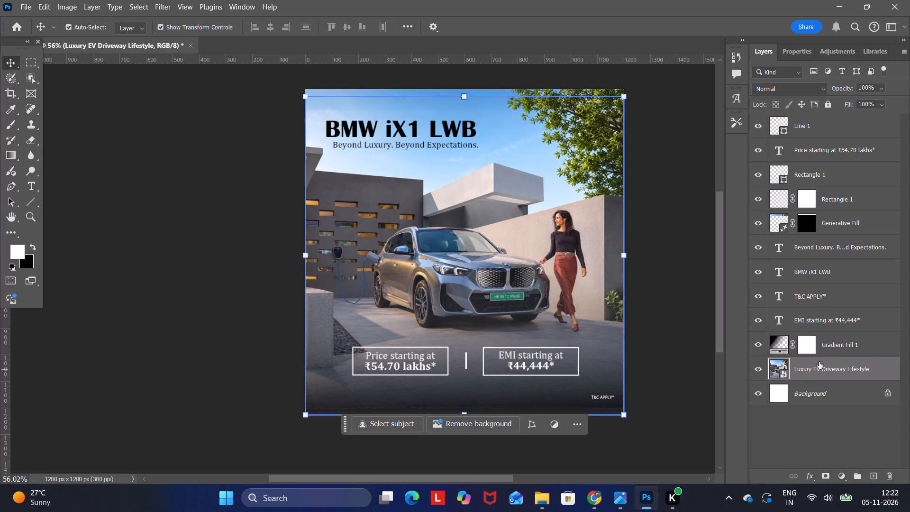
left_click_drag(826, 221, 827, 223)
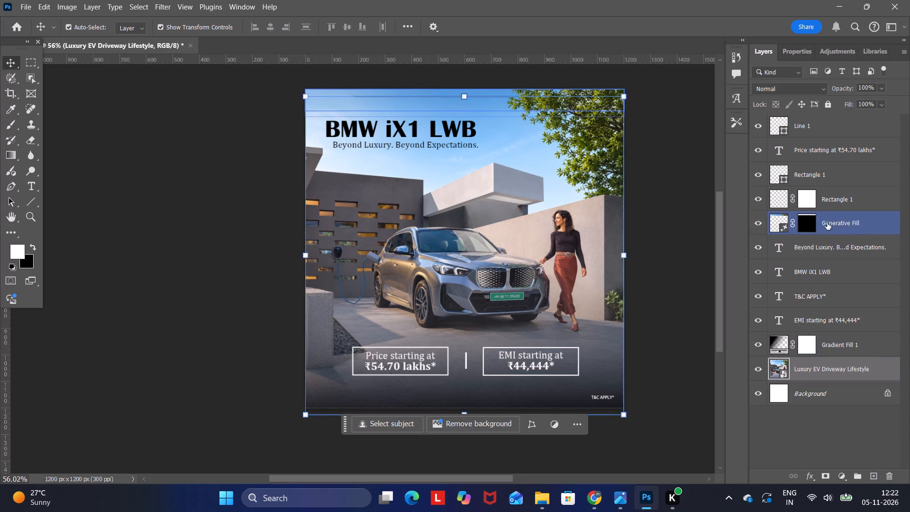
left_click_drag(827, 223, 838, 354)
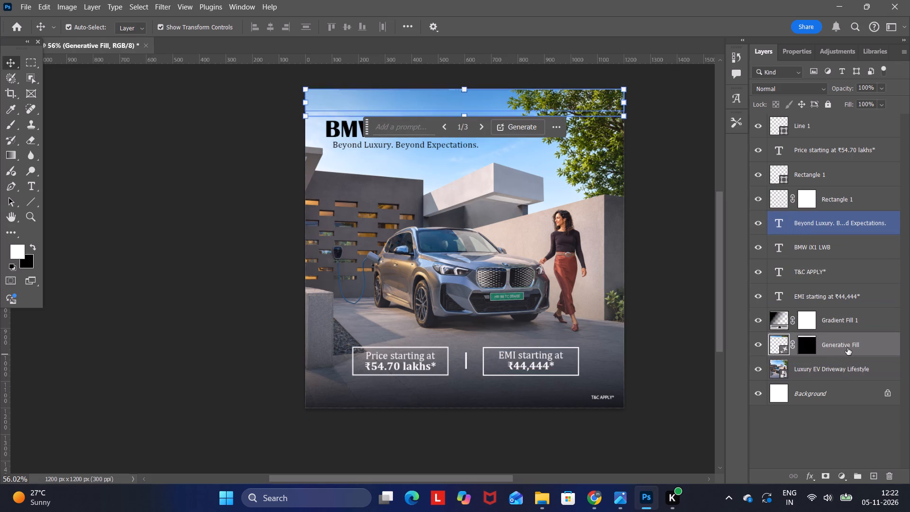
left_click(692, 339)
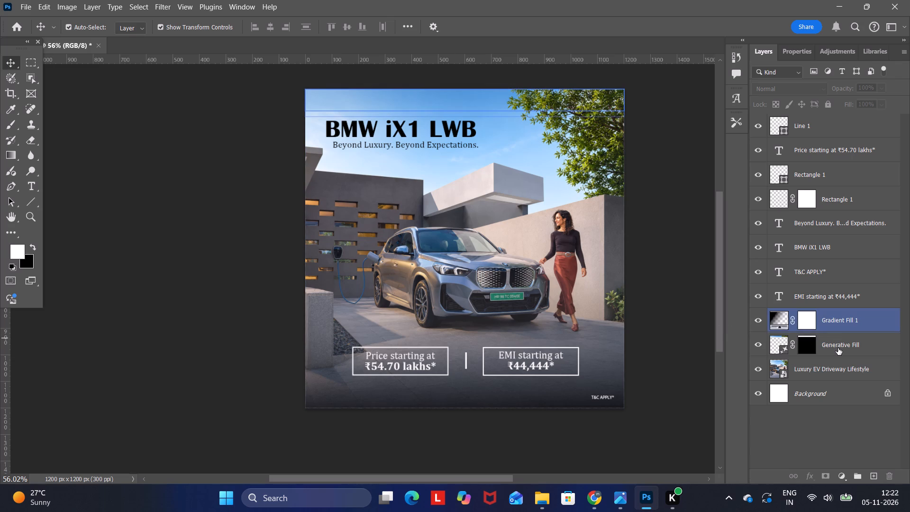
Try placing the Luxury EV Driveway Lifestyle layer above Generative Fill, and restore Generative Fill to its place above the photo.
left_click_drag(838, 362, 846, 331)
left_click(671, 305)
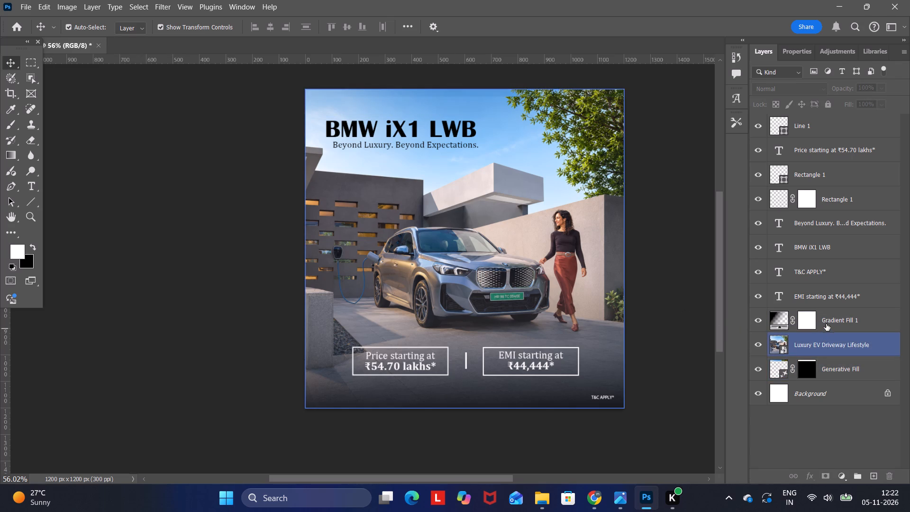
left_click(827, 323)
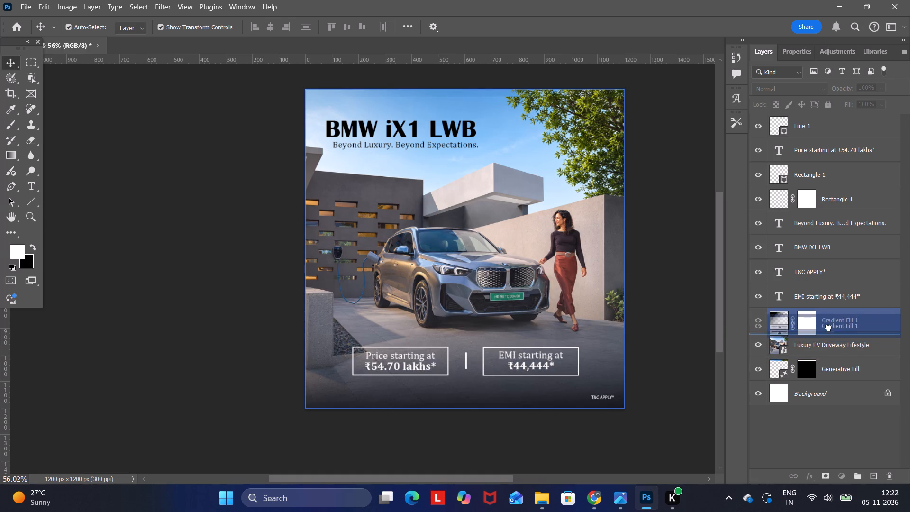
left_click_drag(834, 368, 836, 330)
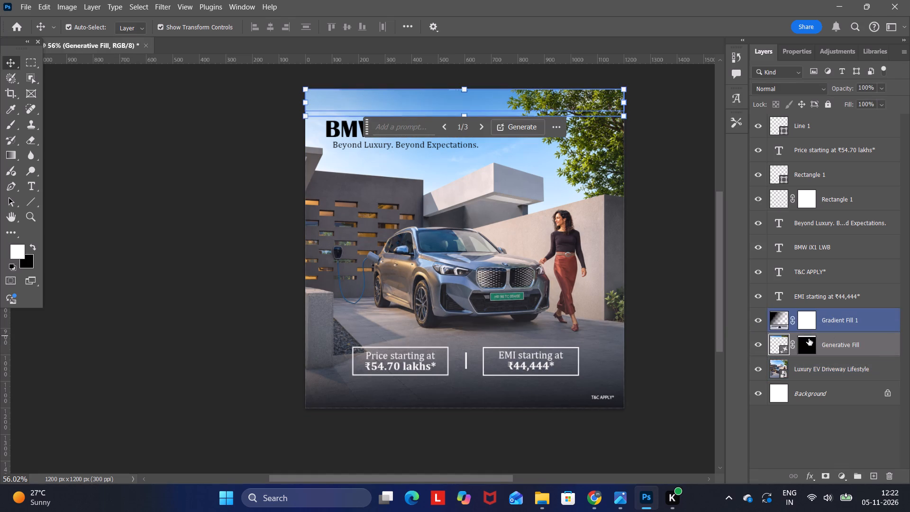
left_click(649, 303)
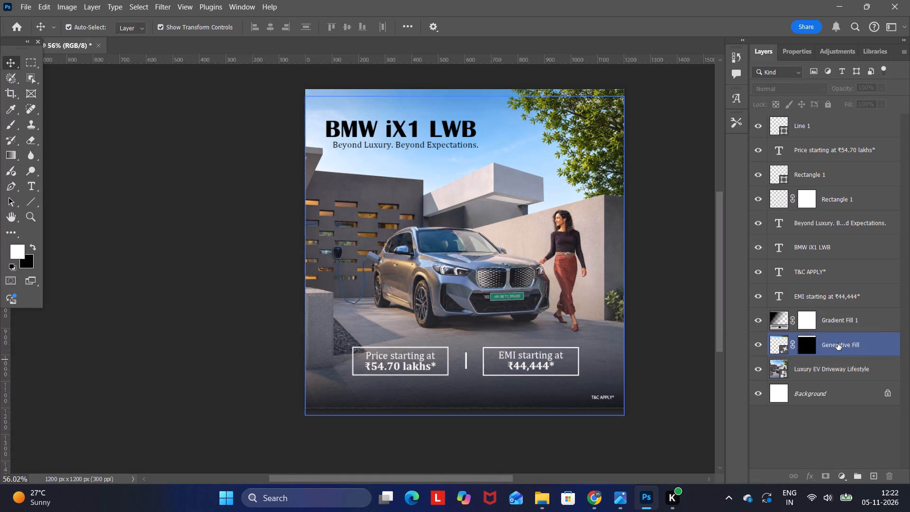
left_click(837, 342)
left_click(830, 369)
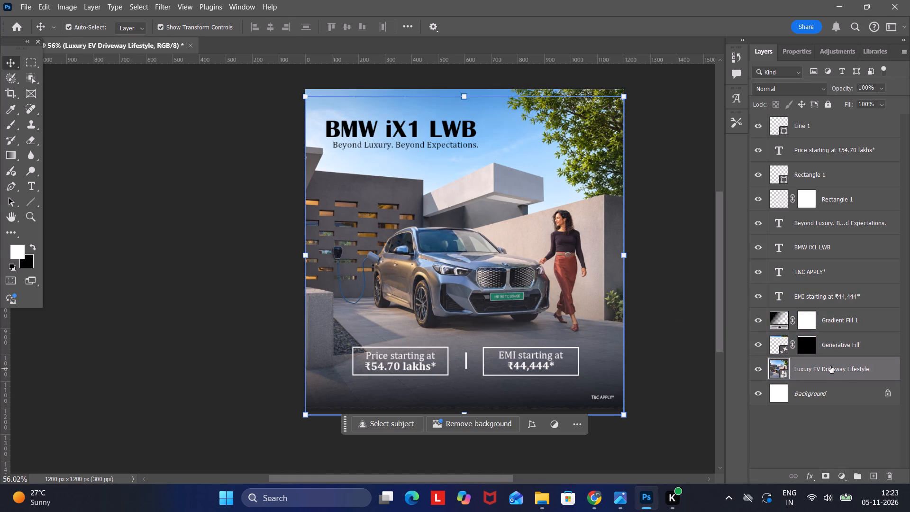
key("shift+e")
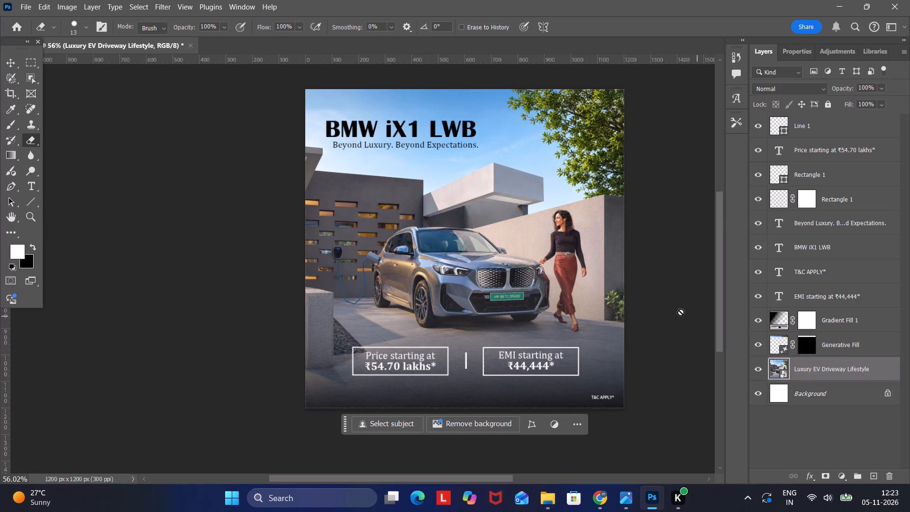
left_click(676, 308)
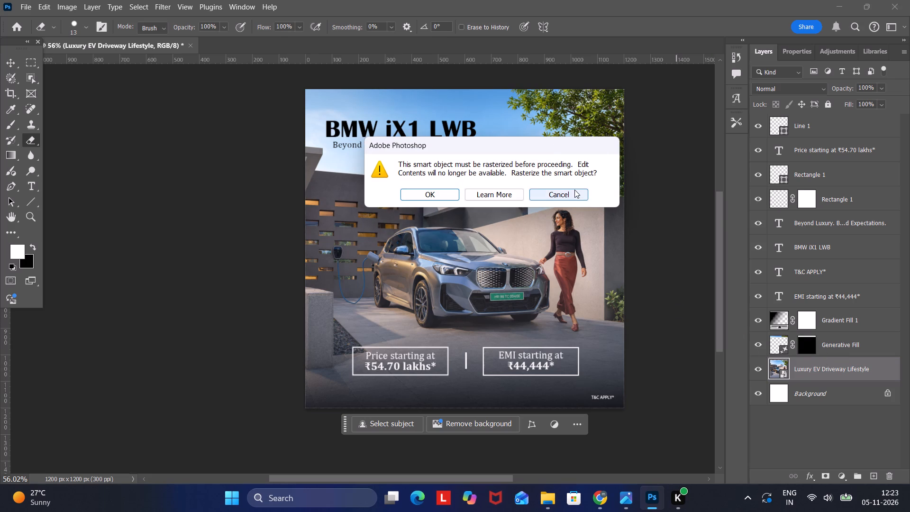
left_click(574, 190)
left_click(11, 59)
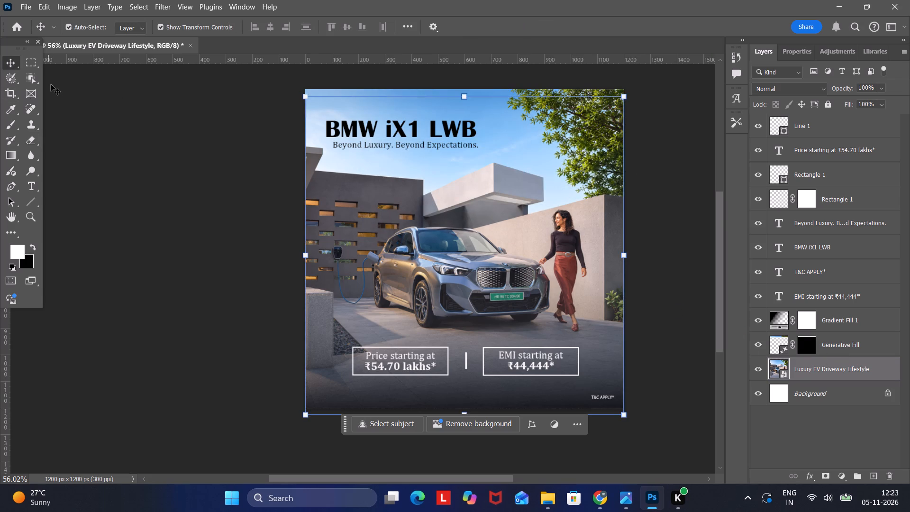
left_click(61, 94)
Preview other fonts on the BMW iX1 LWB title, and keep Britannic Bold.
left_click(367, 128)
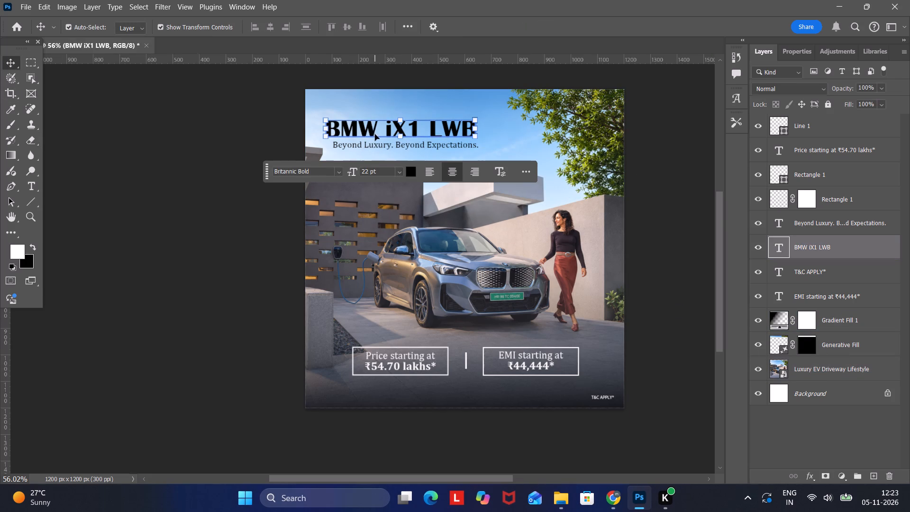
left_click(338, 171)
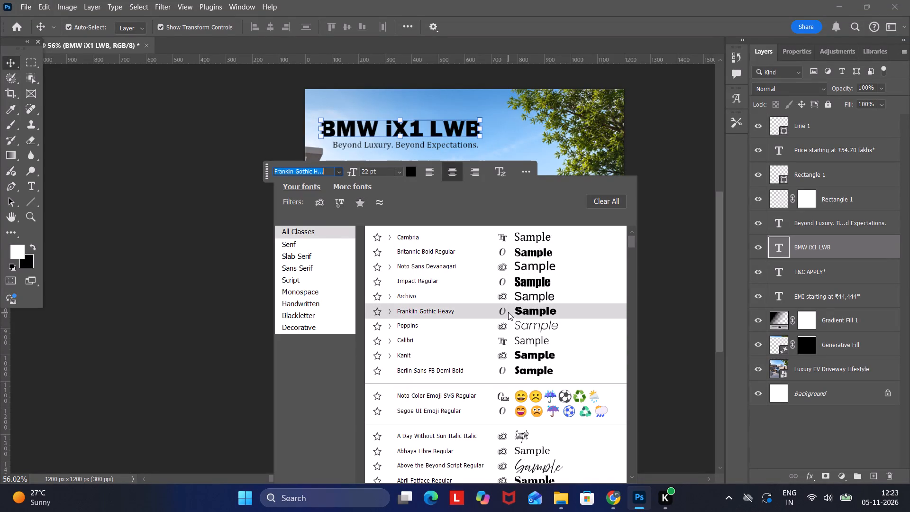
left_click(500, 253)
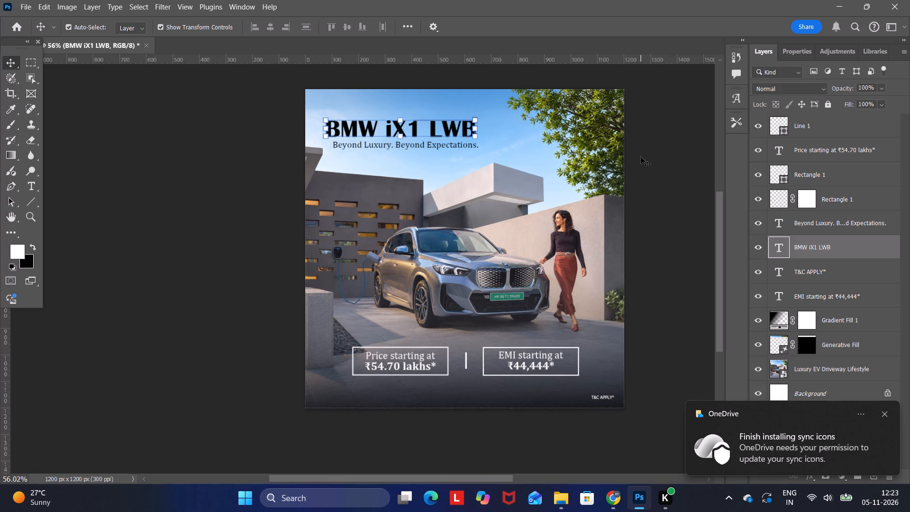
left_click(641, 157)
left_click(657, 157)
Set the BMW iX1 LWB title to 25 pt and shift it right to align with the tagline's left edge.
left_click(381, 124)
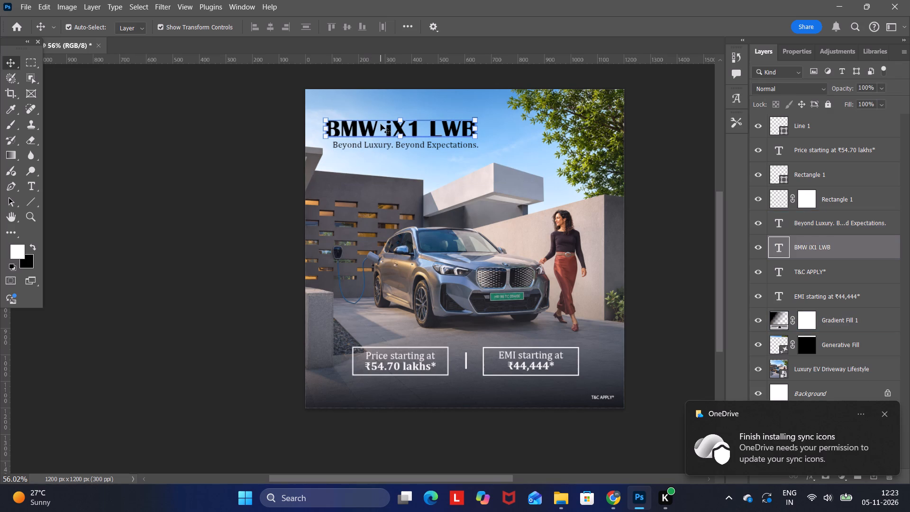
left_click(367, 171)
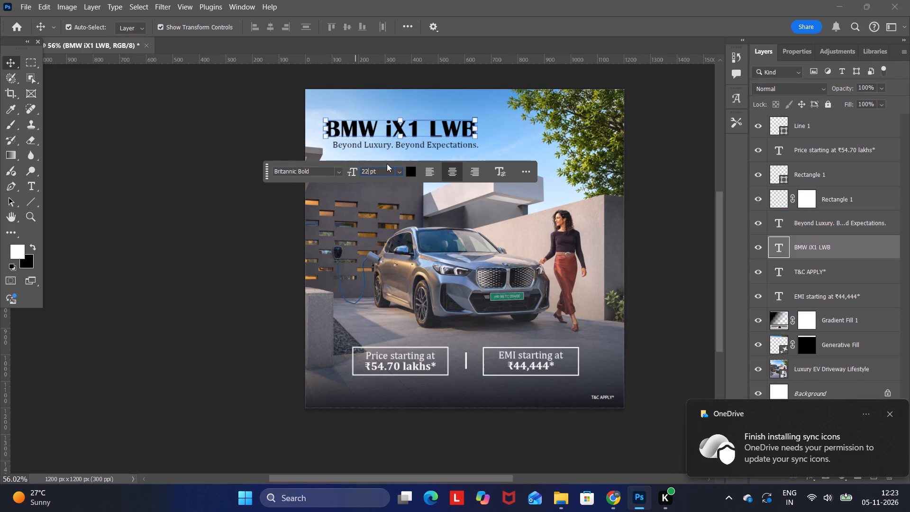
key("BackSpace")
key("5")
key("Return")
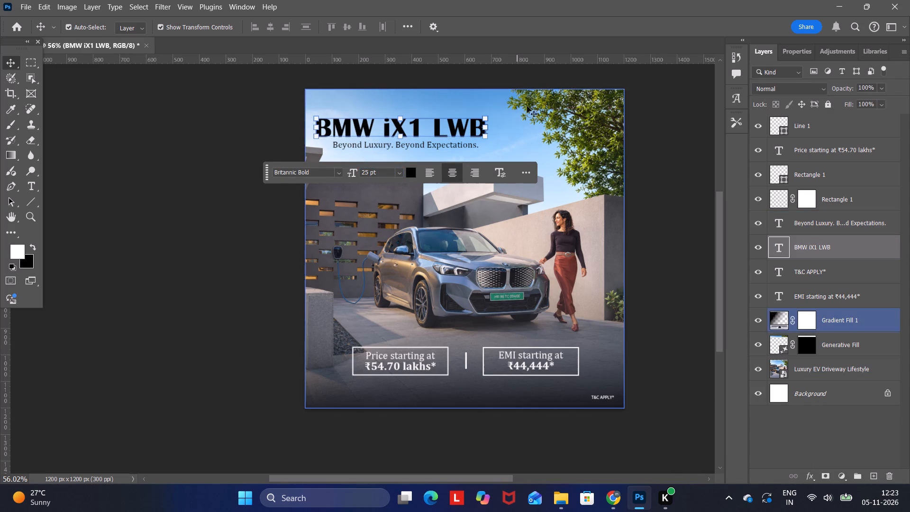
left_click(667, 110)
left_click_drag(437, 127, 439, 126)
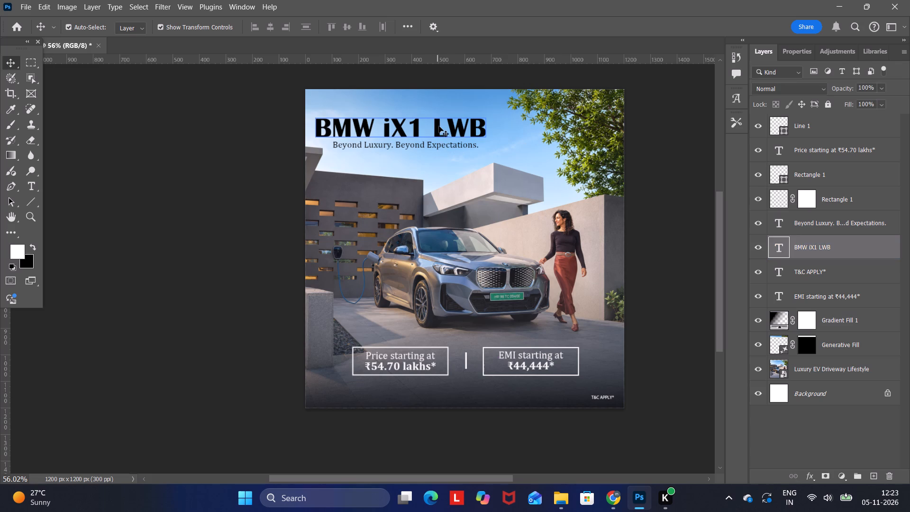
left_click_drag(439, 126, 453, 126)
left_click(637, 119)
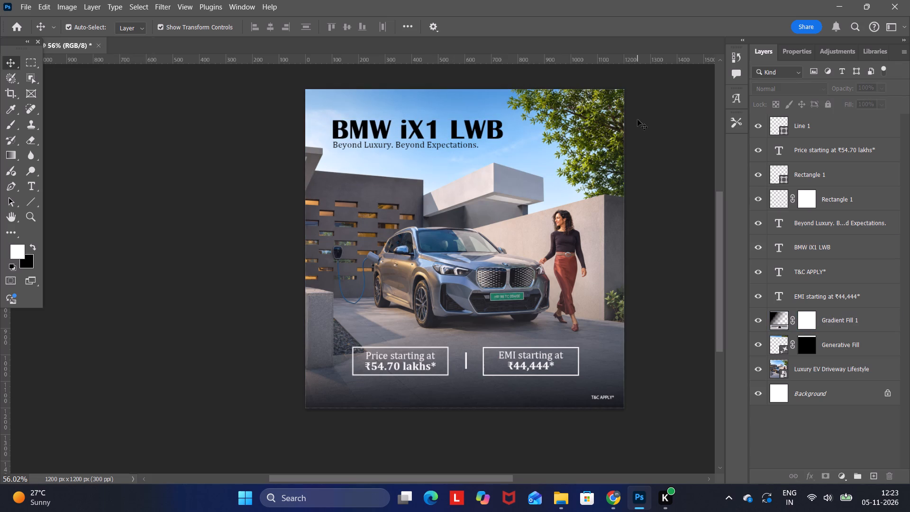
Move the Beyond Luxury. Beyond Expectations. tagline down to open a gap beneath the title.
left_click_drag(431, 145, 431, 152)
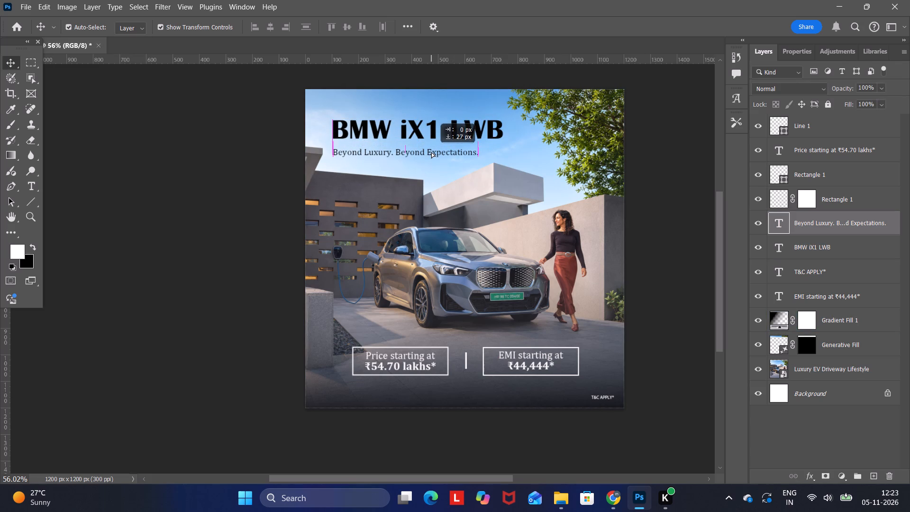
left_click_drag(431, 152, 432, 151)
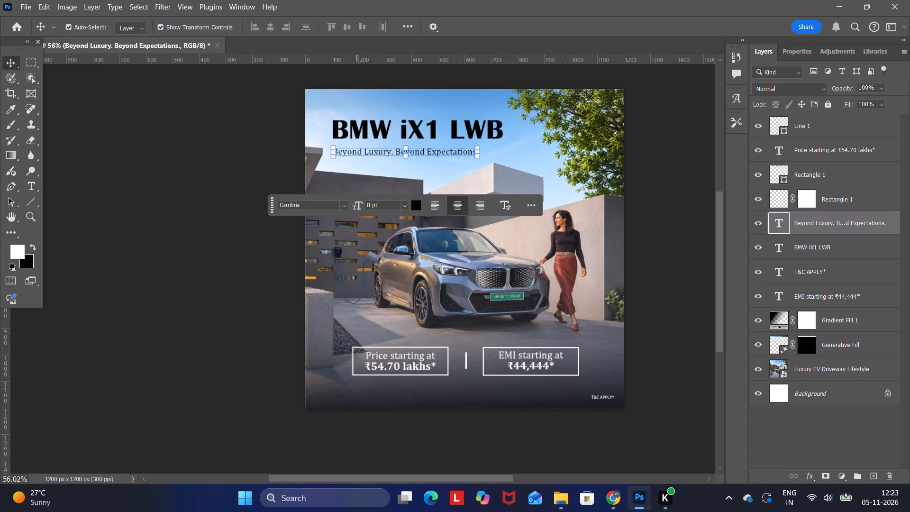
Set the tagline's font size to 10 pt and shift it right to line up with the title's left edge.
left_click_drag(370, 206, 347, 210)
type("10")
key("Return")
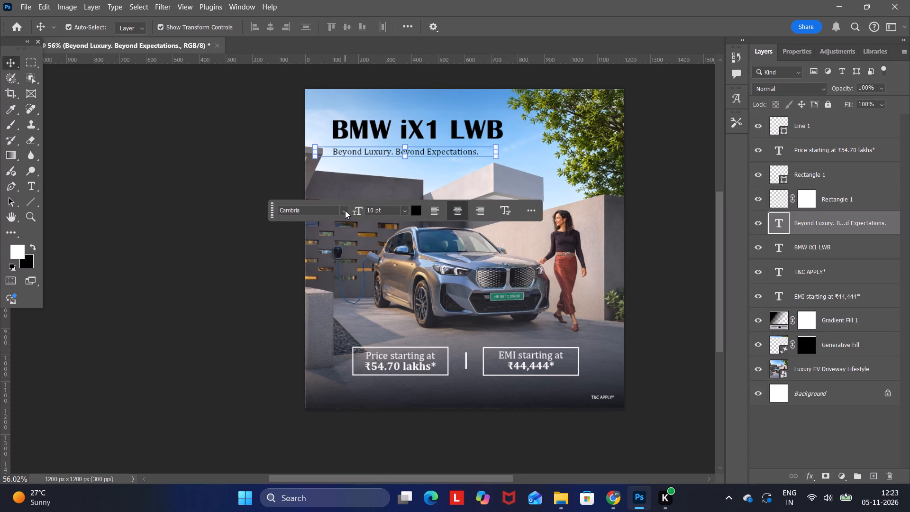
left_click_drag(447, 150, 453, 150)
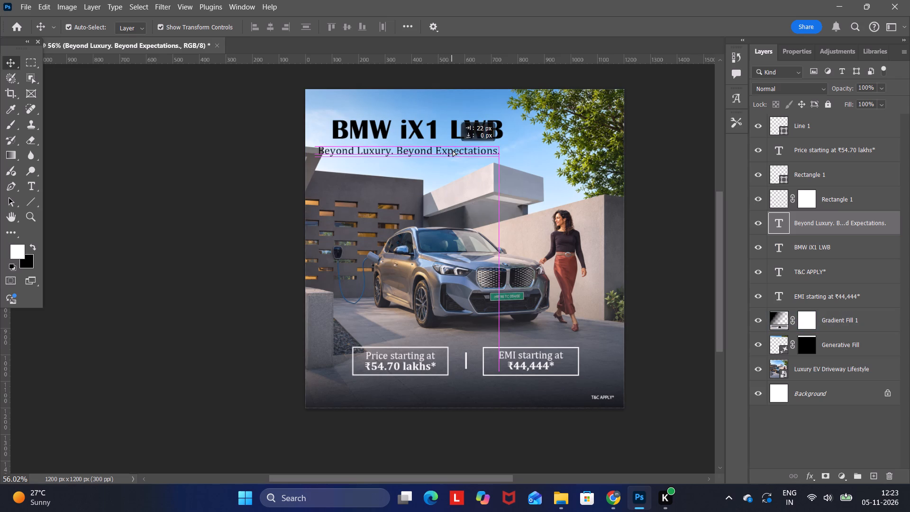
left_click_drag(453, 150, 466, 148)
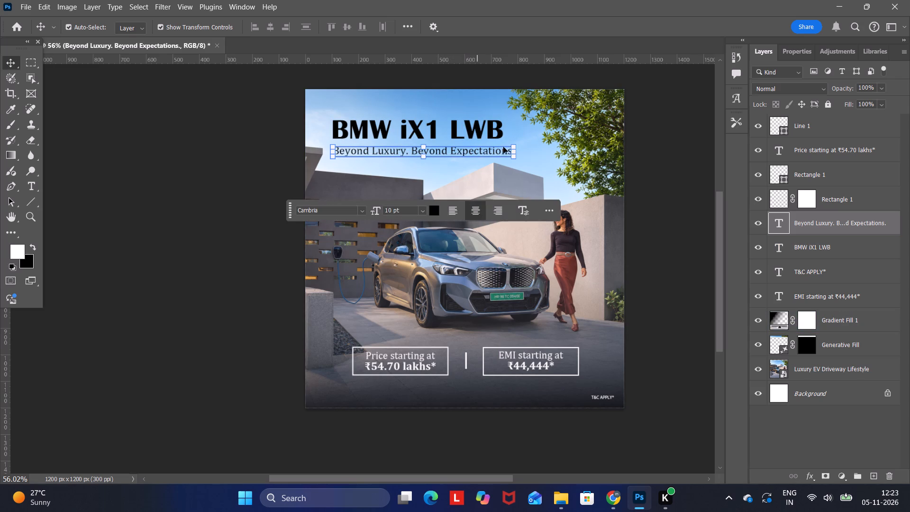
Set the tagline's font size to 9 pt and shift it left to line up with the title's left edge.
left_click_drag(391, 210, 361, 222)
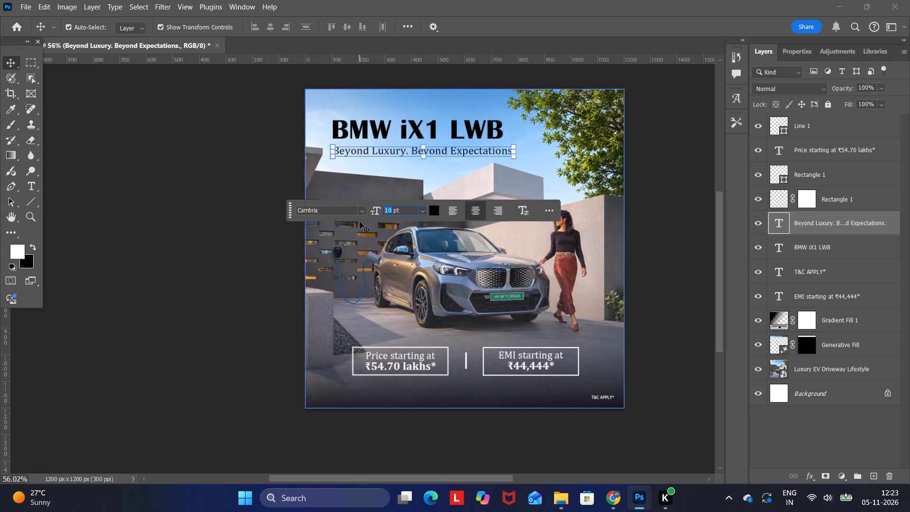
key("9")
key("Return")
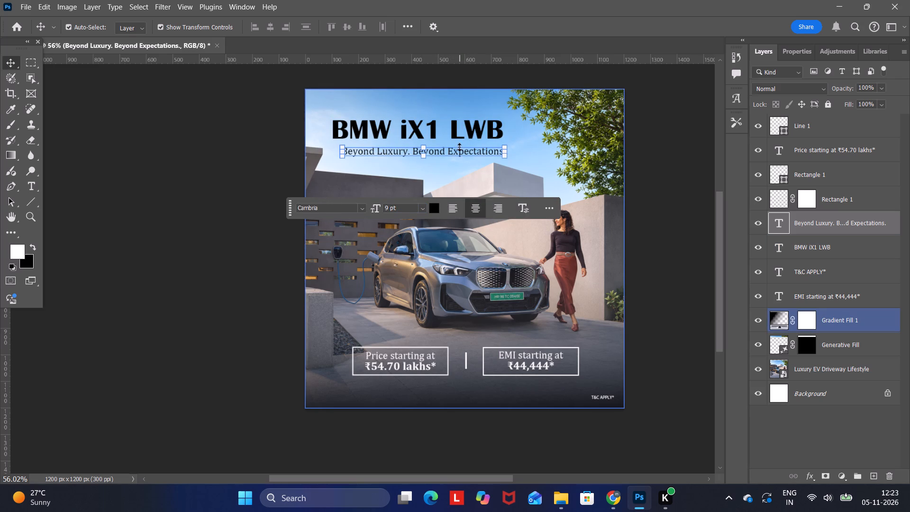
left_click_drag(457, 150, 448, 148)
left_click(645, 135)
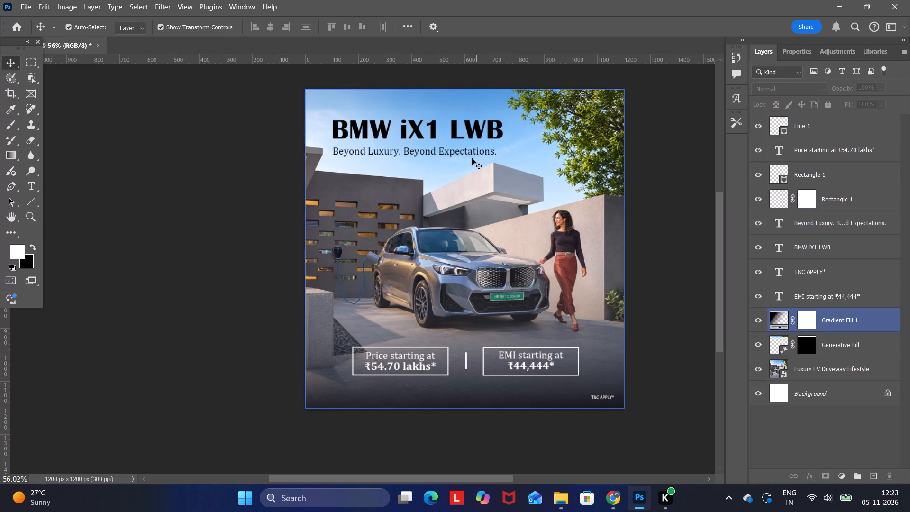
Nudge the BMW iX1 LWB title up by 2 px.
left_click(433, 132)
key("Up")
key("Up")
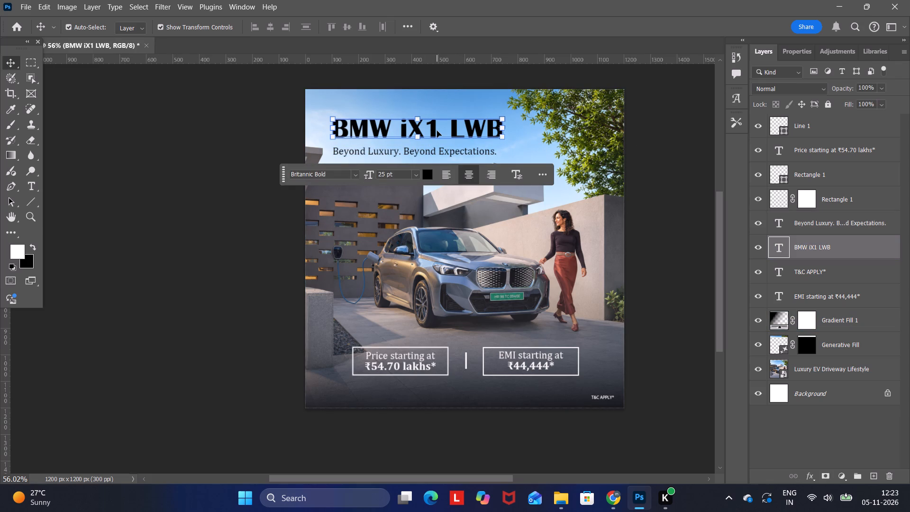
left_click(688, 149)
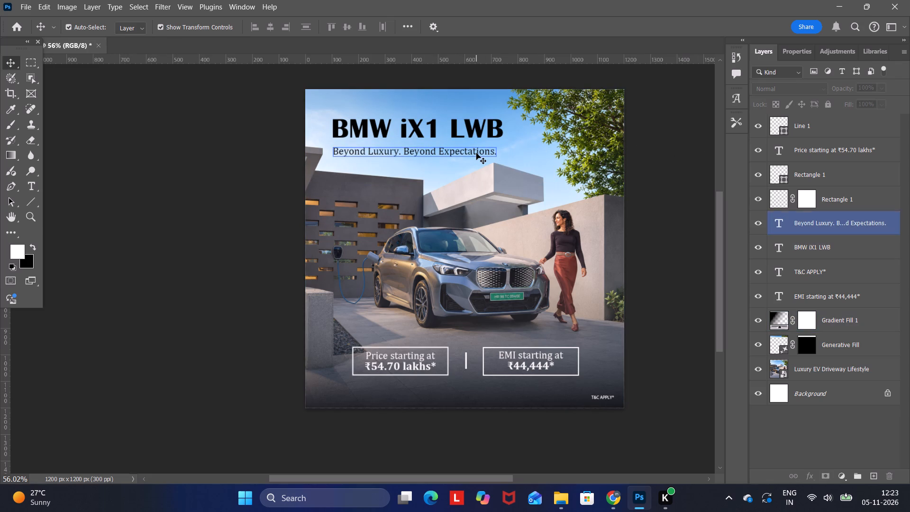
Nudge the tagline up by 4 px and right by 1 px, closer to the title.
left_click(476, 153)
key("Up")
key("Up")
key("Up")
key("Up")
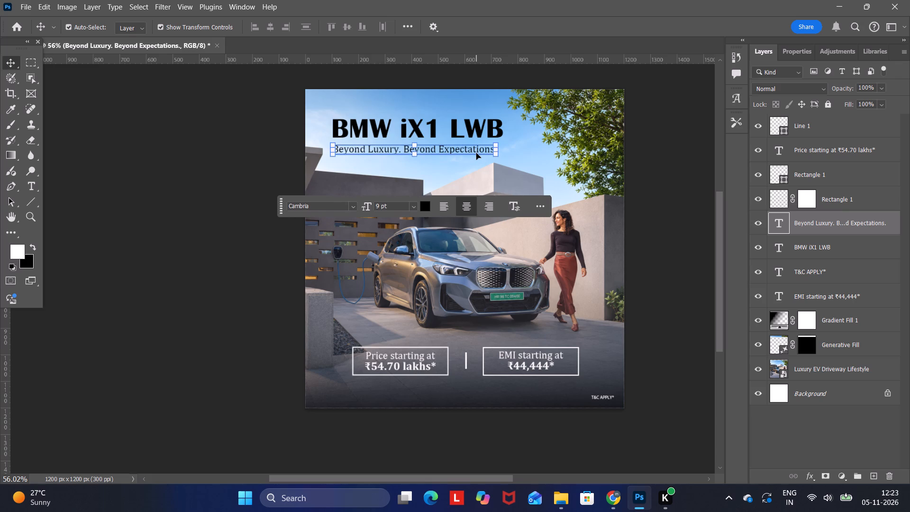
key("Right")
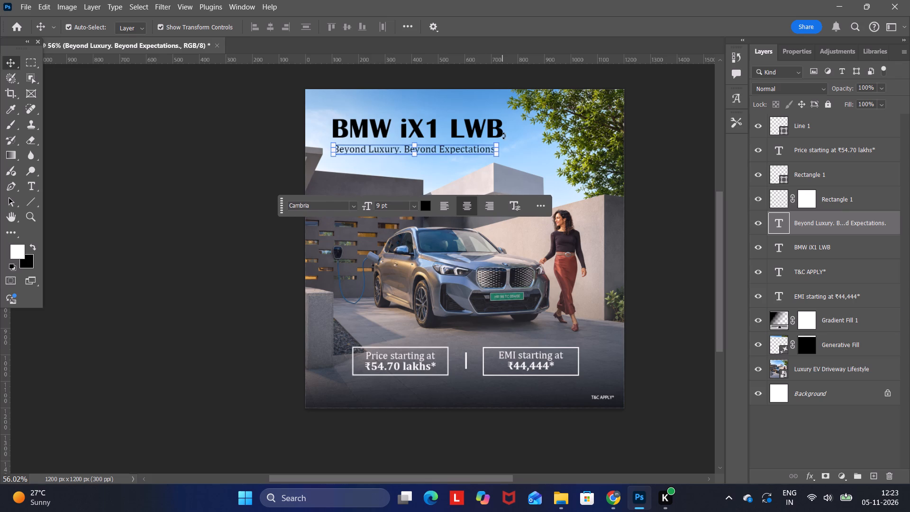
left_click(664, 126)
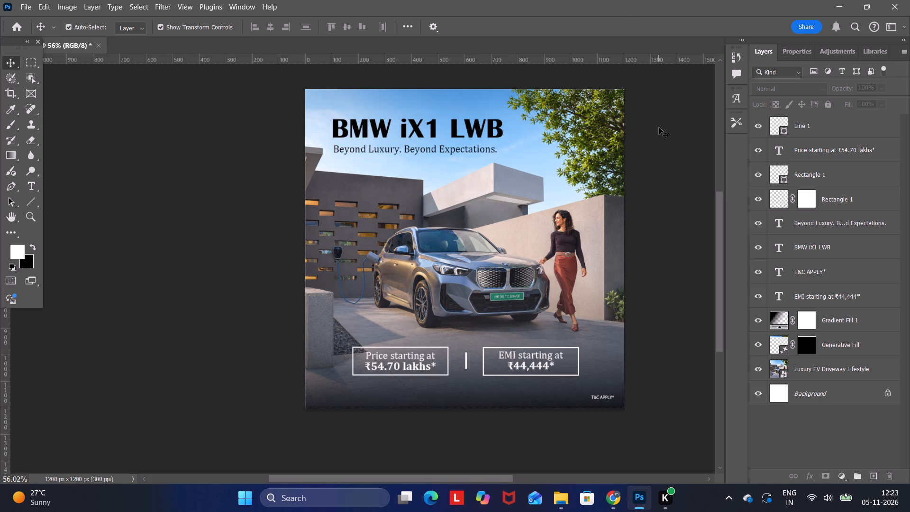
Set the tagline's font size to 9.5 pt and place it directly beneath the title, aligned to the title's left edge.
left_click(440, 146)
left_click(378, 205)
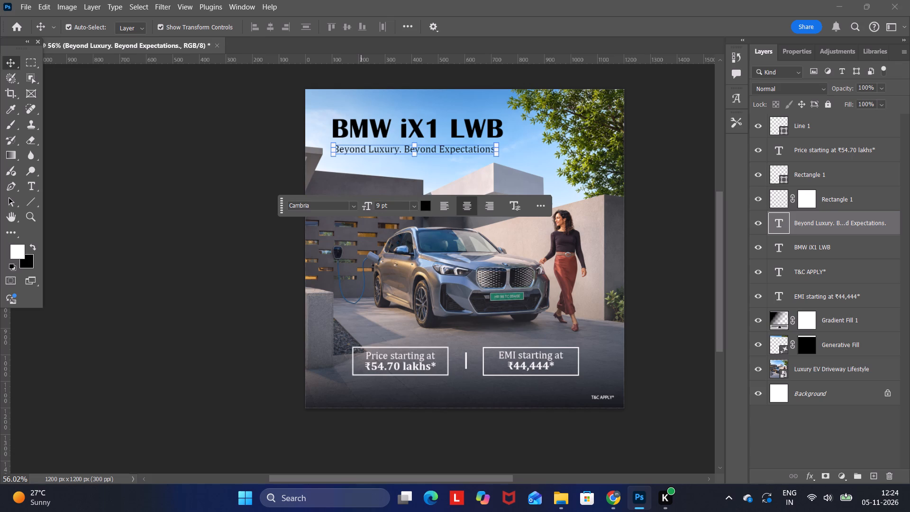
type(".5")
key("Return")
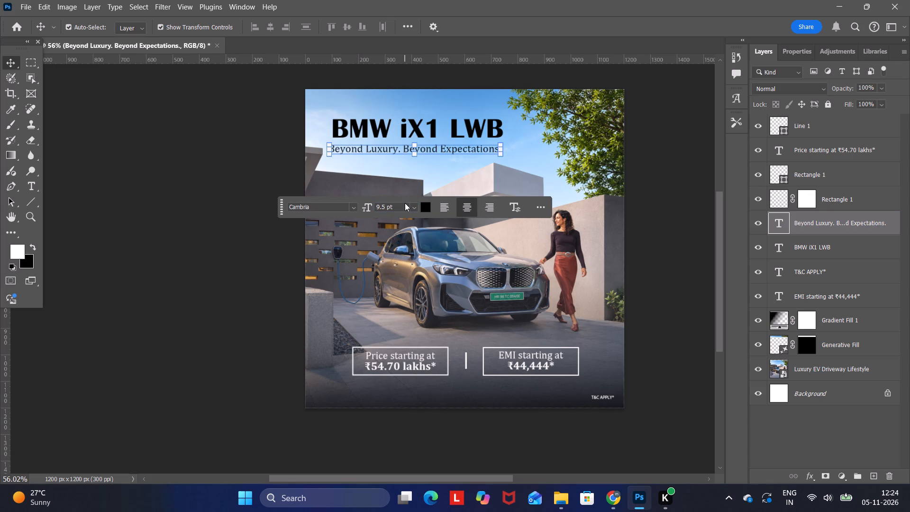
left_click(670, 162)
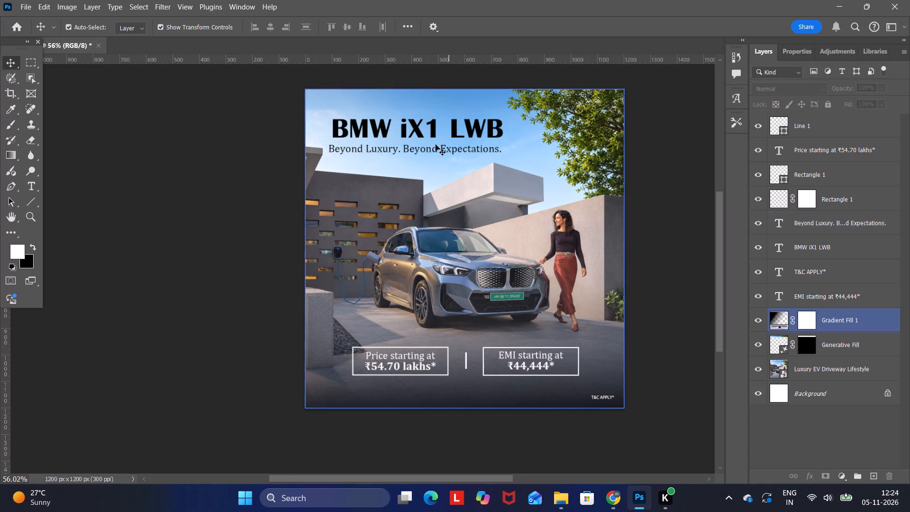
left_click_drag(439, 146, 443, 147)
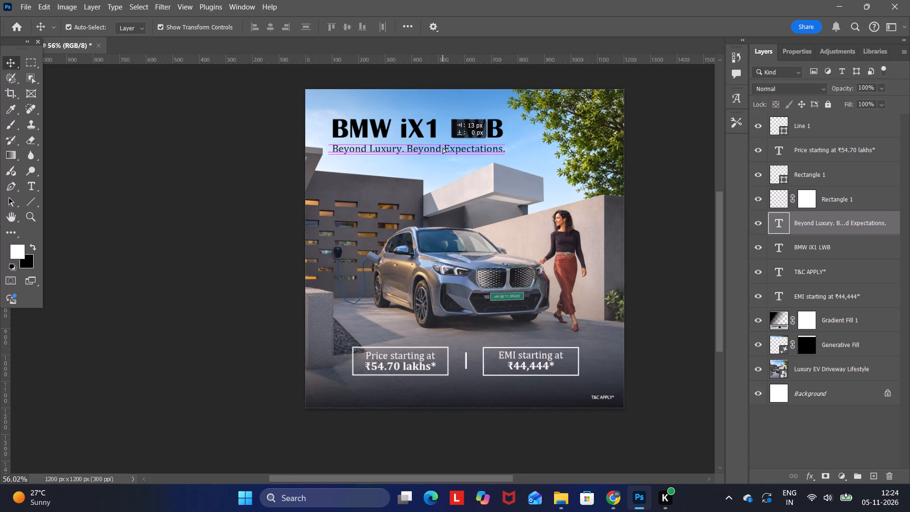
left_click_drag(443, 147, 444, 147)
left_click(657, 128)
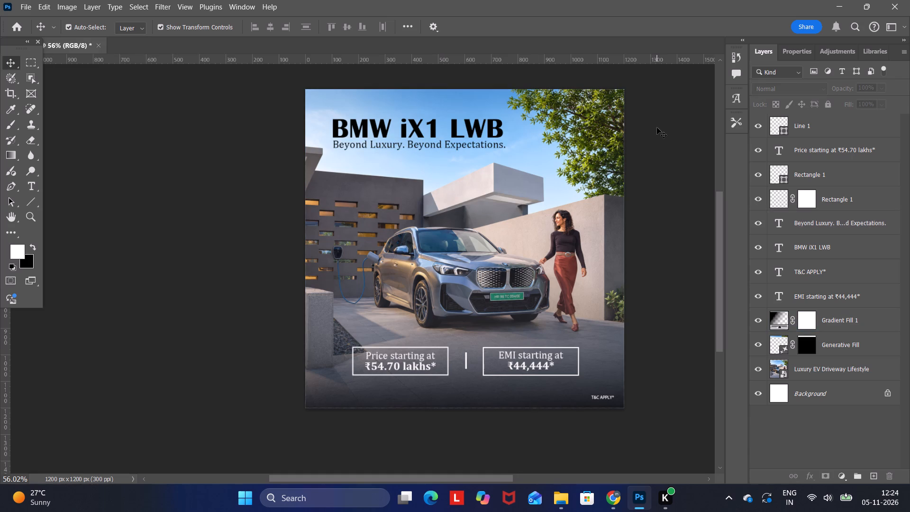
Nudge the BMW iX1 LWB title up by 3 px and left by 2 px.
left_click(438, 121)
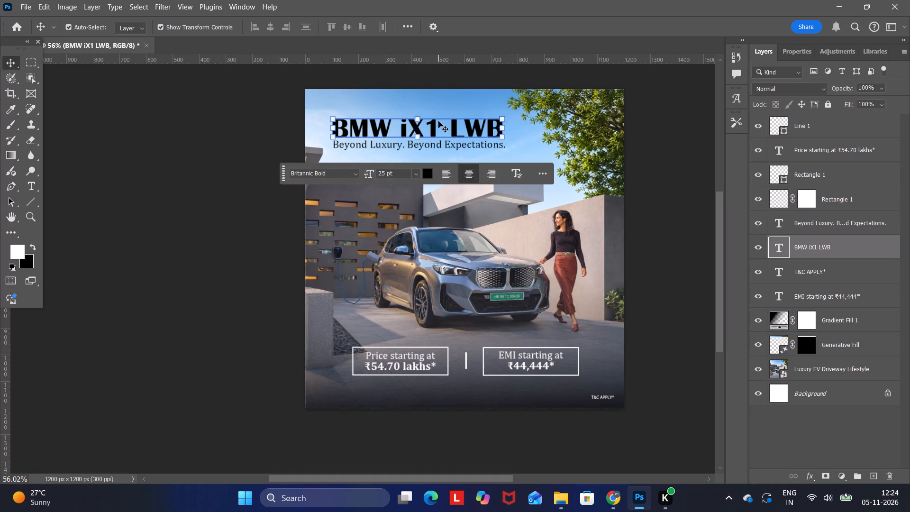
key("Up")
key("Up")
key("Left")
key("Left")
key("Up")
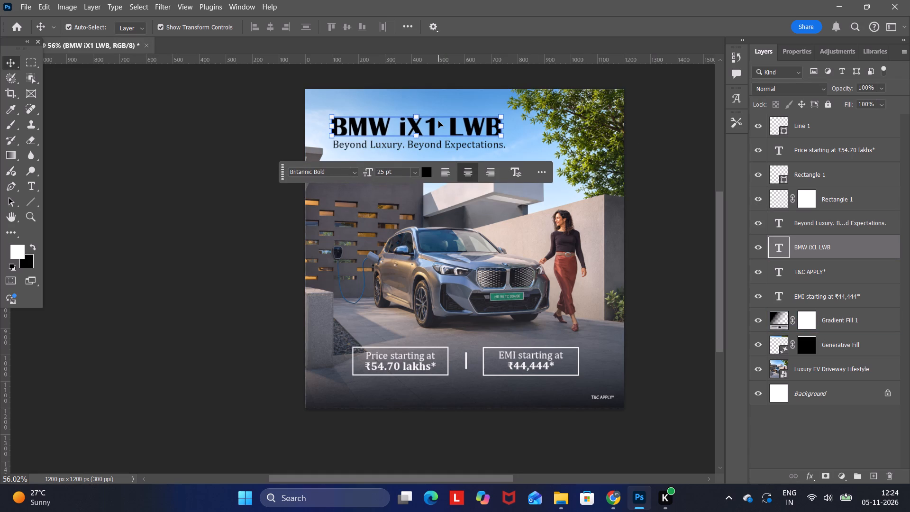
left_click(681, 133)
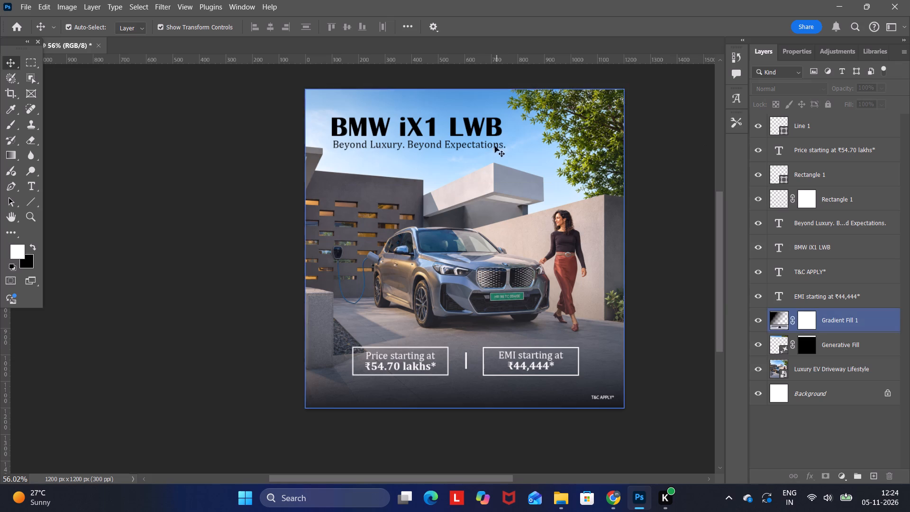
Nudge the Beyond Luxury. Beyond Expectations. tagline down by 5 px.
left_click(425, 145)
key("Down")
key("Down")
key("Down")
key("Down")
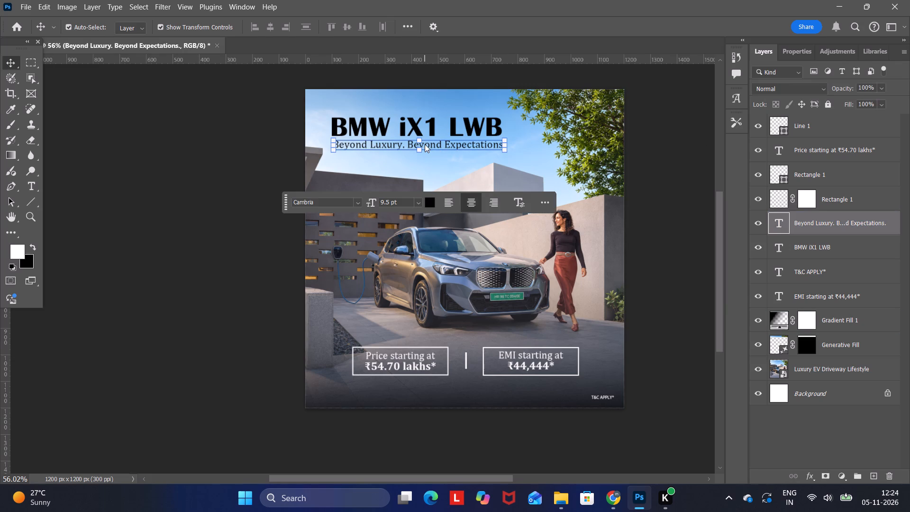
key("Down")
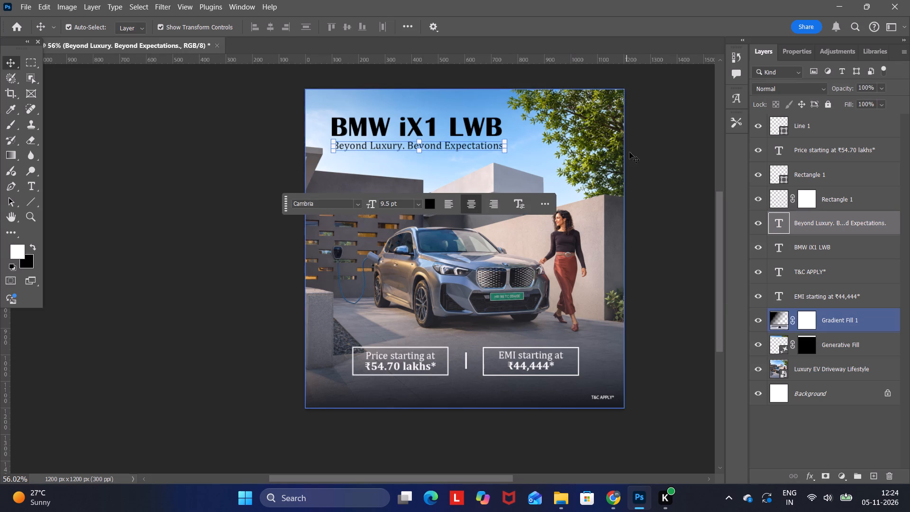
left_click(632, 150)
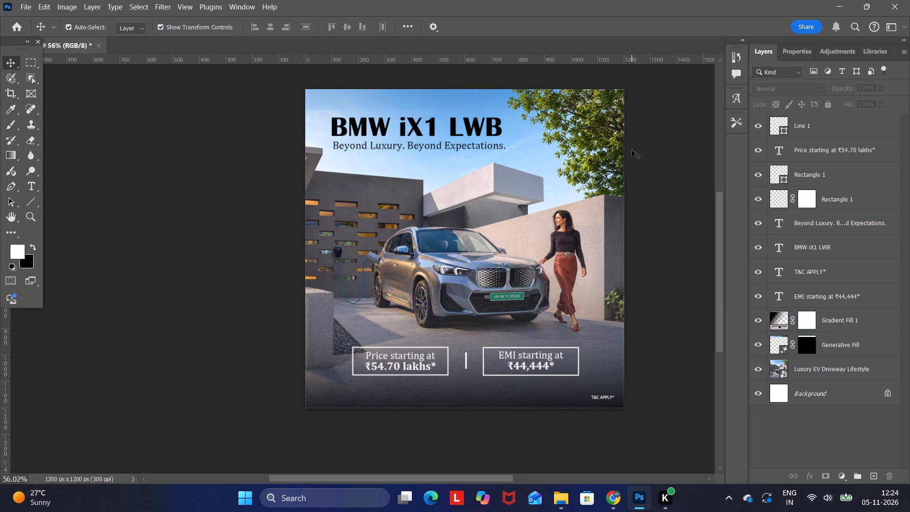
Draw a short horizontal line about 109 px long beneath the start of the tagline with the Line tool.
left_click(31, 201)
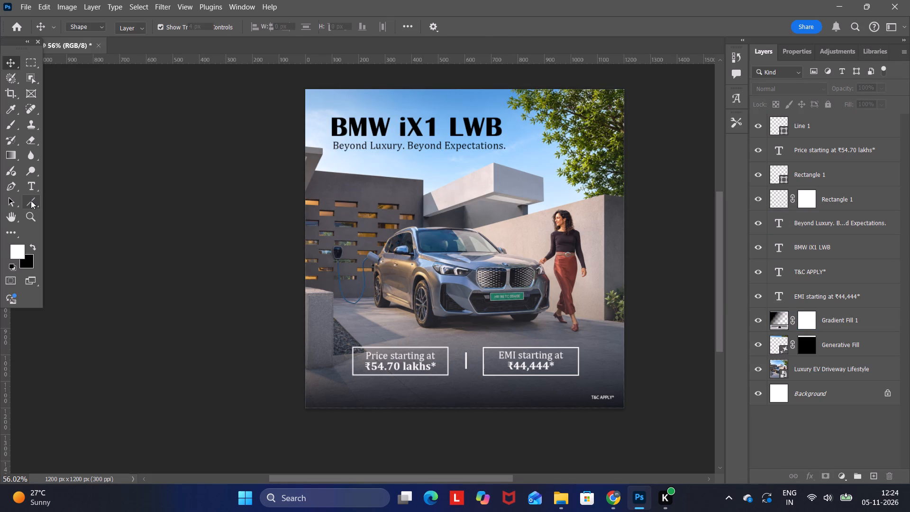
left_click(77, 245)
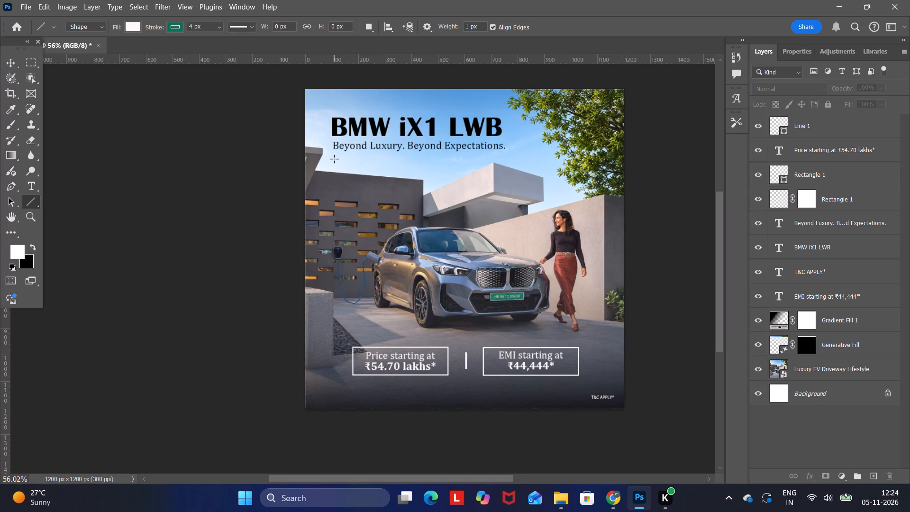
left_click_drag(334, 159, 363, 159, "shift")
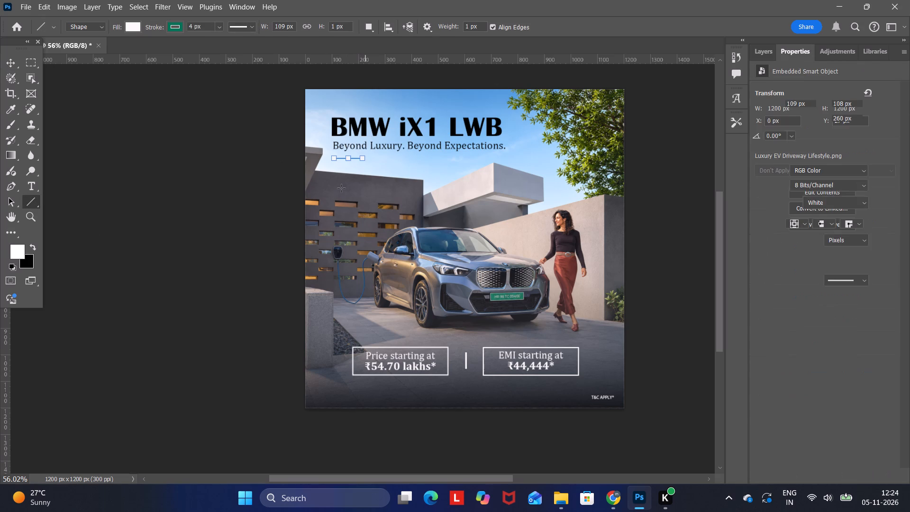
Set both the stroke and fill of the short accent line beneath the tagline to black.
left_click(289, 185)
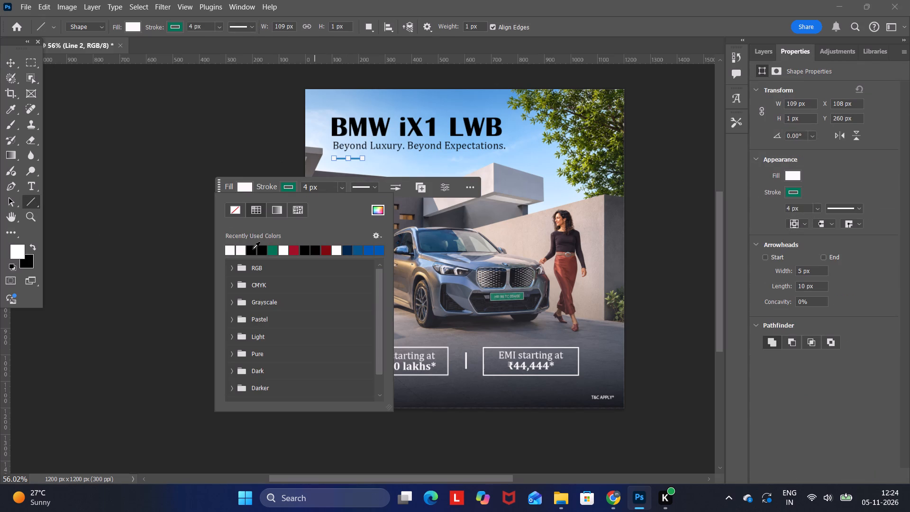
left_click(253, 249)
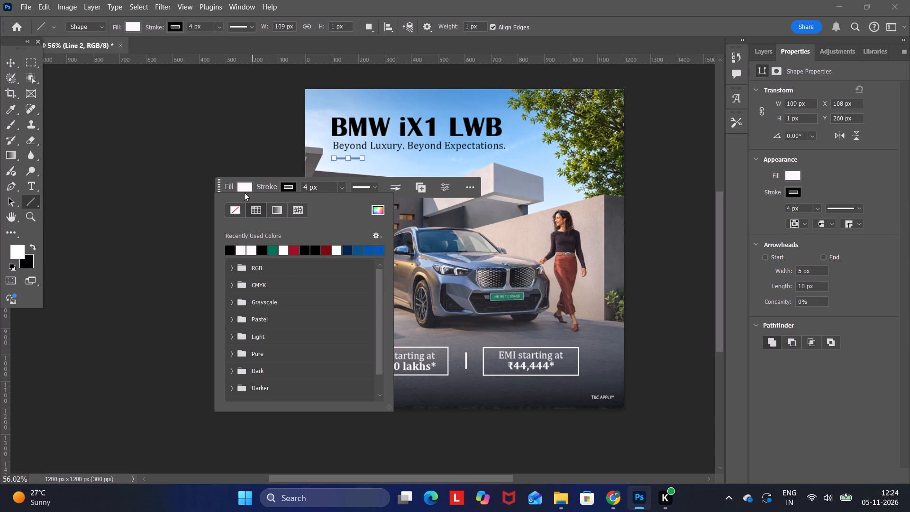
left_click(244, 188)
left_click(231, 247)
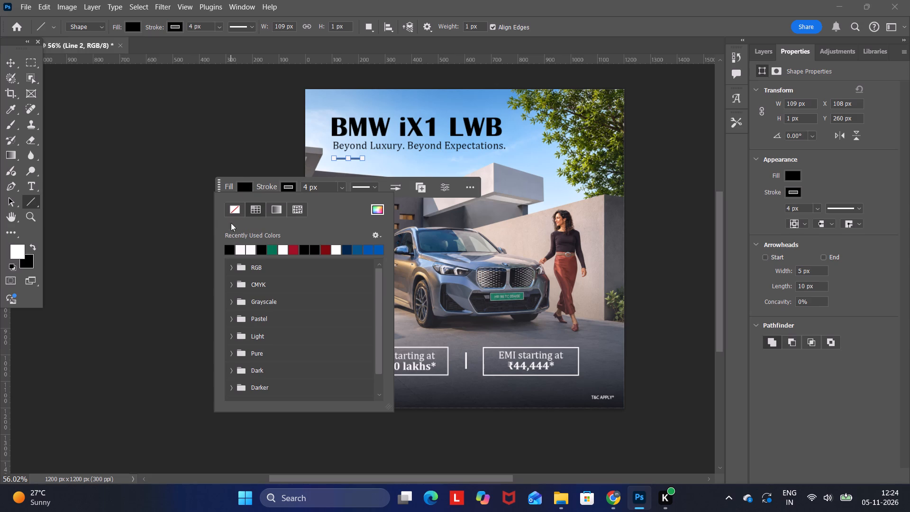
left_click(160, 129)
left_click(9, 63)
left_click(177, 122)
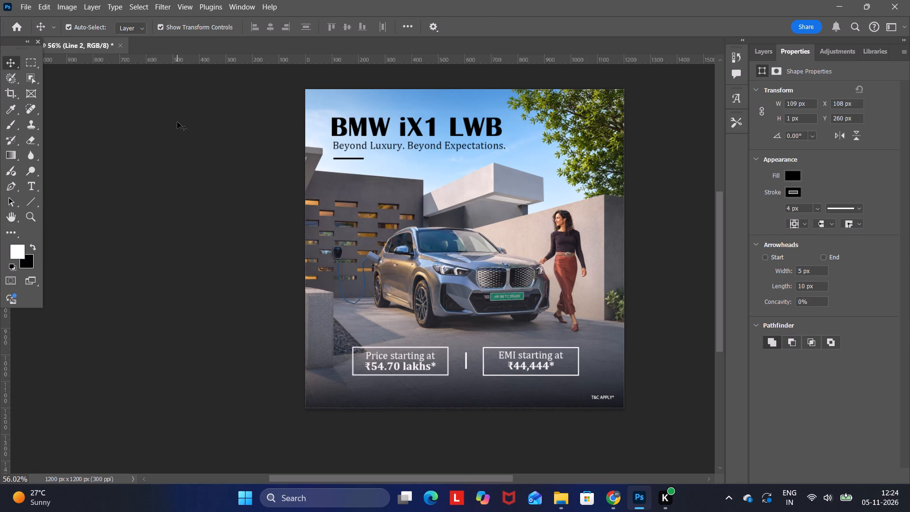
left_click(664, 172)
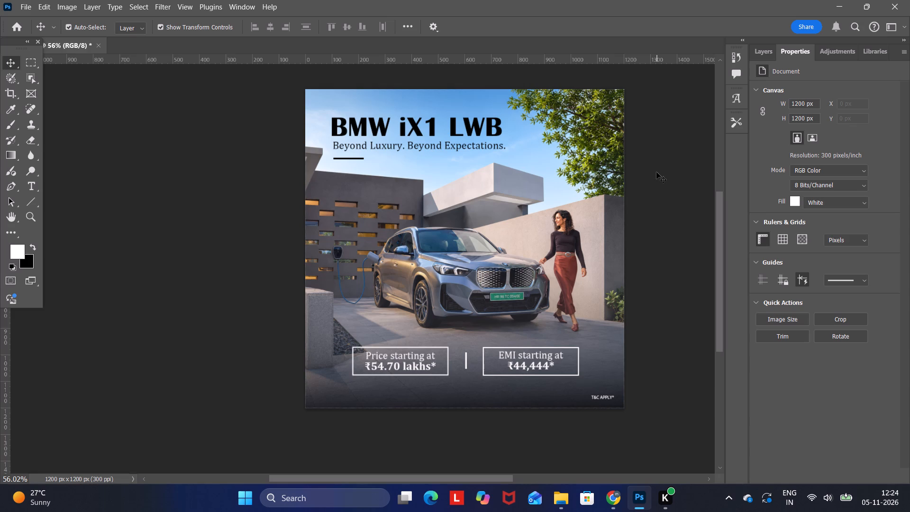
Nudge the Beyond Luxury. Beyond Expectations. tagline left by 1 px.
left_click(428, 144)
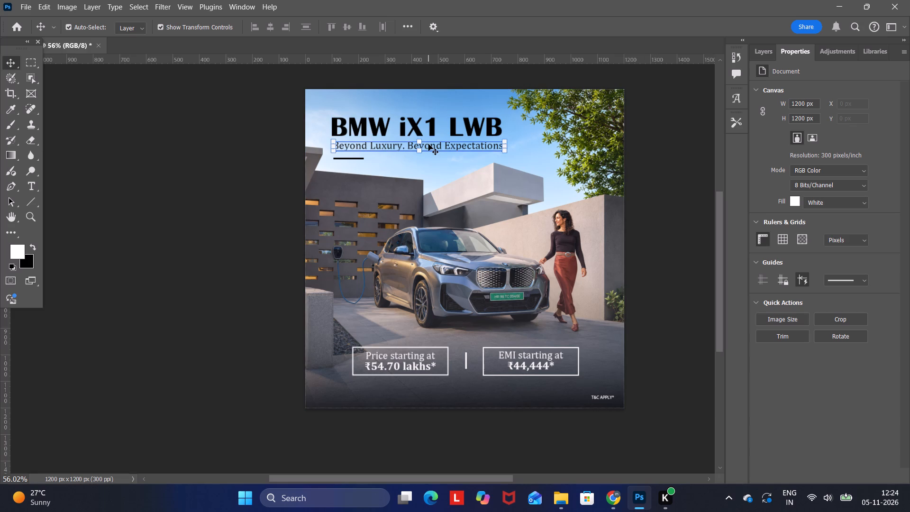
key("Left")
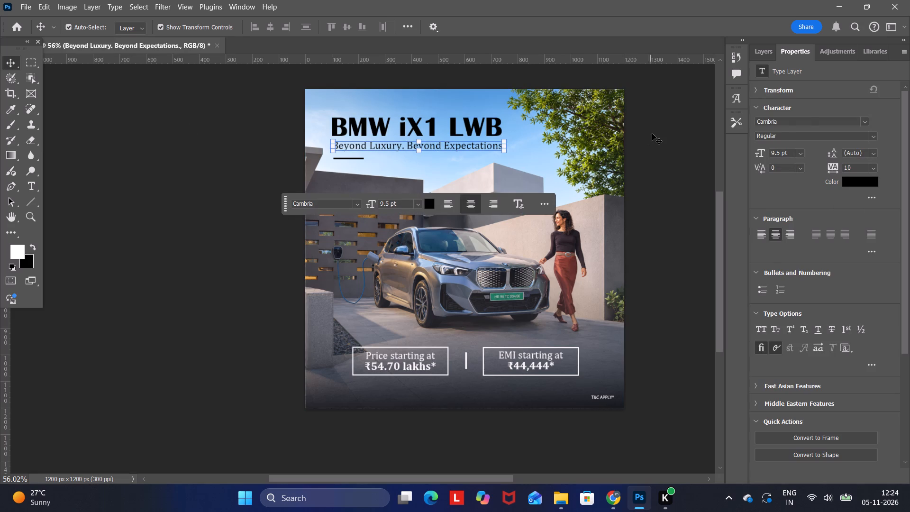
left_click(652, 134)
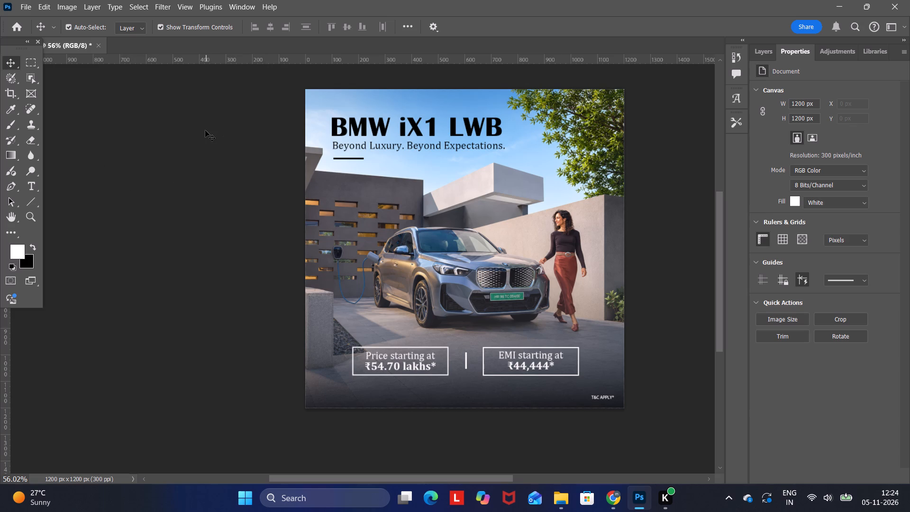
left_click(150, 121)
left_click(139, 152)
Create a new 1200 × 1200 px artboard that contains all layers of the BMW iX1 LWB ad.
left_click(770, 55)
left_click(909, 53)
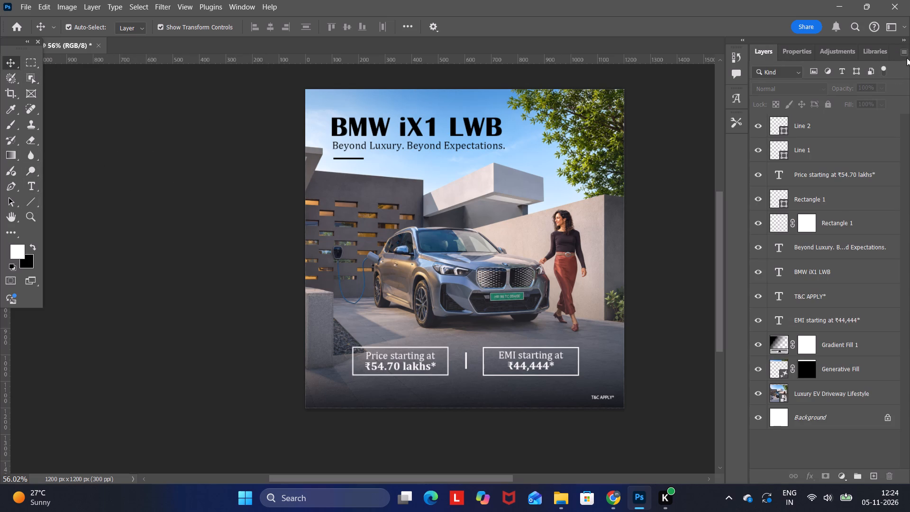
left_click(905, 51)
left_click(859, 141)
left_click(852, 146)
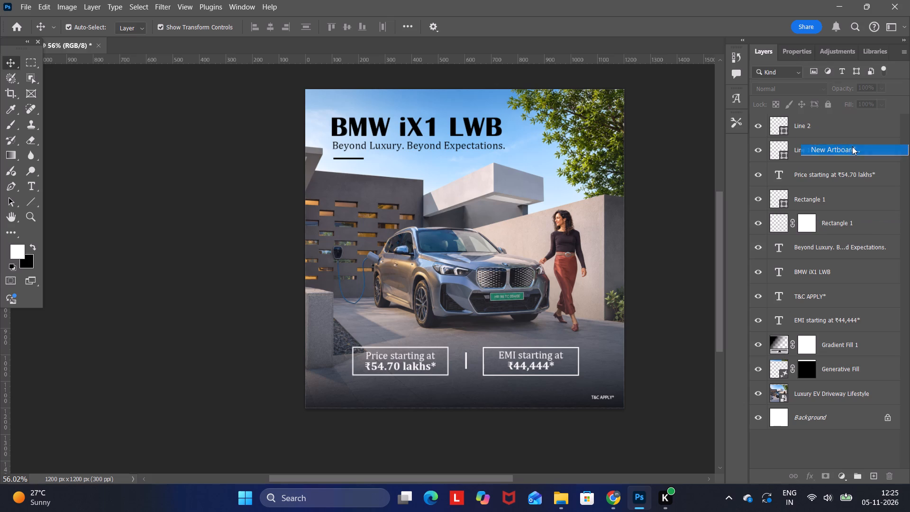
left_click(537, 140)
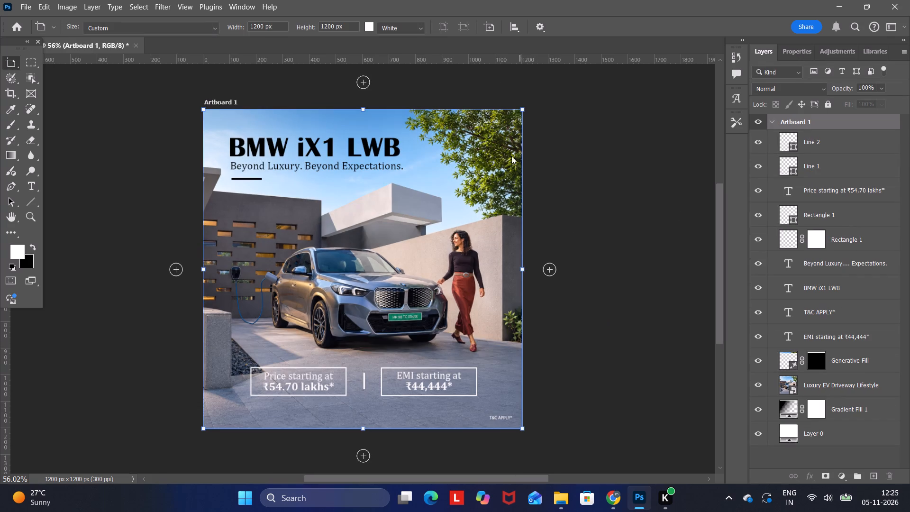
Add a second 1200 × 1200 px artboard directly below the iX1 LWB artboard.
left_click(602, 204)
left_click(597, 196)
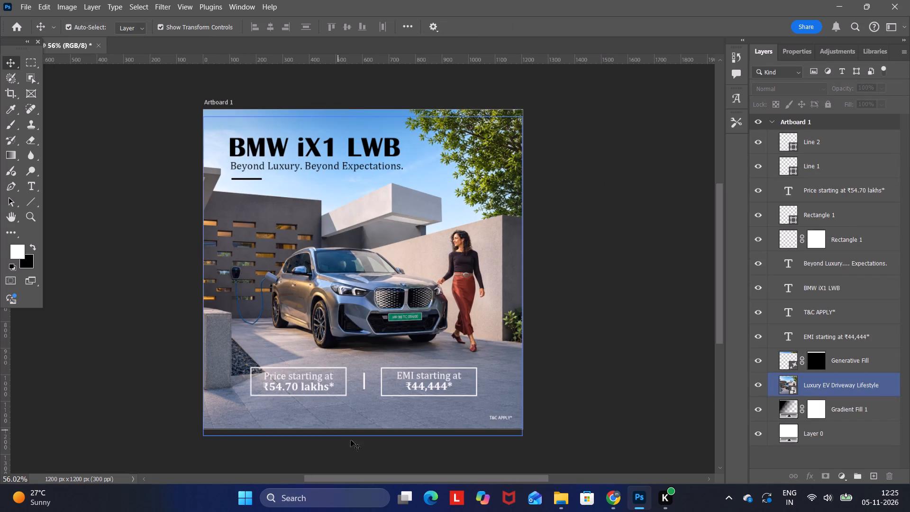
left_click(228, 102)
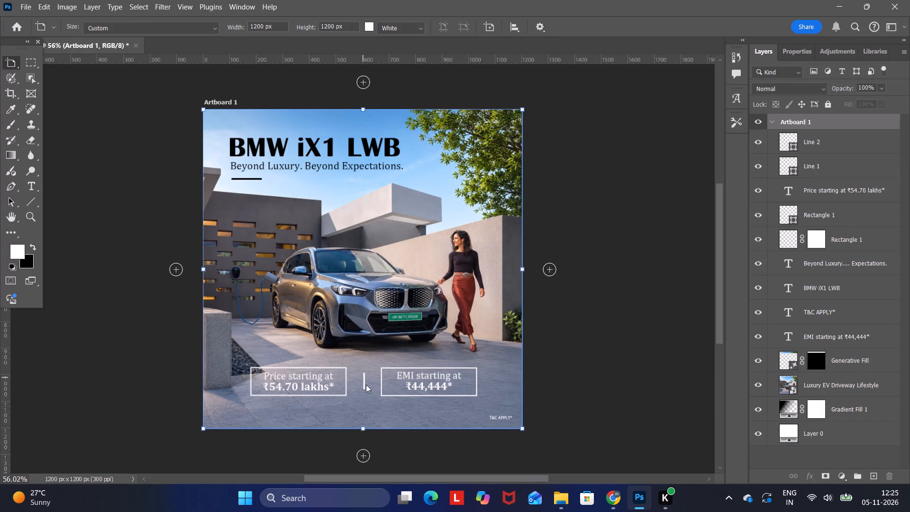
left_click(363, 456)
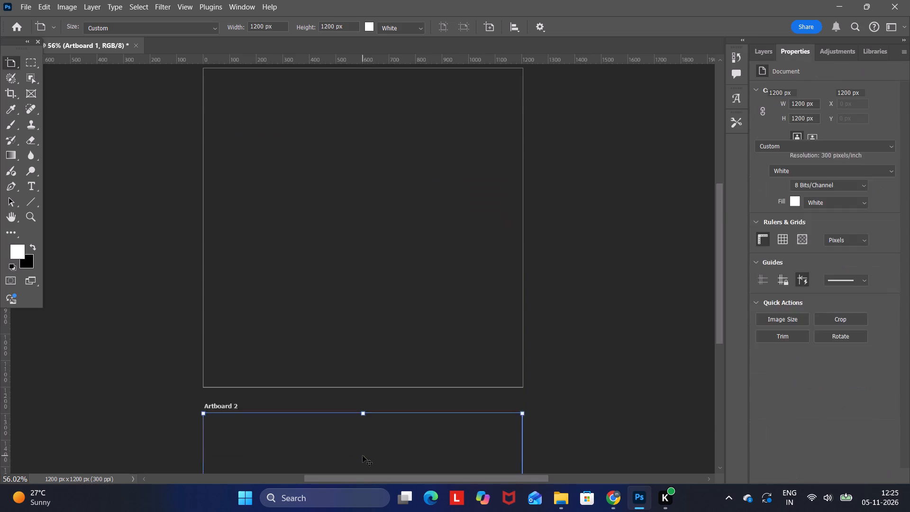
Place the White BMW X5 on Scenic Highway image from the Downloads folder so that it fills Artboard 2.
left_click(648, 499)
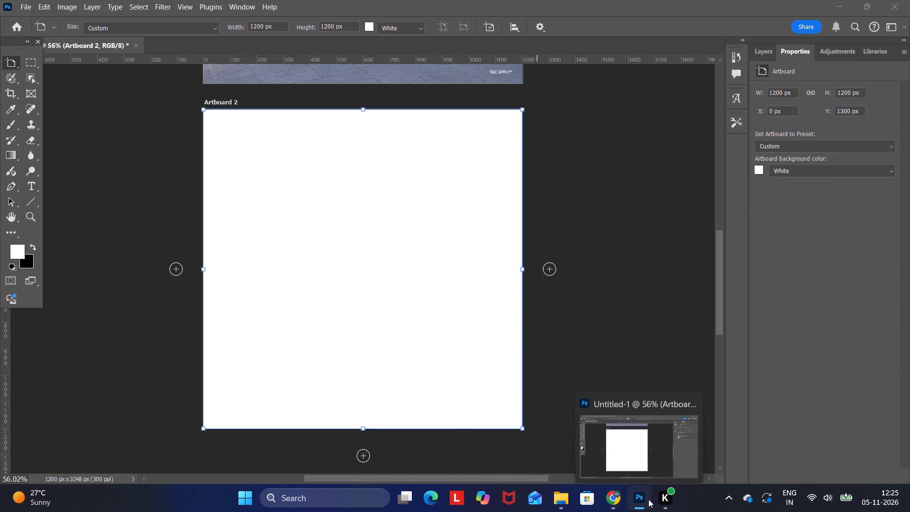
scroll(538, 279, "up", 4)
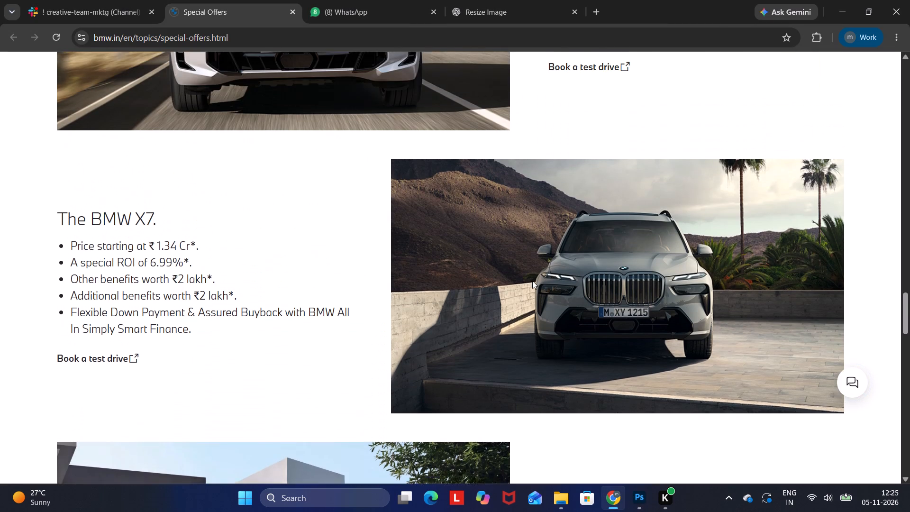
scroll(532, 281, "up", 1)
left_click(556, 489)
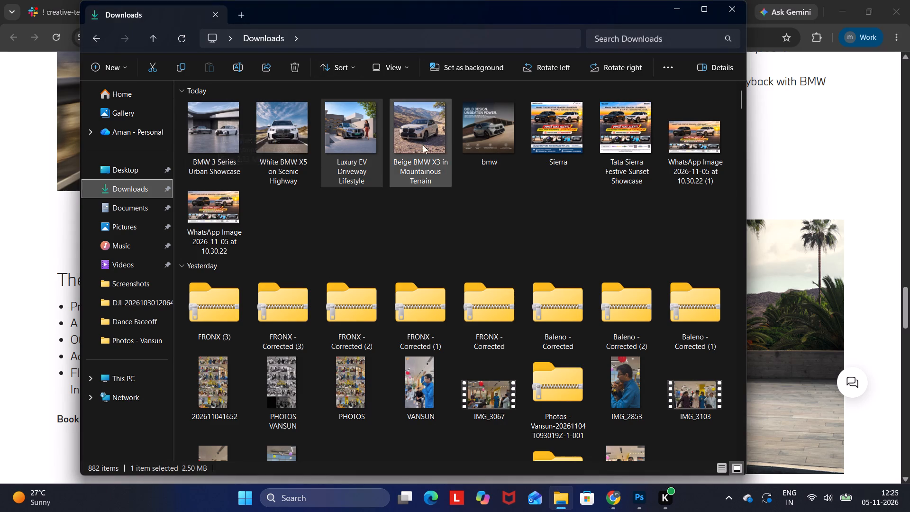
left_click_drag(285, 141, 614, 480)
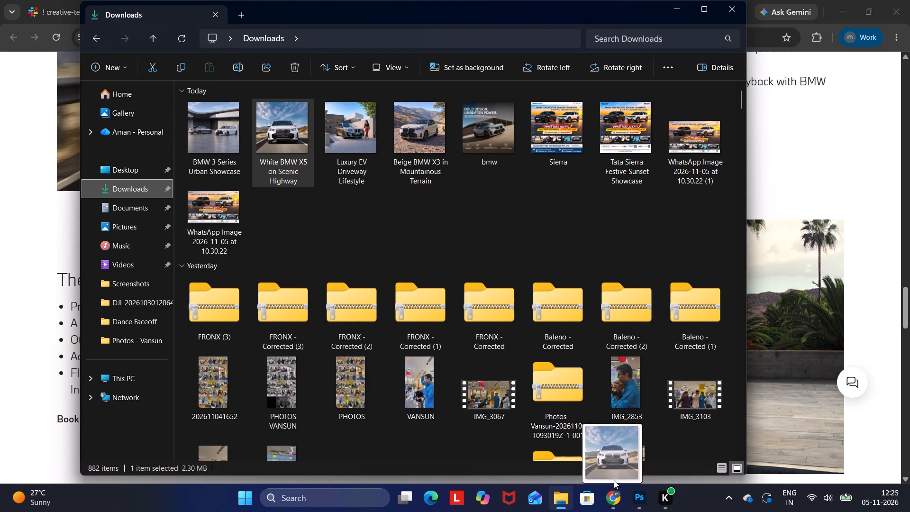
left_click_drag(614, 480, 437, 277)
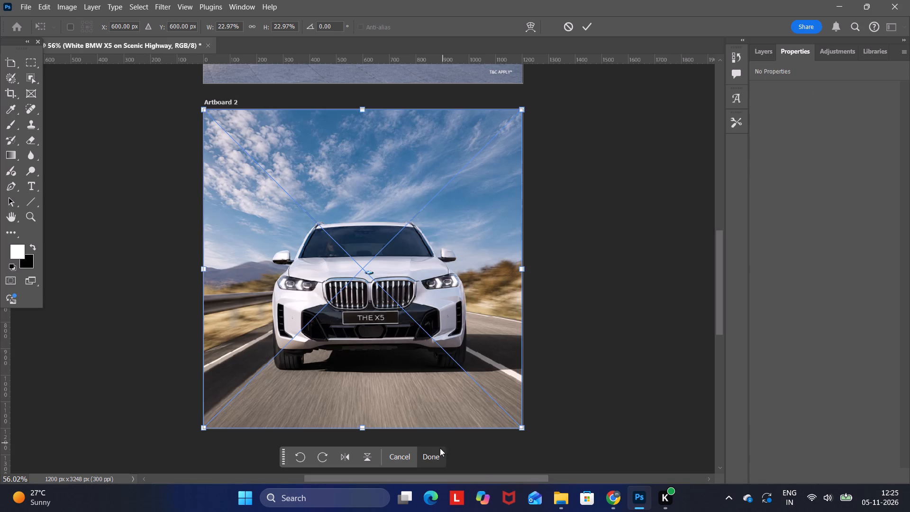
left_click(434, 455)
left_click(562, 271)
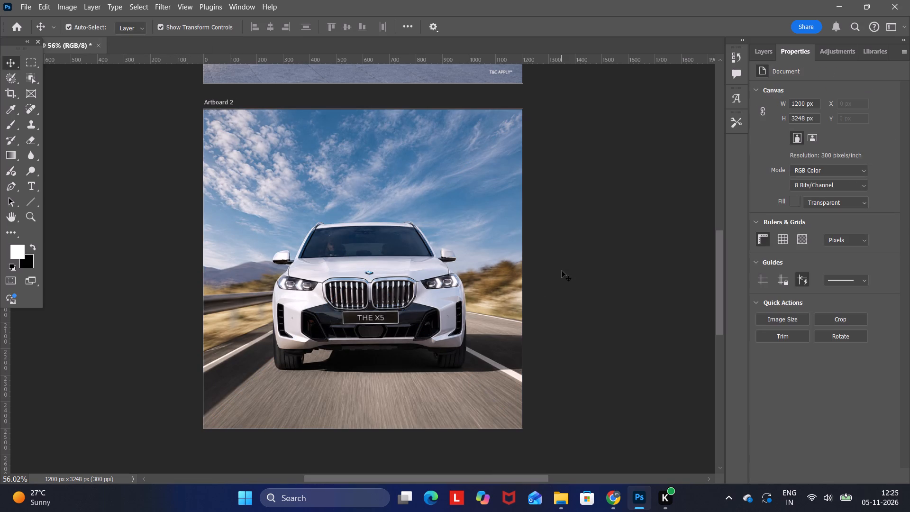
Switch to Chrome and copy the model name BMW X5 from the heading on the BMW special offers page.
left_click(619, 500)
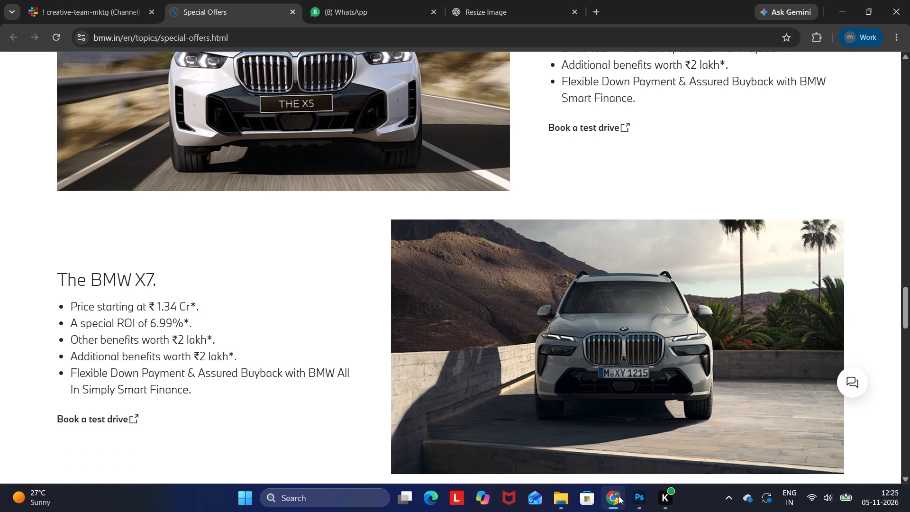
scroll(522, 362, "up", 8)
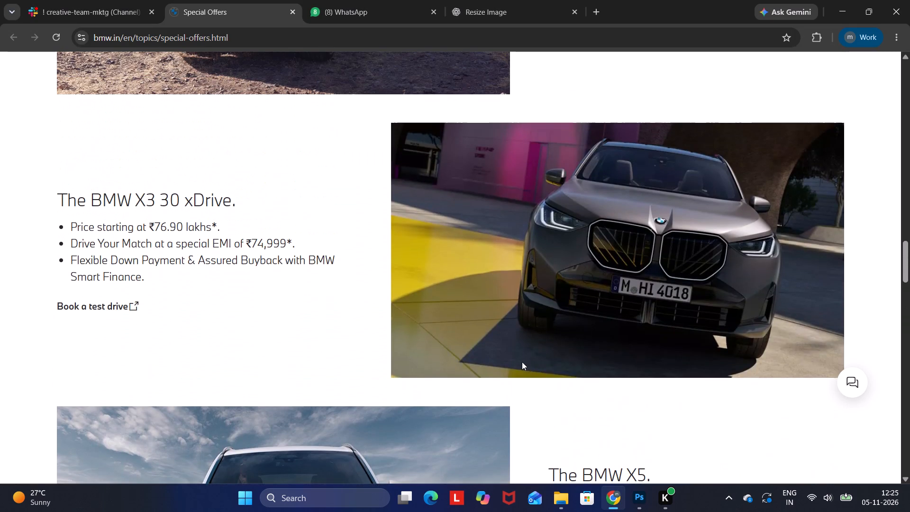
scroll(522, 362, "down", 4)
left_click_drag(584, 244, 663, 243)
left_click(632, 243)
left_click_drag(582, 243, 642, 239)
key("ctrl+c")
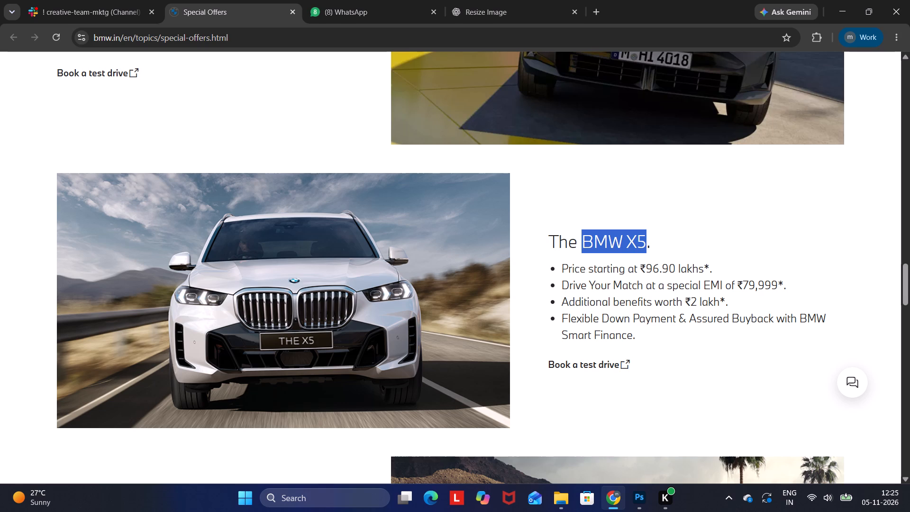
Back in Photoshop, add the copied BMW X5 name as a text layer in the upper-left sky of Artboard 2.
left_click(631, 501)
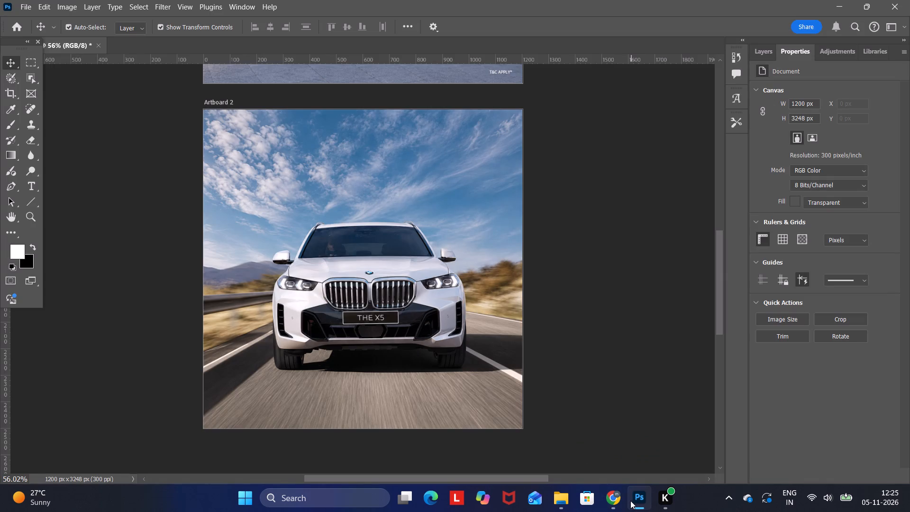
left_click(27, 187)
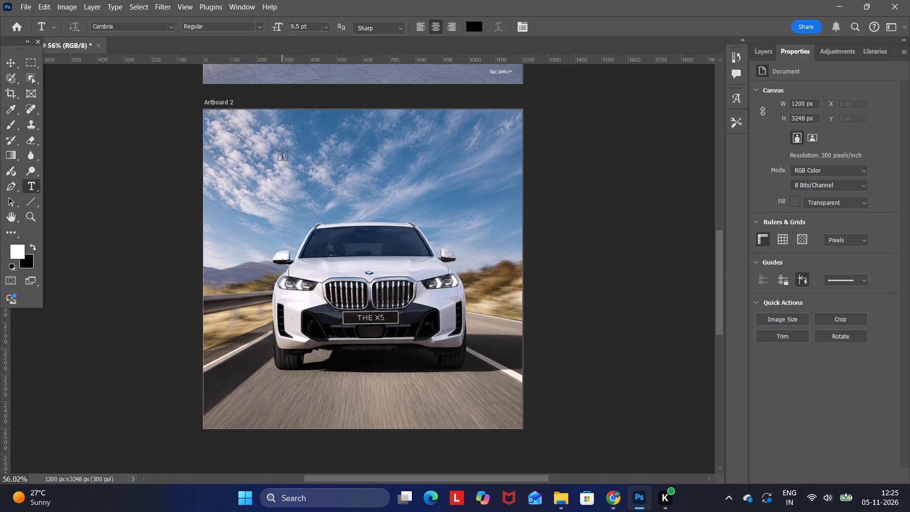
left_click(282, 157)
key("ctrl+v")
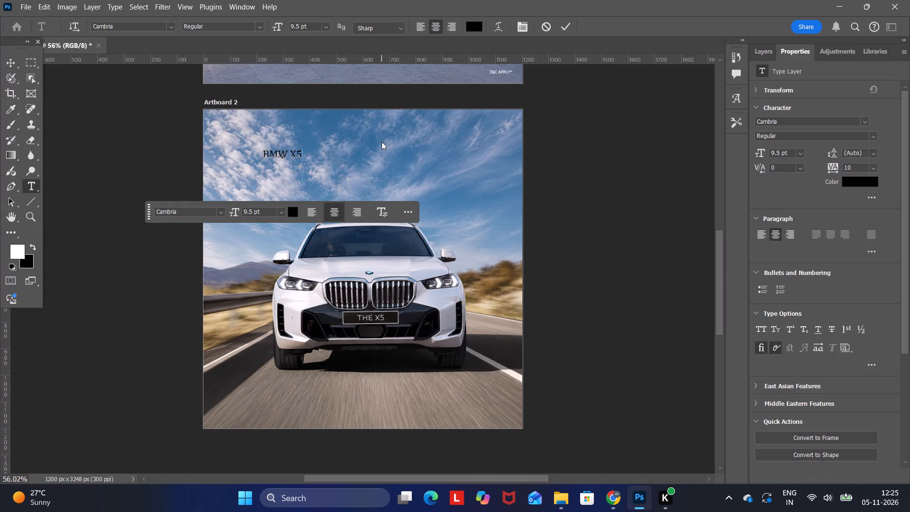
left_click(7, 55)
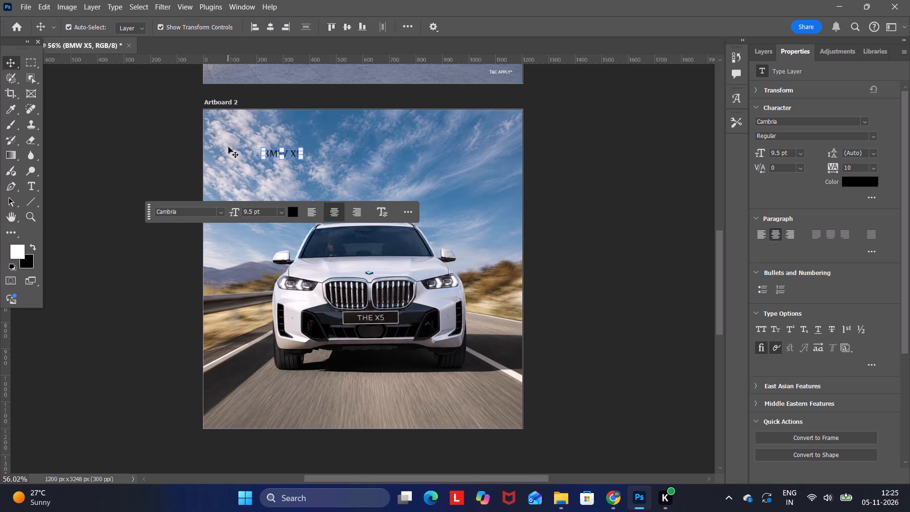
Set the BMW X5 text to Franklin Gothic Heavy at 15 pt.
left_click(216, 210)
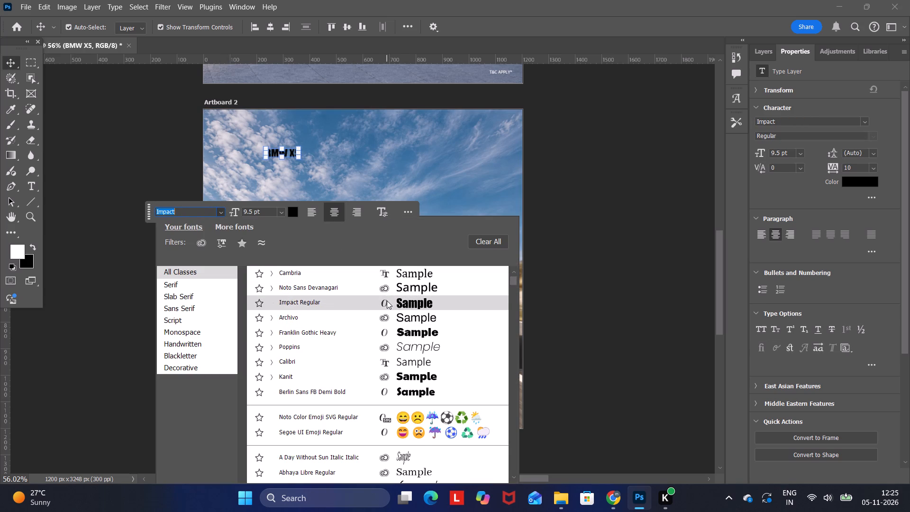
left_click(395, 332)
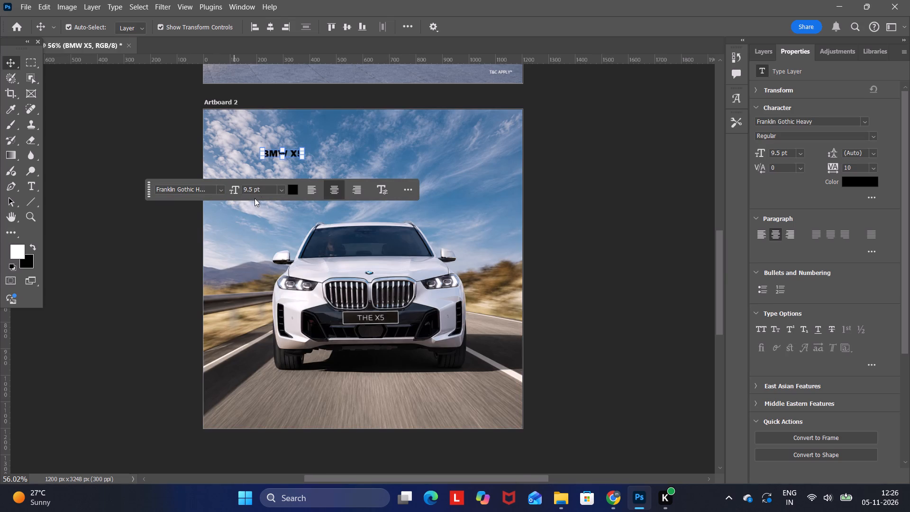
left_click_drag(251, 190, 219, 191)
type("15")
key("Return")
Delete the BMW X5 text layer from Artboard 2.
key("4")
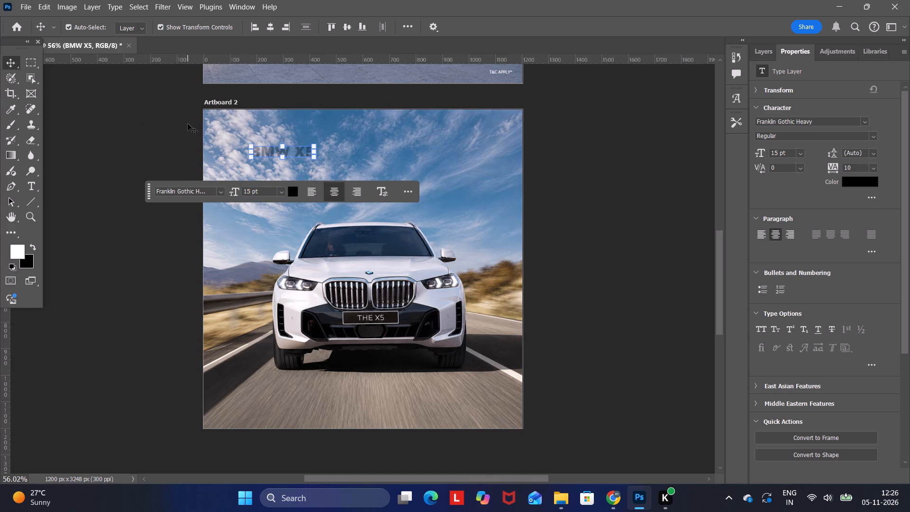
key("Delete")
Add the copied BMW X5 name as a new text layer and place it centred in the upper sky of Artboard 2.
left_click(36, 183)
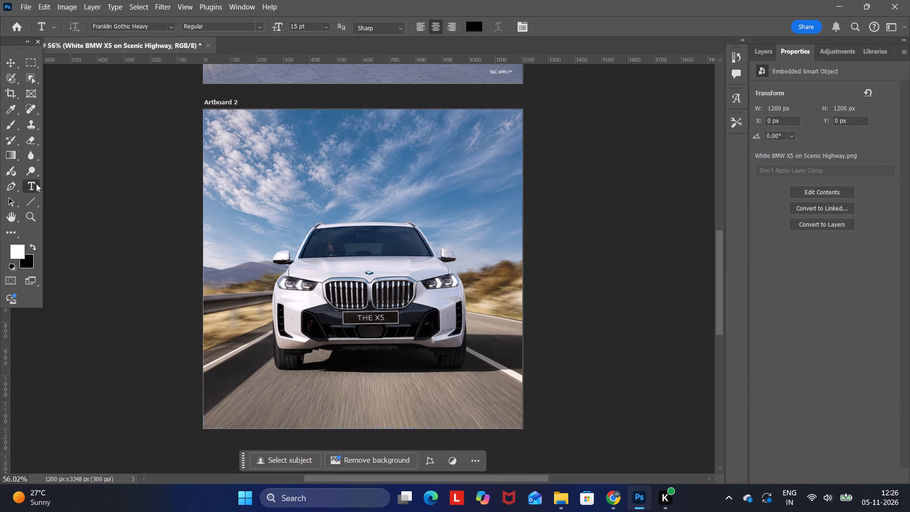
left_click(336, 251)
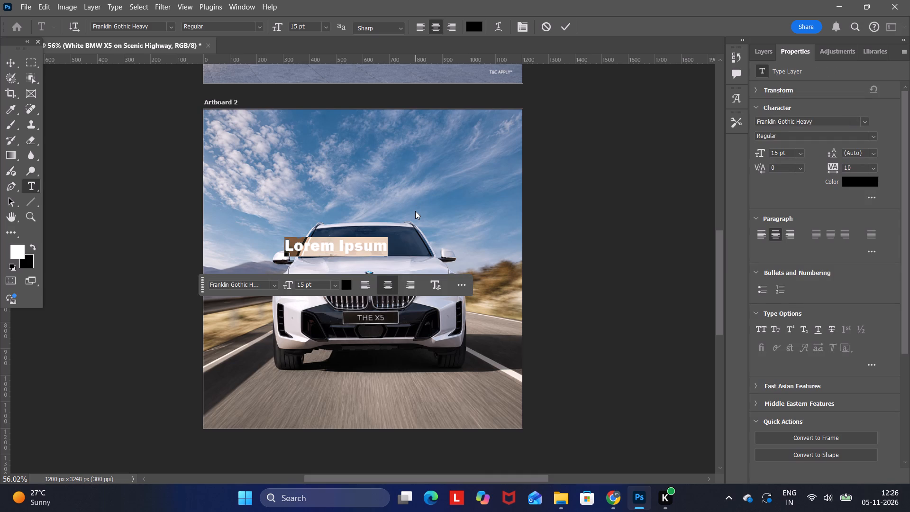
key("ctrl+v")
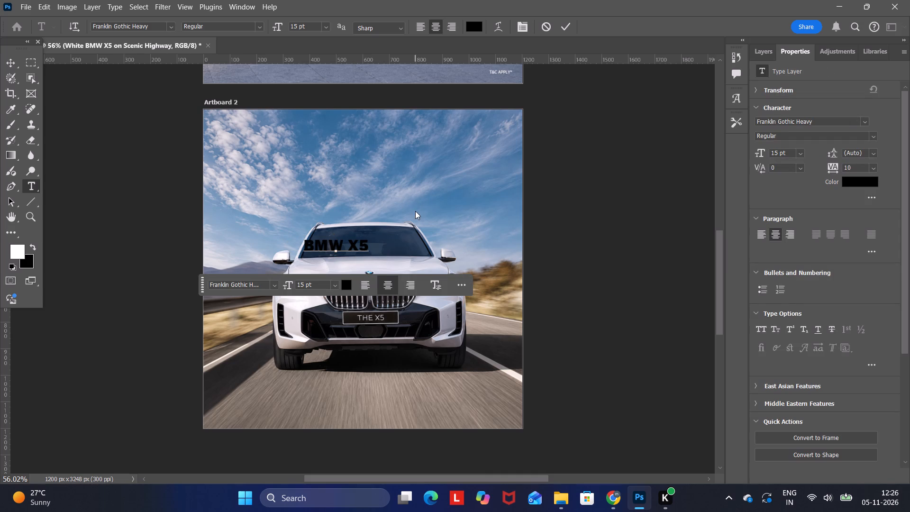
left_click(14, 63)
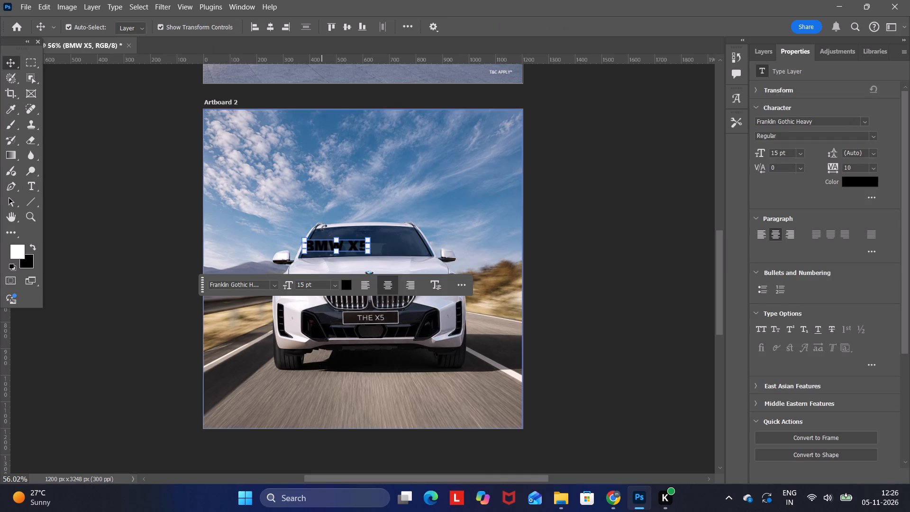
left_click_drag(353, 244, 378, 141)
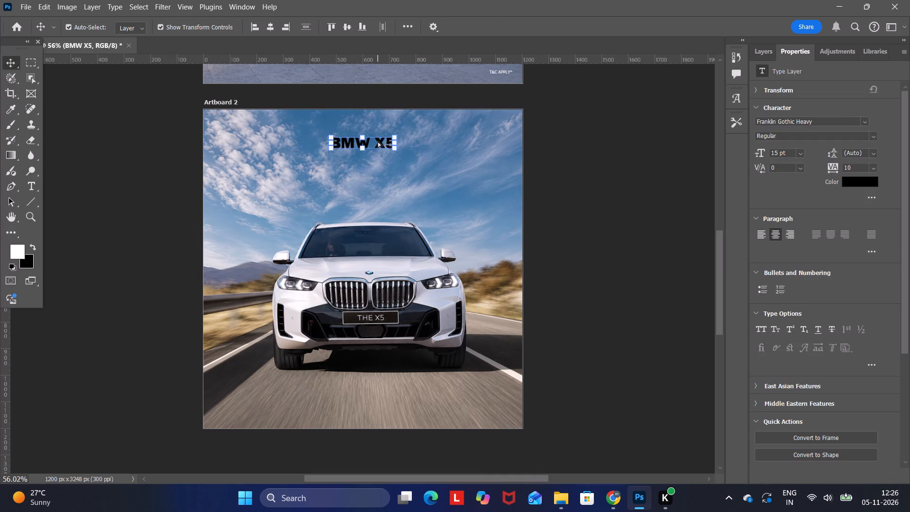
Set the BMW X5 text to 20 pt in Britannic Bold Regular.
left_click_drag(331, 185, 320, 186)
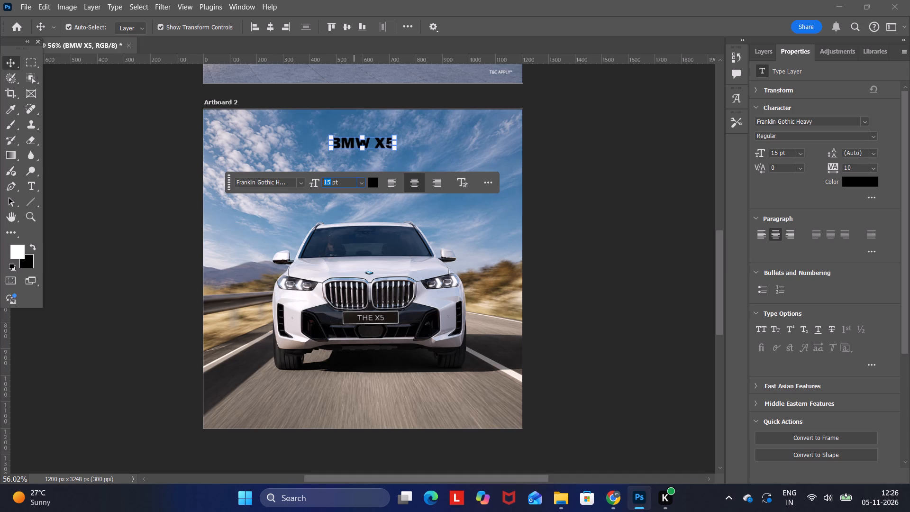
left_click_drag(320, 186, 317, 187)
type("20")
key("Return")
left_click(300, 184)
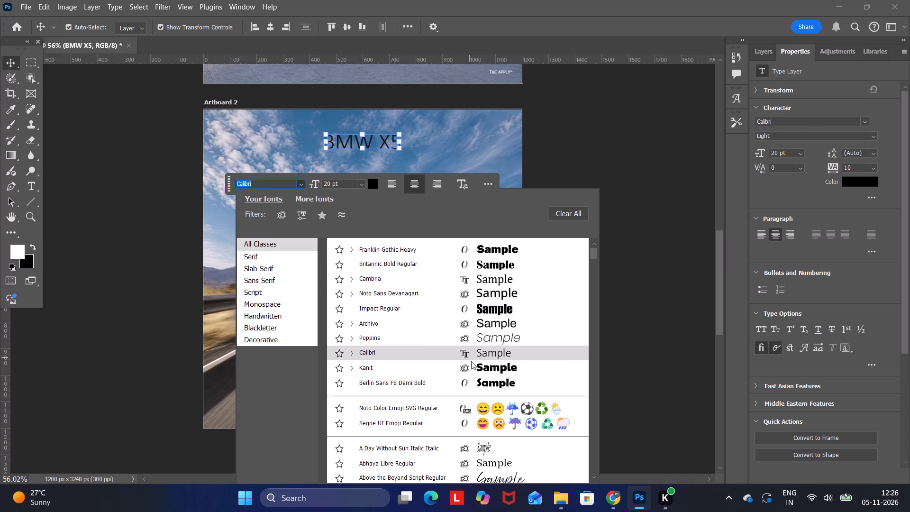
scroll(474, 365, "up", 2)
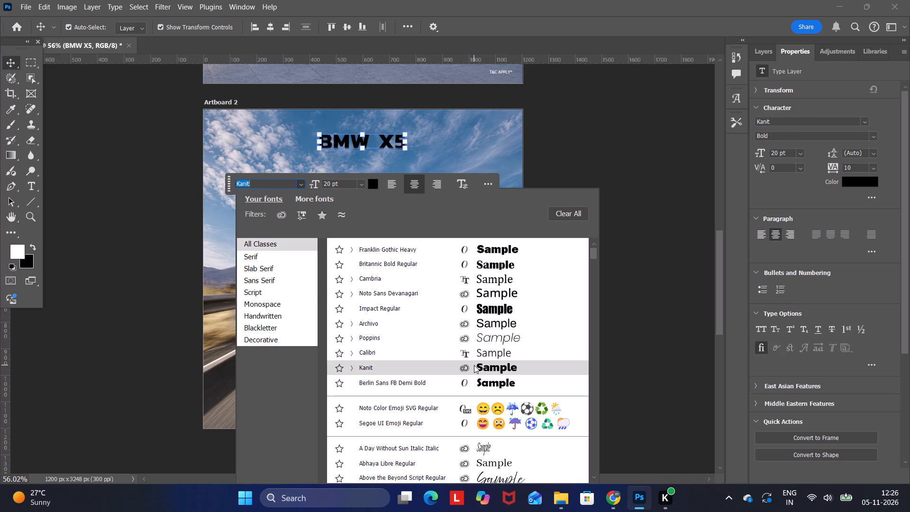
scroll(474, 365, "up", 2)
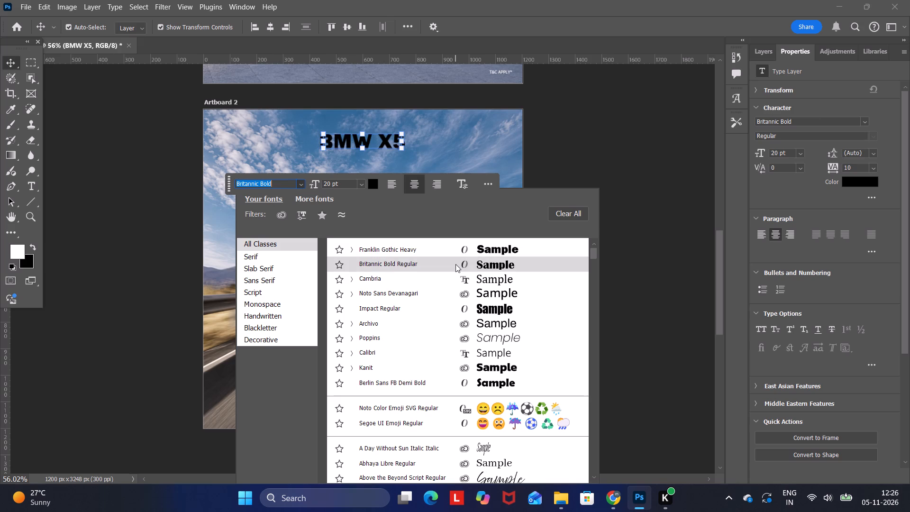
left_click(455, 264)
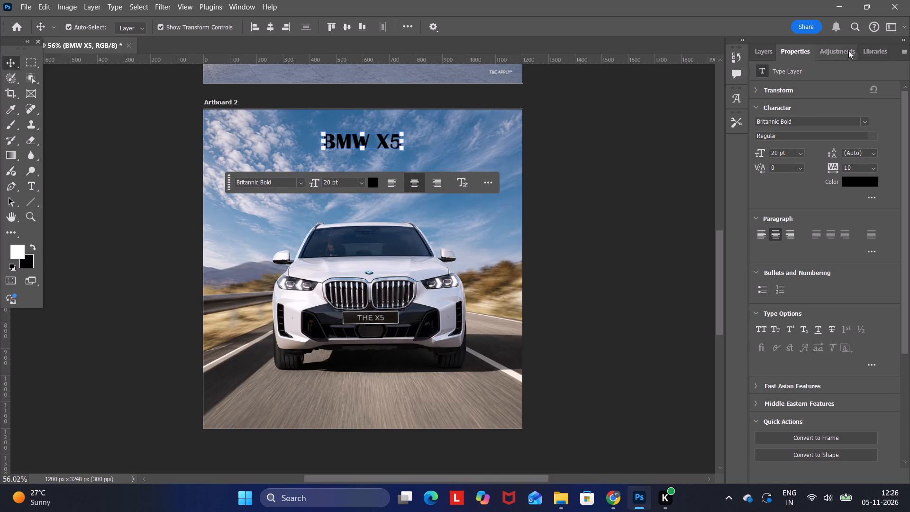
Widen the BMW X5 text's tracking to 200.
left_click(869, 166)
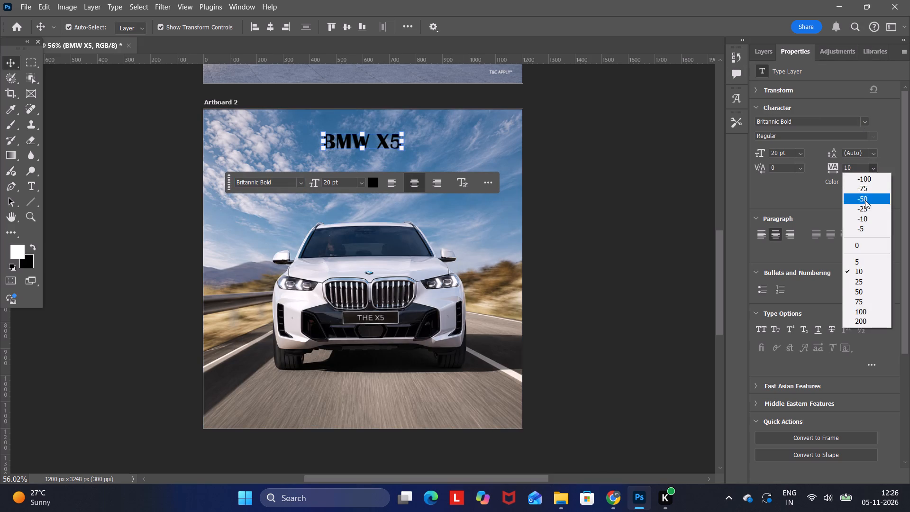
left_click(851, 311)
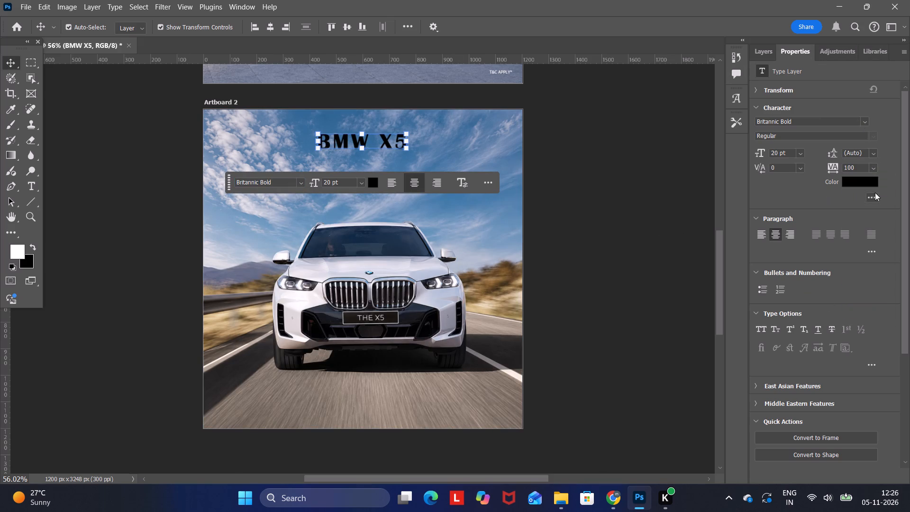
left_click(869, 166)
left_click(859, 322)
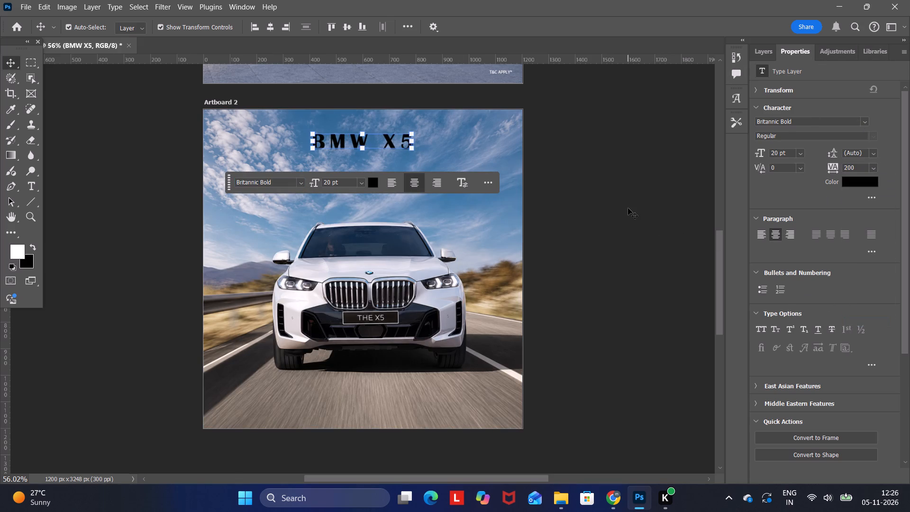
left_click(628, 208)
Recolour the BMW X5 text to a near-white.
left_click(394, 145)
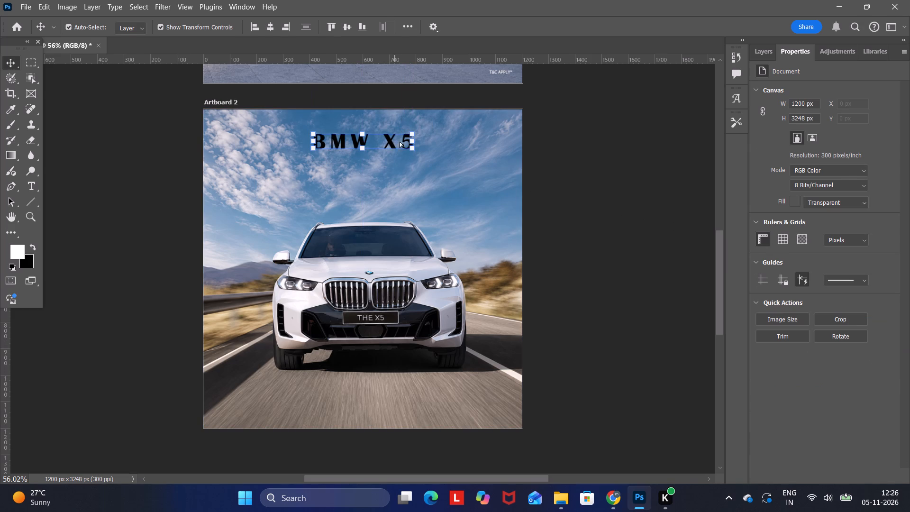
left_click(373, 180)
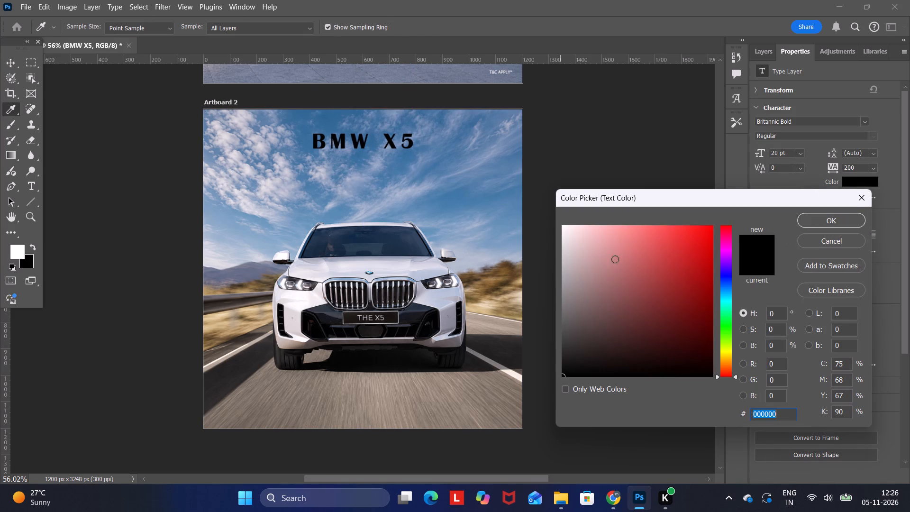
left_click(563, 232)
left_click(654, 296)
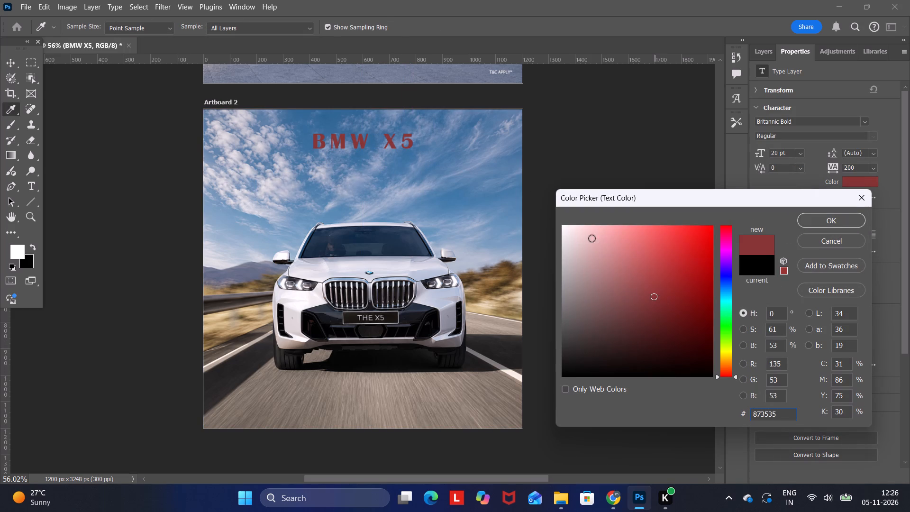
left_click(572, 228)
left_click(567, 226)
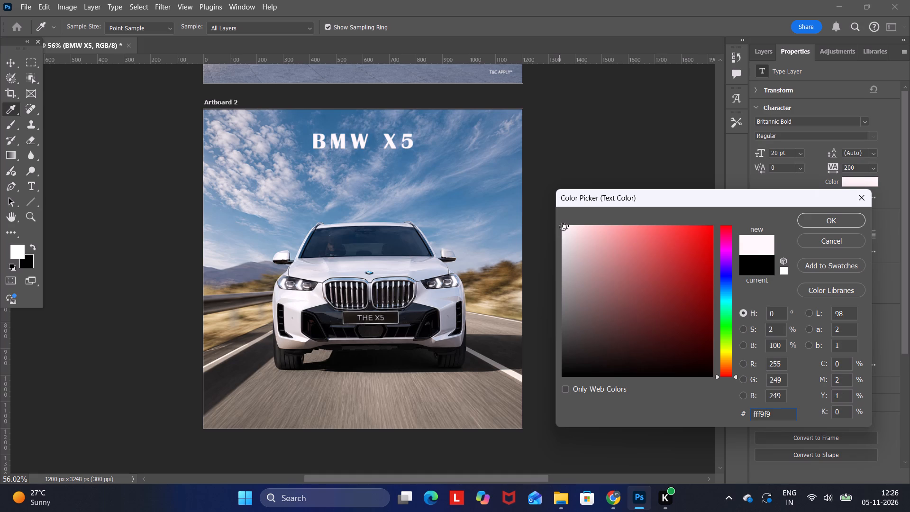
left_click(564, 228)
left_click(839, 213)
left_click(643, 164)
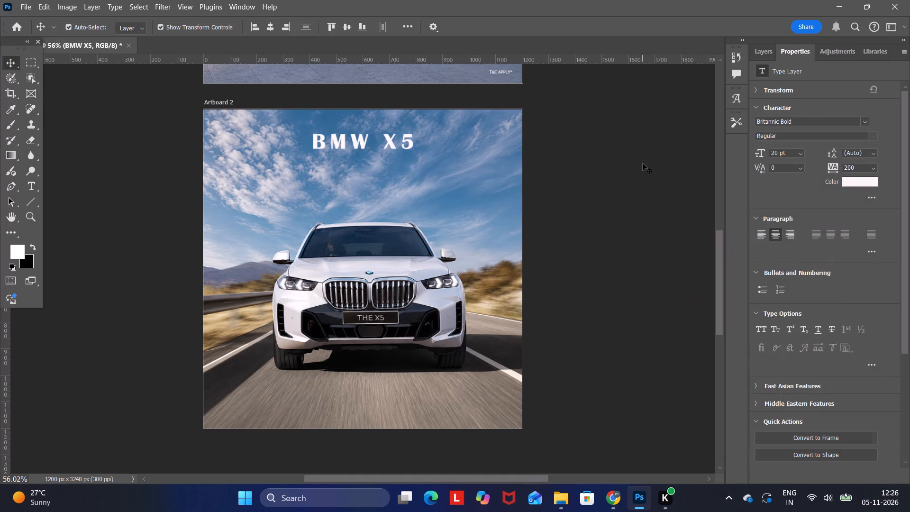
left_click(377, 142)
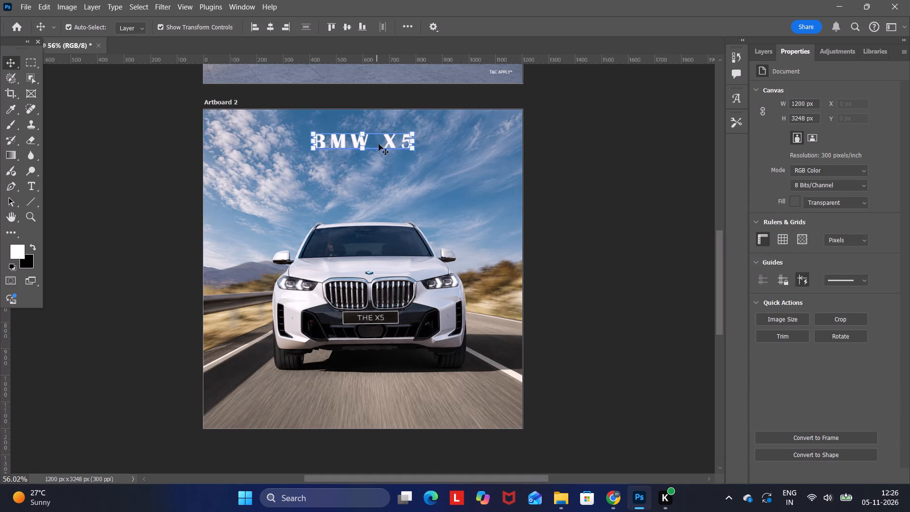
left_click(612, 159)
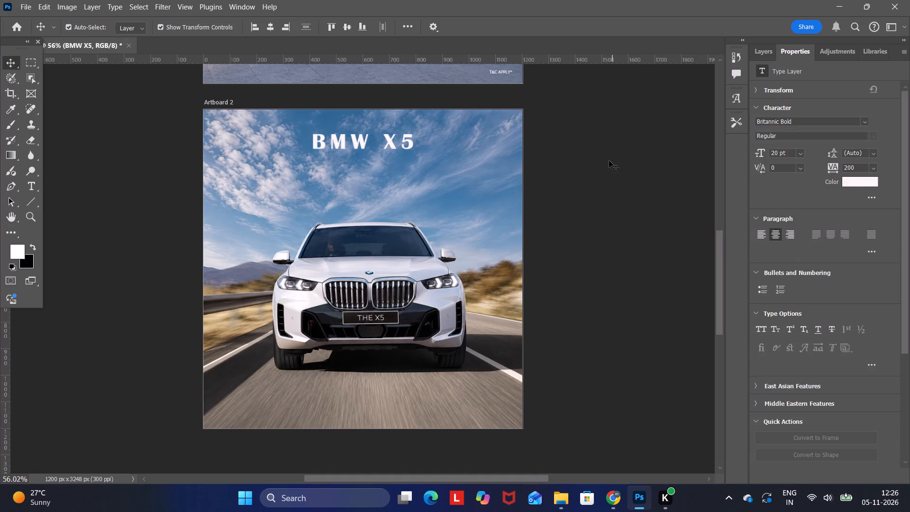
Draw a horizontal line about 155 px long just after the BMW X5 text, level with its middle.
left_click(33, 203)
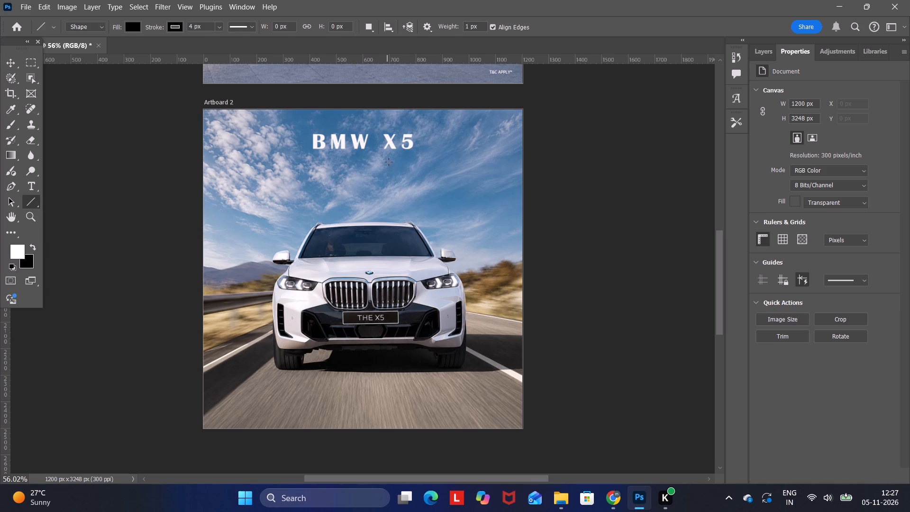
left_click_drag(422, 141, 489, 140, "shift")
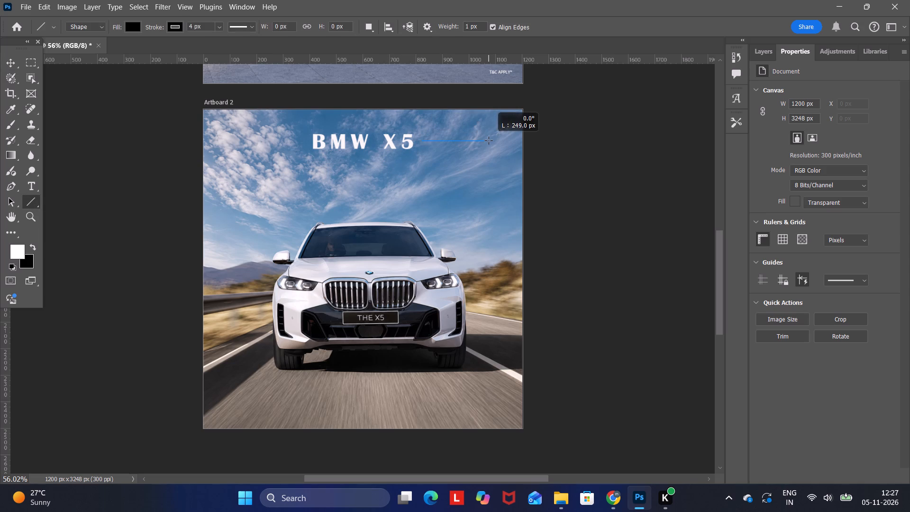
left_click_drag(489, 140, 464, 140, "shift")
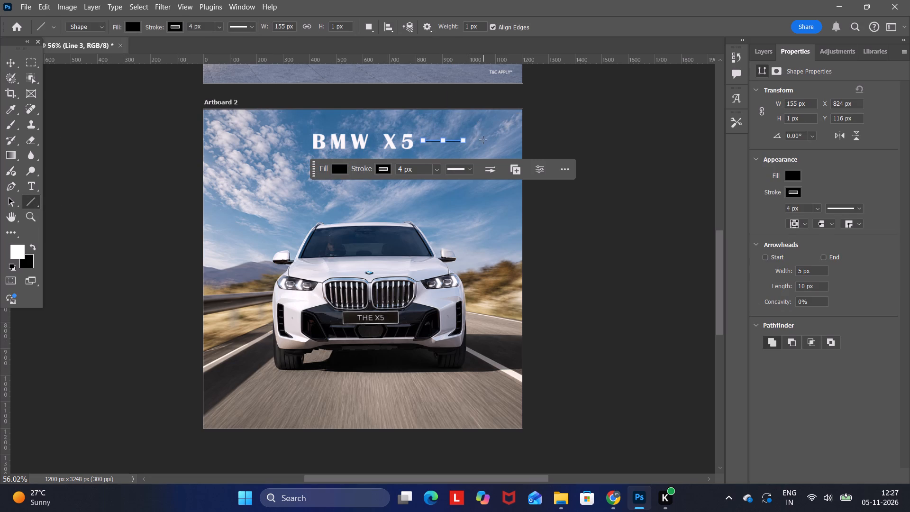
Give the line beside BMW X5 the most recently used near-white for both stroke and fill.
left_click(385, 171)
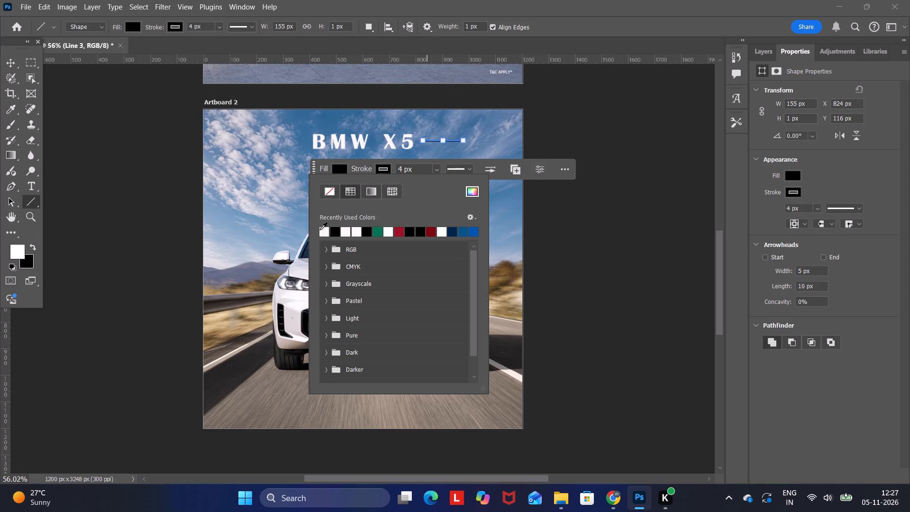
left_click(322, 229)
left_click(340, 169)
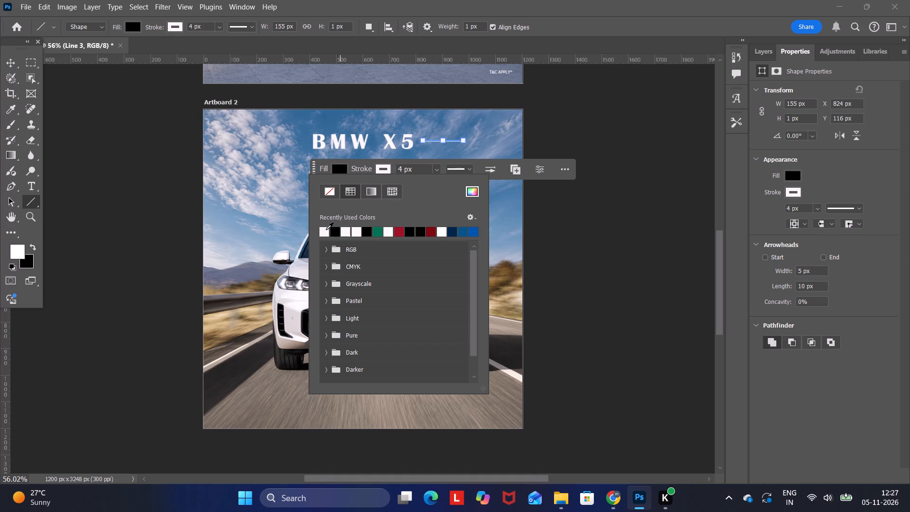
left_click(326, 229)
left_click(13, 63)
left_click(114, 130)
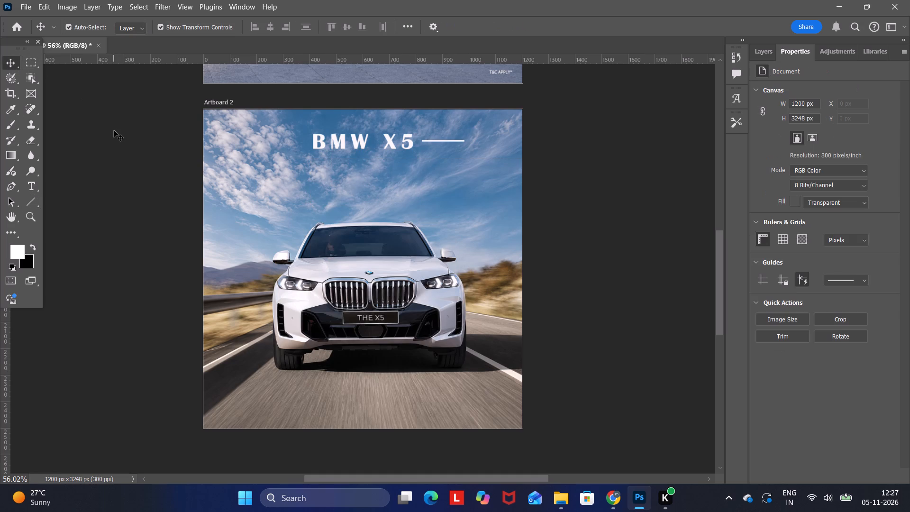
Thin the stroke of the line beside BMW X5 to about 0.66 px.
left_click(444, 140)
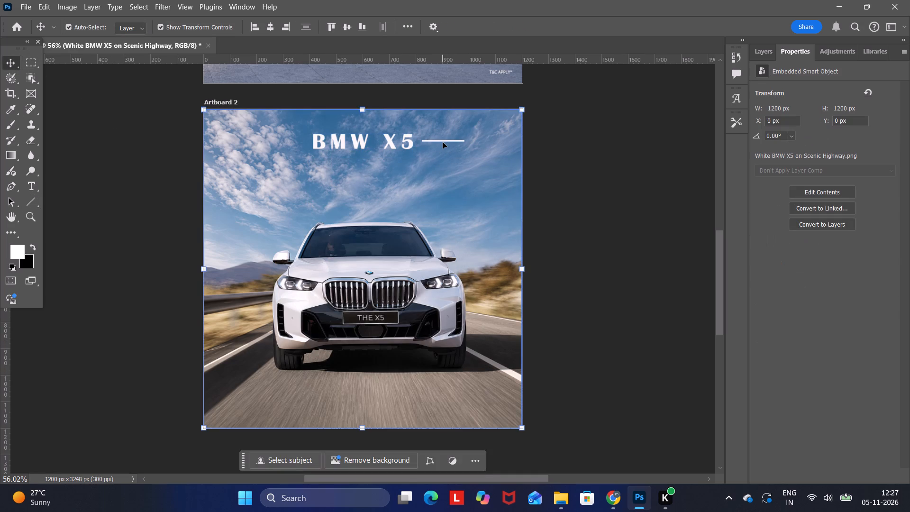
left_click(443, 142)
left_click(443, 142)
double_click(446, 142)
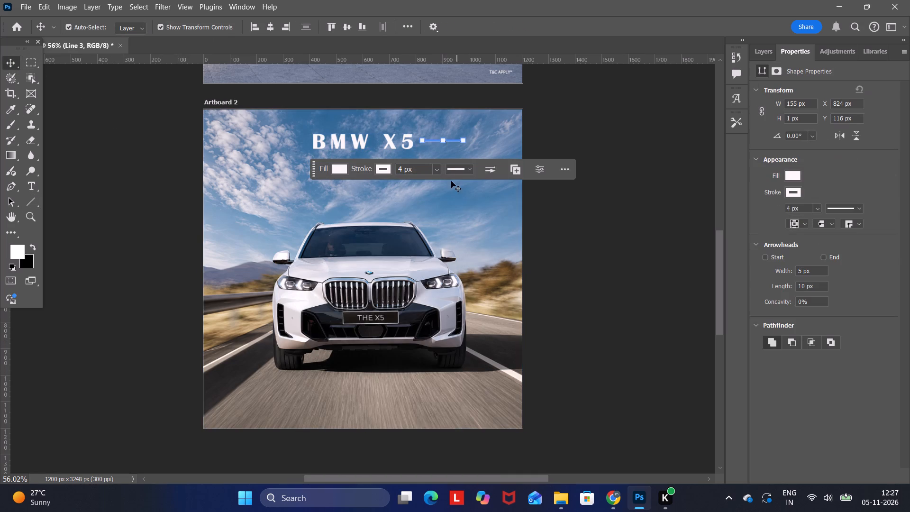
left_click(434, 168)
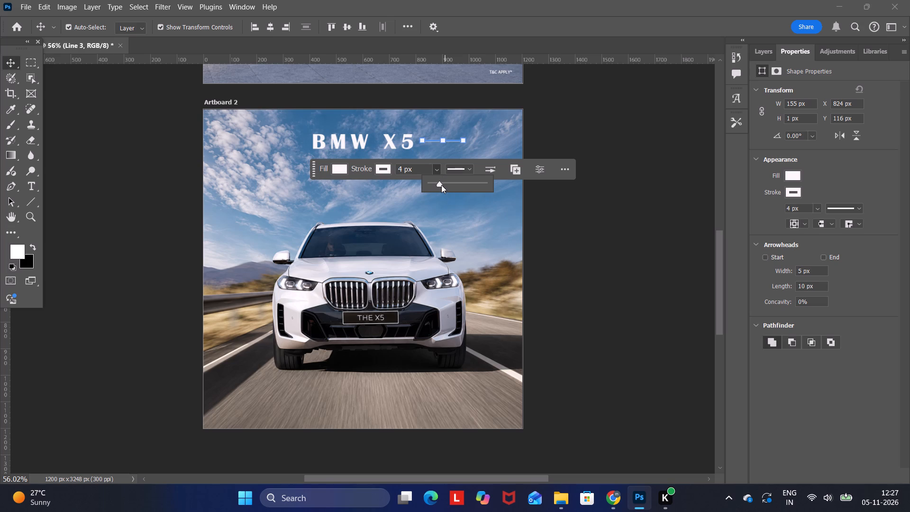
left_click_drag(441, 185, 437, 185)
left_click_drag(437, 185, 436, 187)
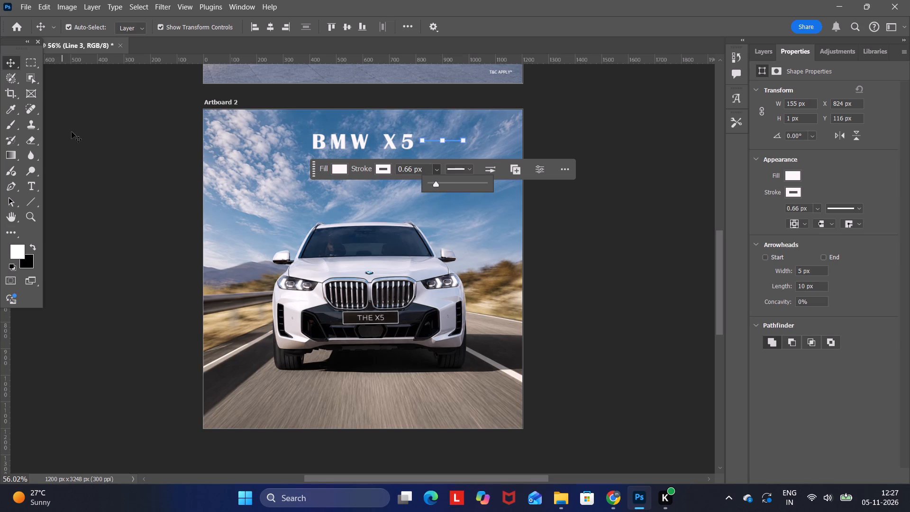
left_click(72, 132)
left_click(78, 131)
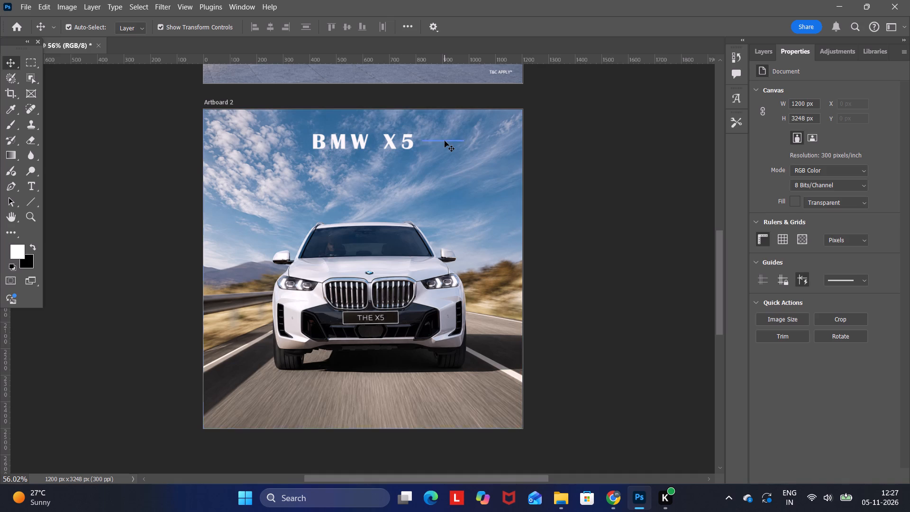
Duplicate the line beside the BMW X5 title.
left_click(445, 141)
key("ctrl+c")
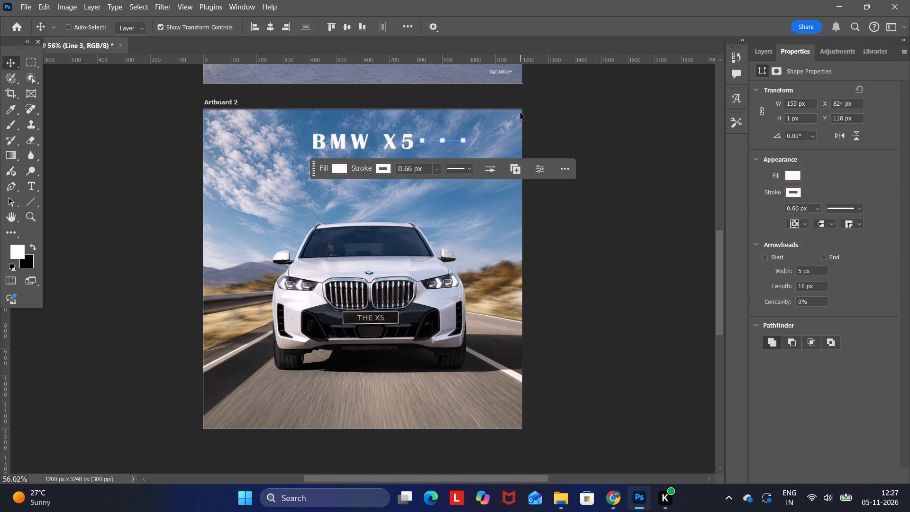
key("ctrl+v")
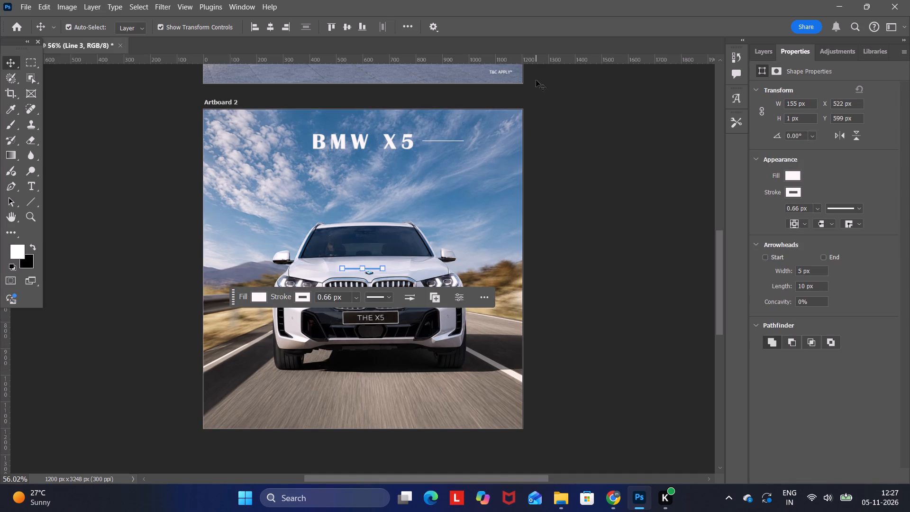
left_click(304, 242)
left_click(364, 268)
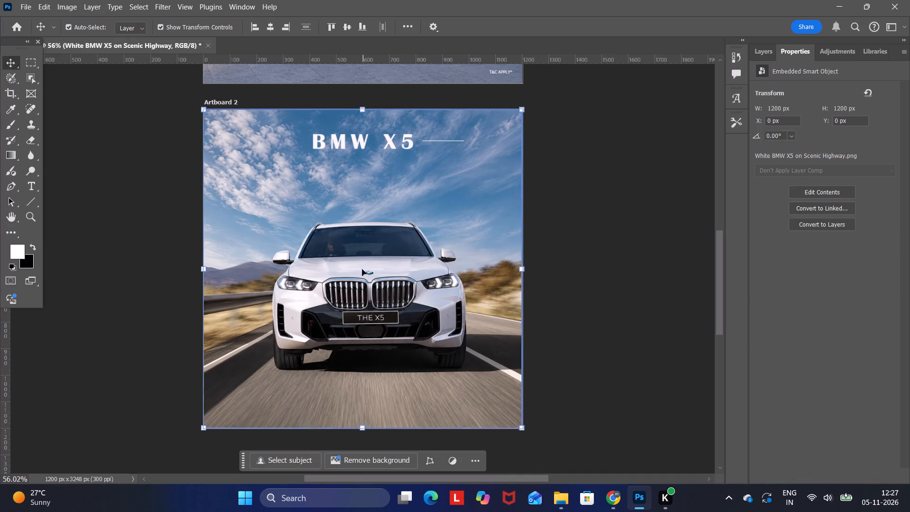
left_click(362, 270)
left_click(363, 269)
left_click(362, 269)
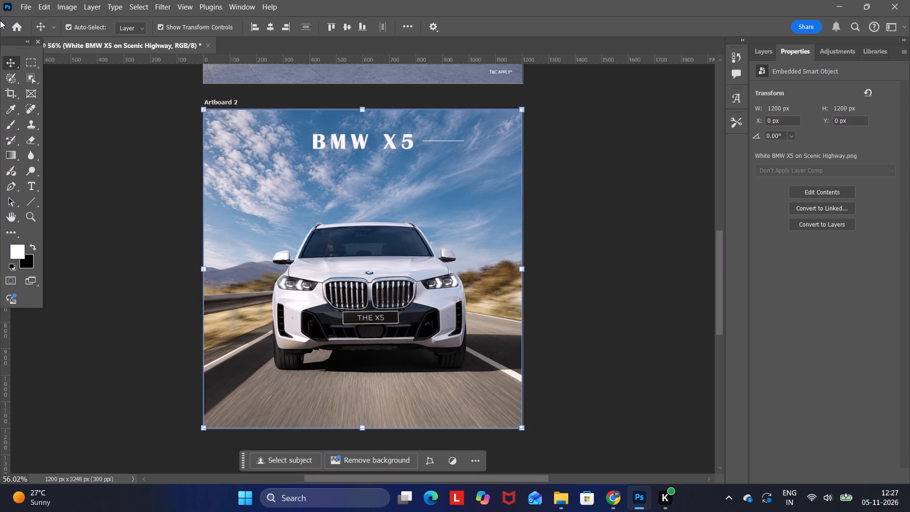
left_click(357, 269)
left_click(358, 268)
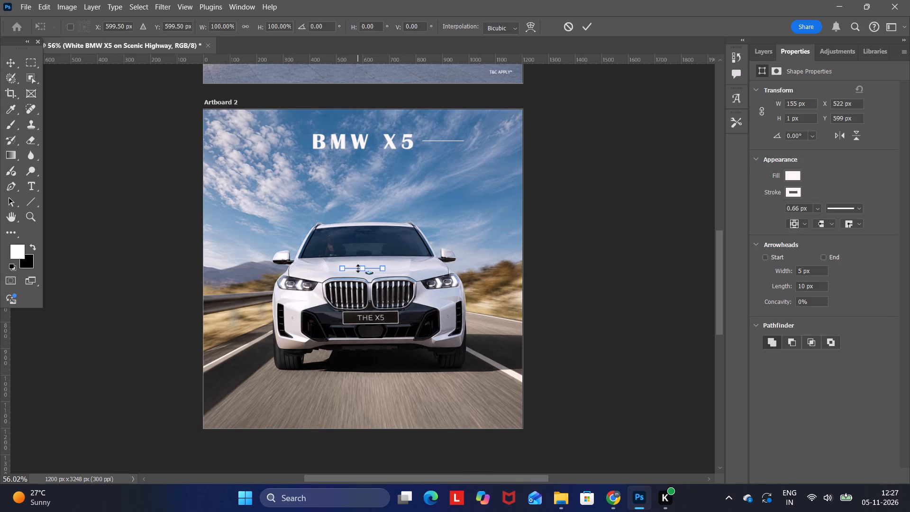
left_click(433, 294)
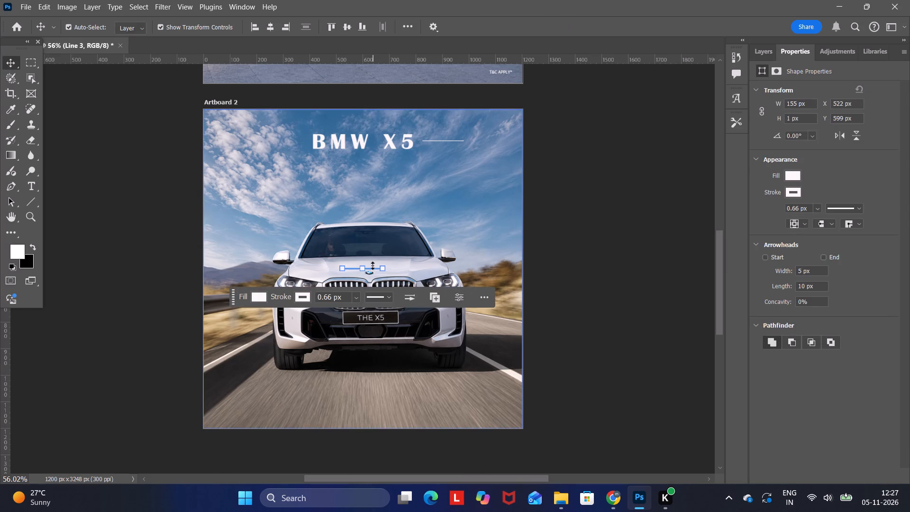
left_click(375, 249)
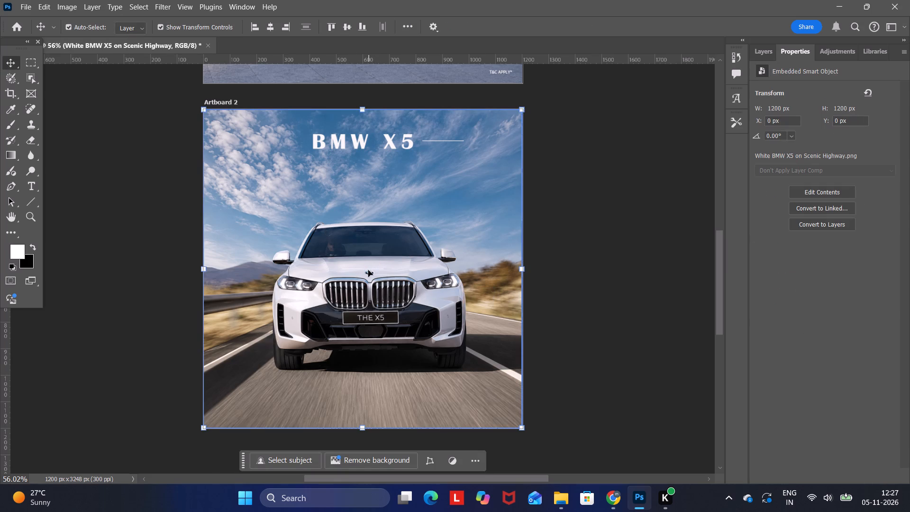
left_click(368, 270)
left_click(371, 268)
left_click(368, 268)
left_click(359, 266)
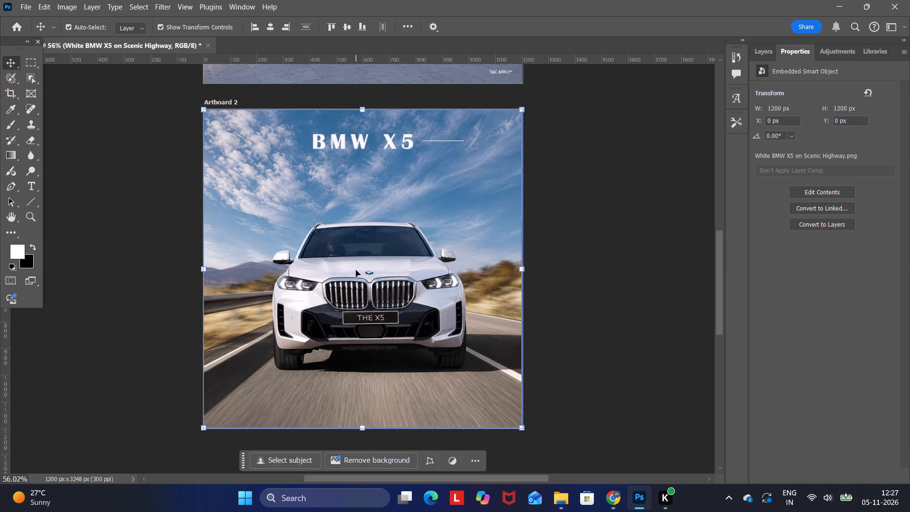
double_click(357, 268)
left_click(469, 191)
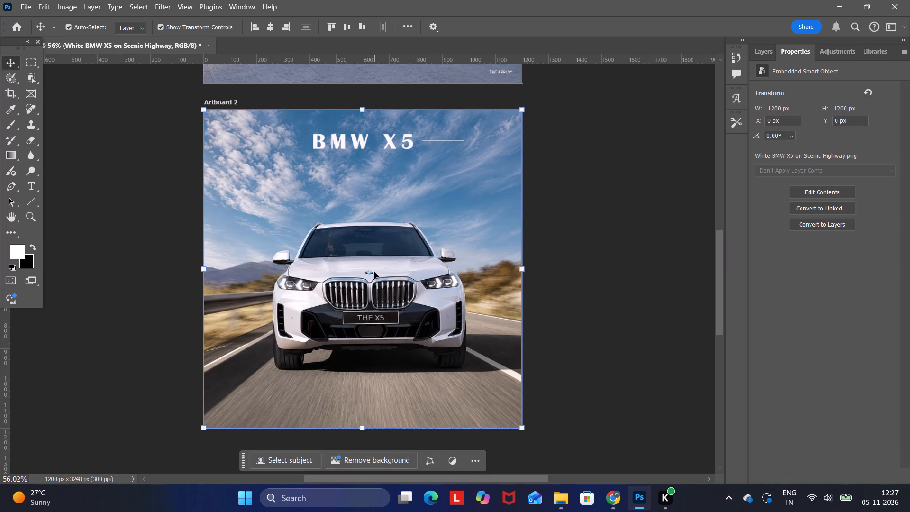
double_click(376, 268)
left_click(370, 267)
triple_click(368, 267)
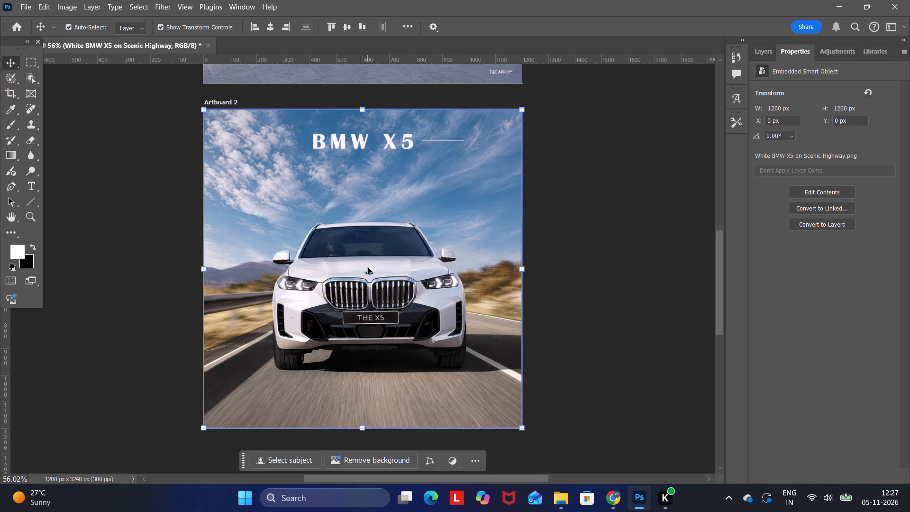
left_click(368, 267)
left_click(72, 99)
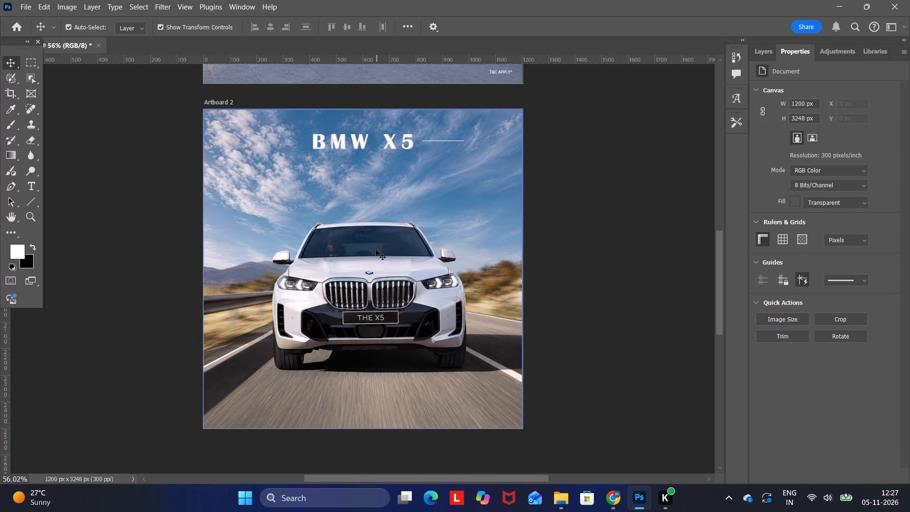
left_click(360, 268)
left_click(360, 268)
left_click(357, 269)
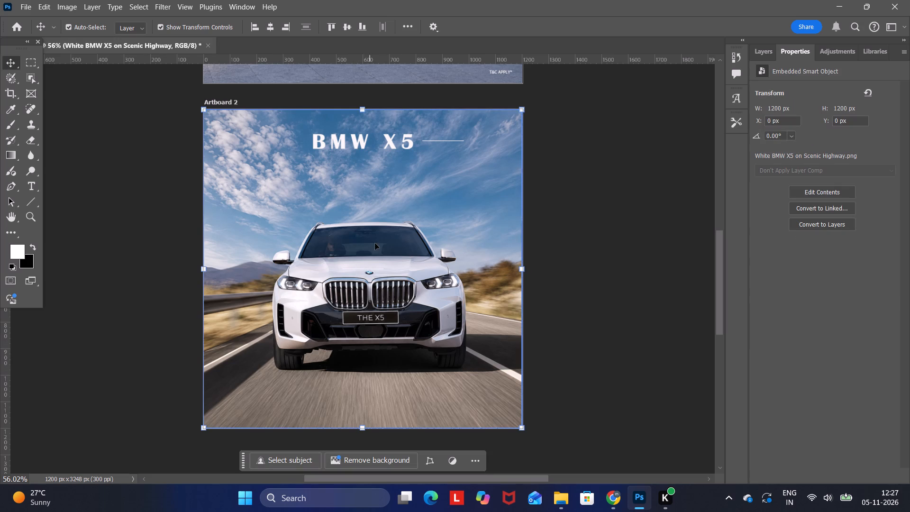
Move the duplicate line straight up from the car's bonnet into the BMW X5 title, to a height of about Y 112 px.
scroll(371, 280, "up", 7)
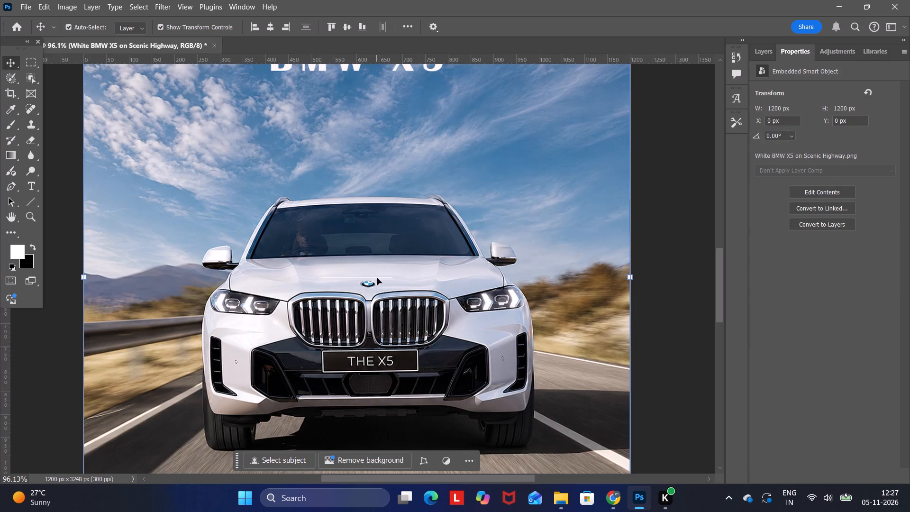
left_click(377, 278)
left_click(377, 277)
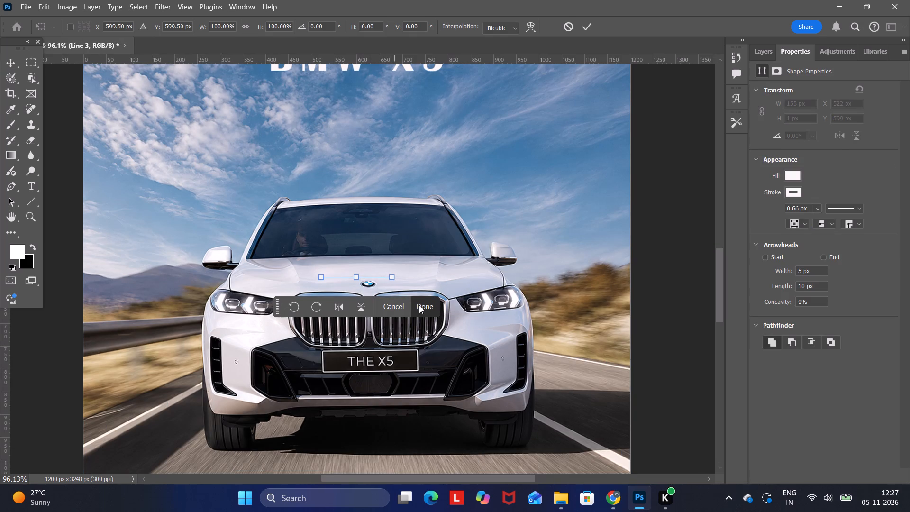
left_click(419, 305)
left_click(373, 277)
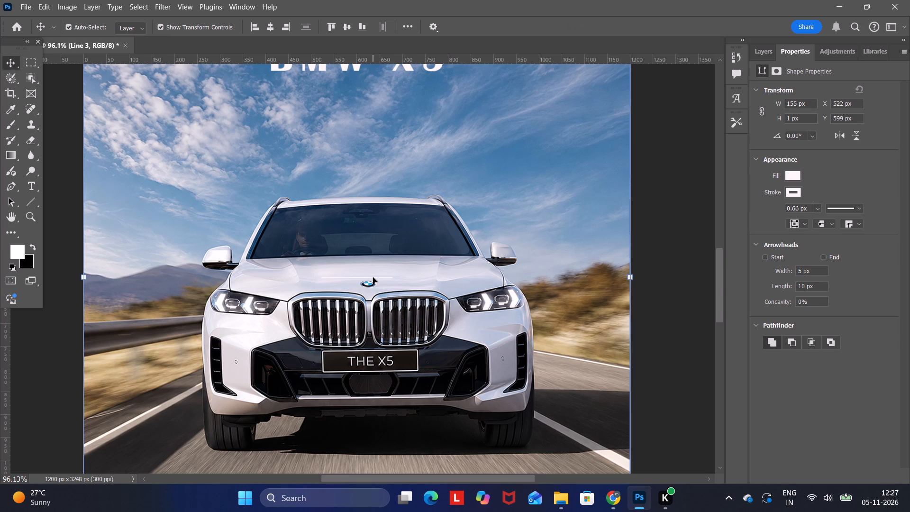
left_click(373, 276)
left_click(371, 278)
left_click(371, 278)
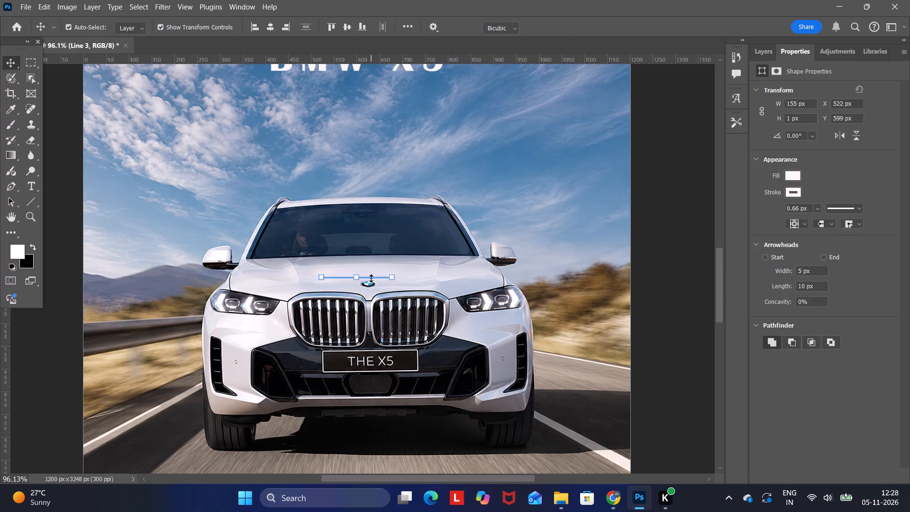
key("shift+Up")
key("shift+Up")
key("shift+Up")
key("shift+Up")
key("shift+Up")
key("shift+Up")
key("shift+Up")
key("shift+Up")
key("shift+Up")
key("shift+Up")
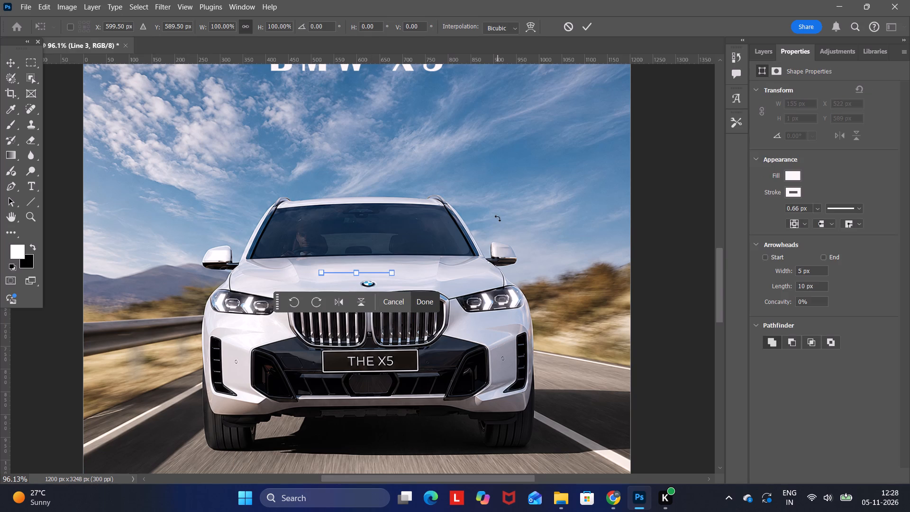
key("Up")
key("Up")
key("Up")
key("Up")
key("Up")
key("Up")
key("Up")
key("Up")
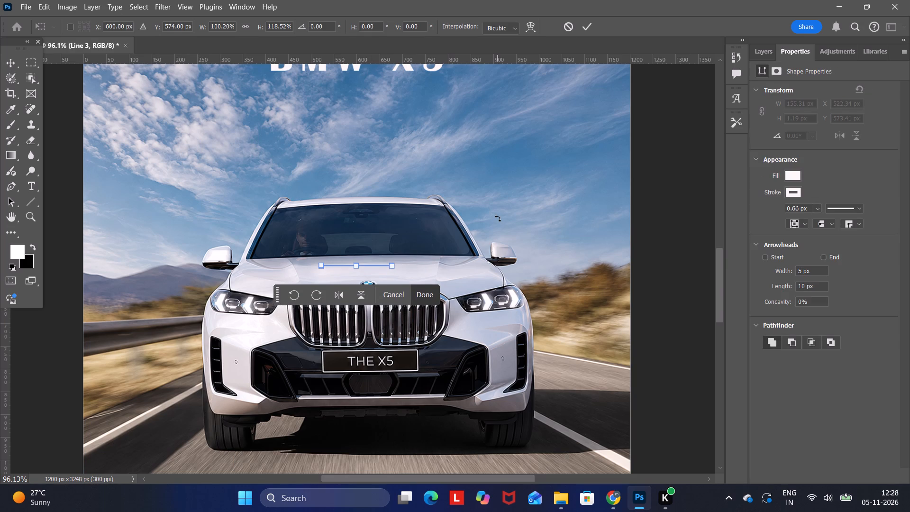
key("shift+Up")
key("shift+Up")
key("shift+Up")
key("shift+Up")
key("shift+Up")
key("shift+Up")
key("shift+Up")
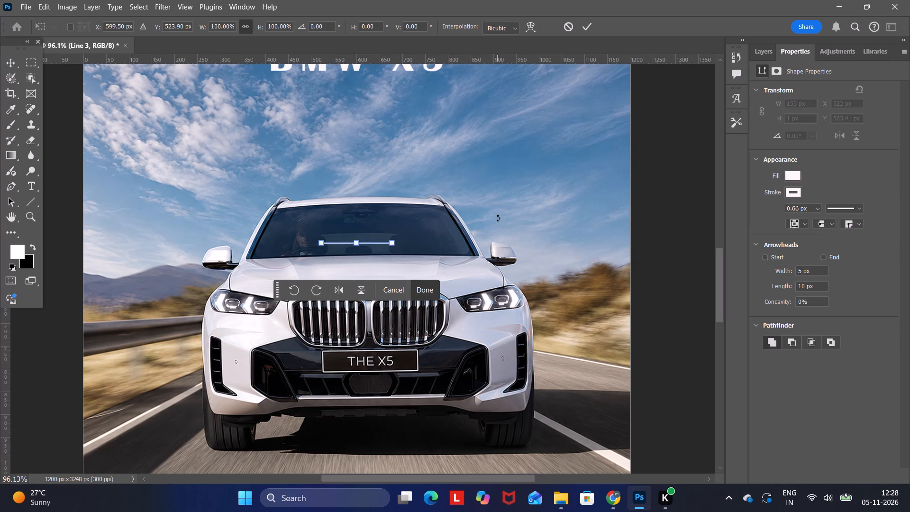
key("shift+Up")
key("shift+Up")
key("shift+Up")
key("shift+Up")
key("shift+Up")
key("shift+Up")
key("shift+Up")
key("shift+Up")
key("shift+Up")
key("shift+Up")
key("shift+Up")
key("shift+Up")
key("shift+Up")
key("shift+Up")
key("shift+Up")
key("shift+Up")
key("shift+Up")
key("shift+Up")
key("shift+Up")
key("shift+Up")
key("Up")
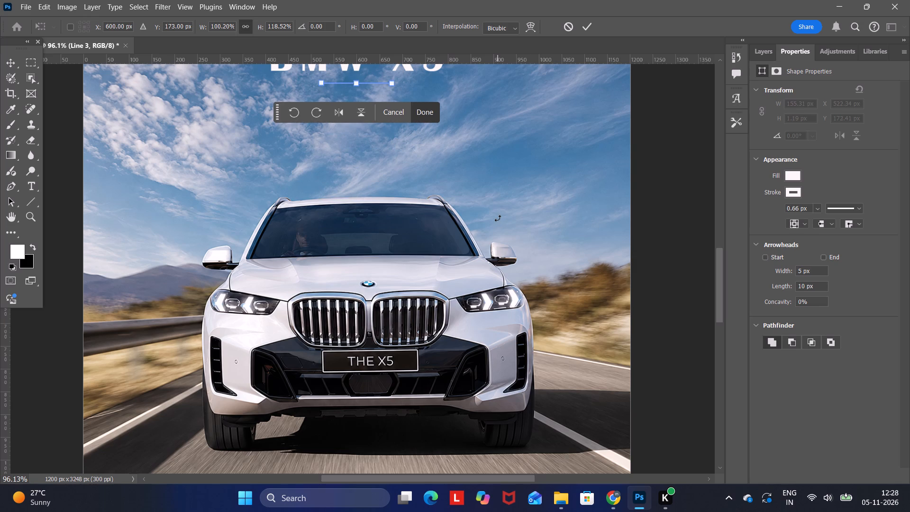
key("shift+Up")
key("shift+Up")
key("shift+Up")
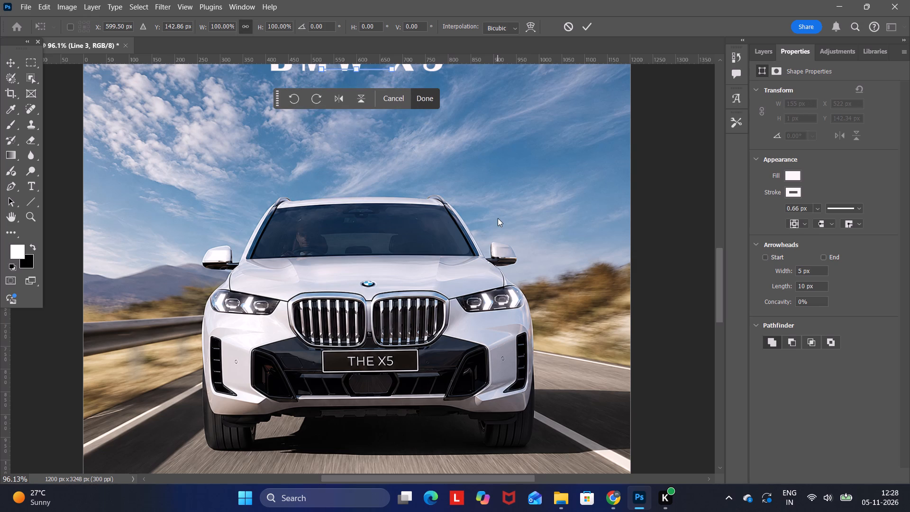
scroll(433, 208, "up", 11)
key("Up")
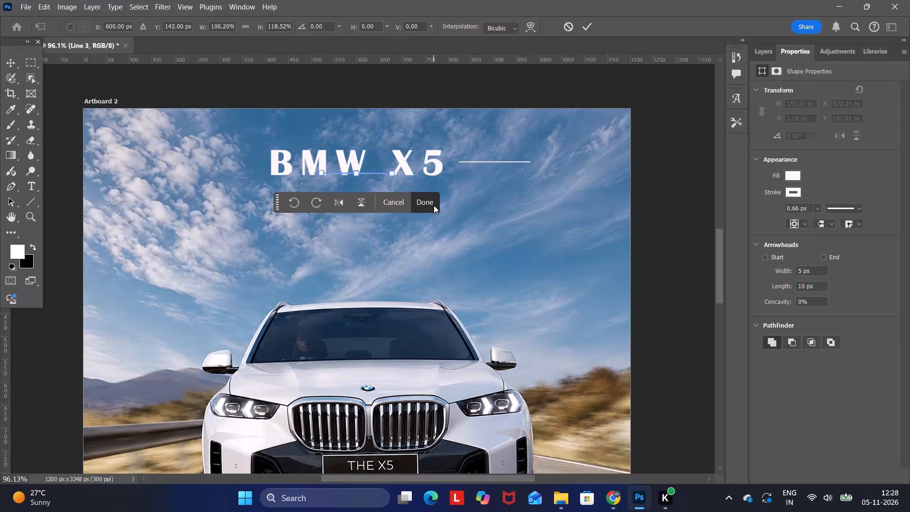
key("shift+Up")
key("shift+Up")
key("shift+Up")
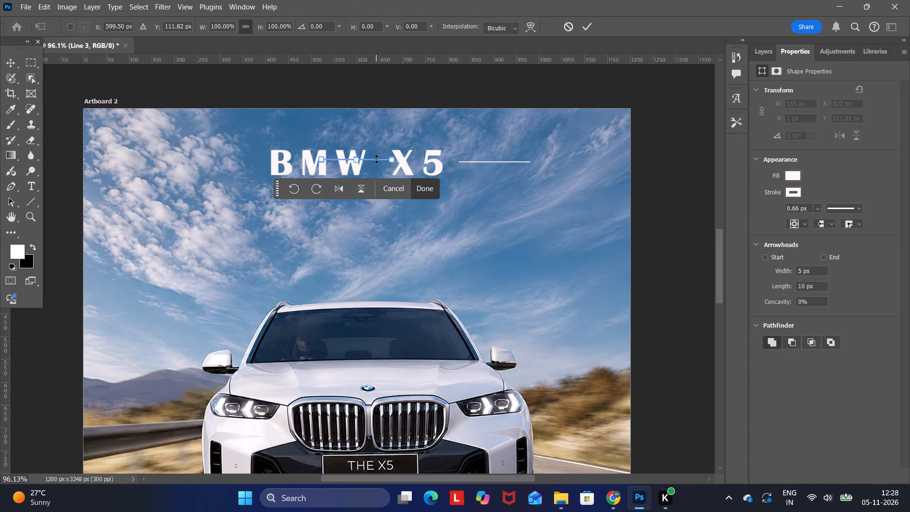
Place the duplicate line just before the B of BMW X5, level with the original line, centred at about X 295 px, Y 115 px.
left_click_drag(376, 160, 287, 160)
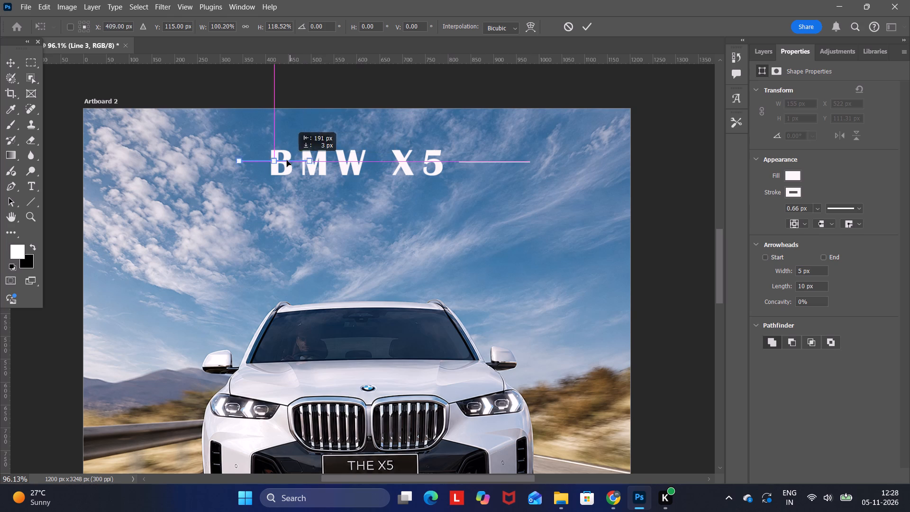
left_click_drag(287, 160, 238, 160)
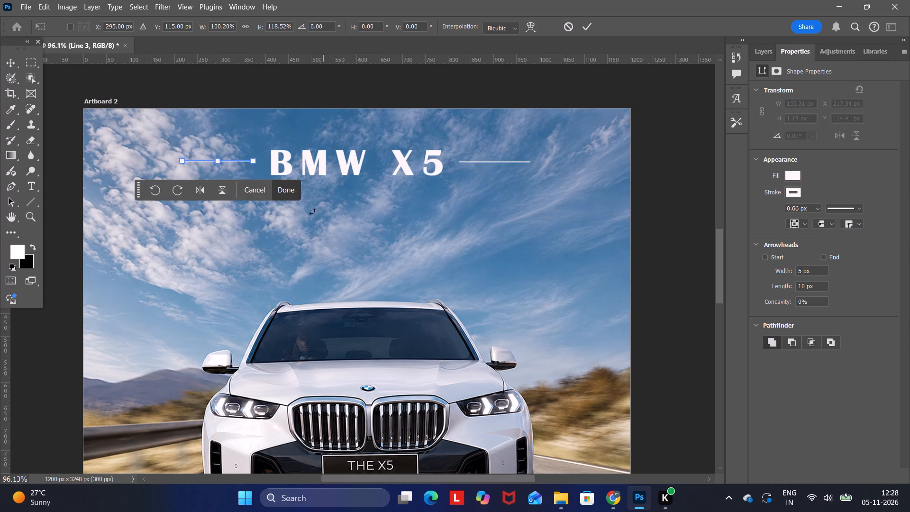
left_click(283, 194)
left_click(664, 119)
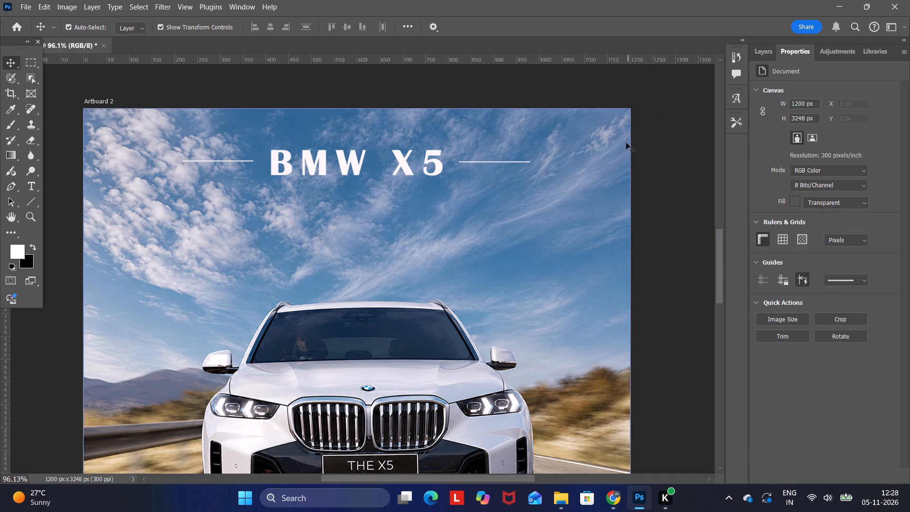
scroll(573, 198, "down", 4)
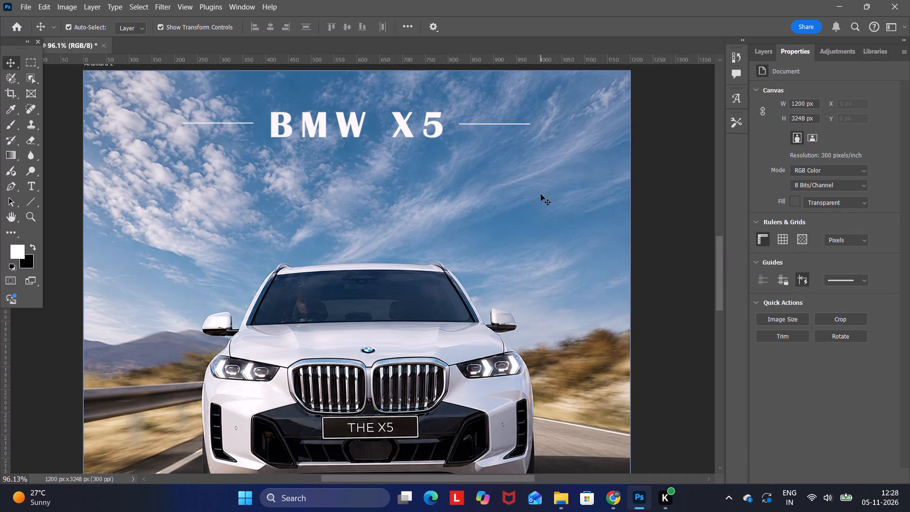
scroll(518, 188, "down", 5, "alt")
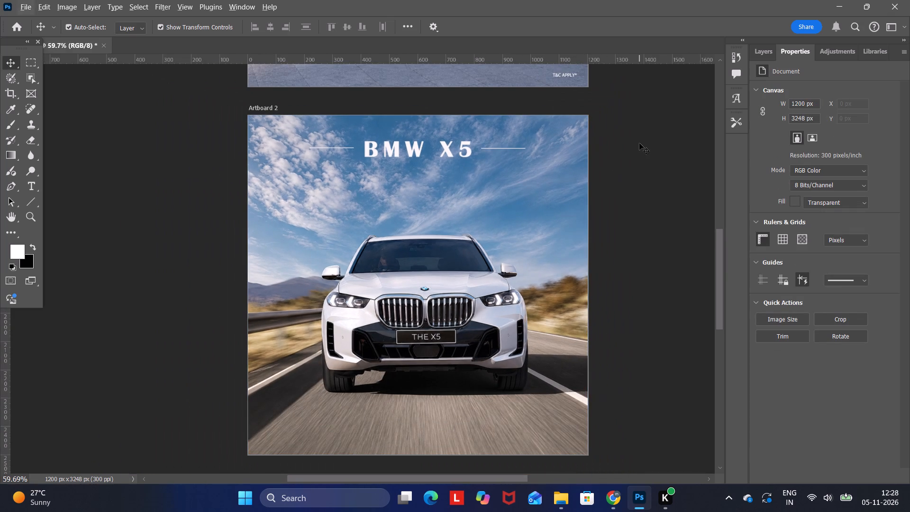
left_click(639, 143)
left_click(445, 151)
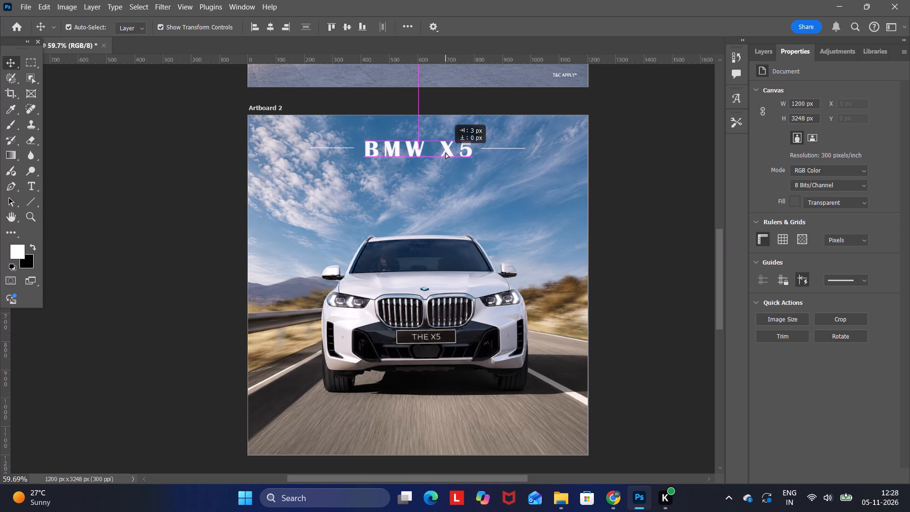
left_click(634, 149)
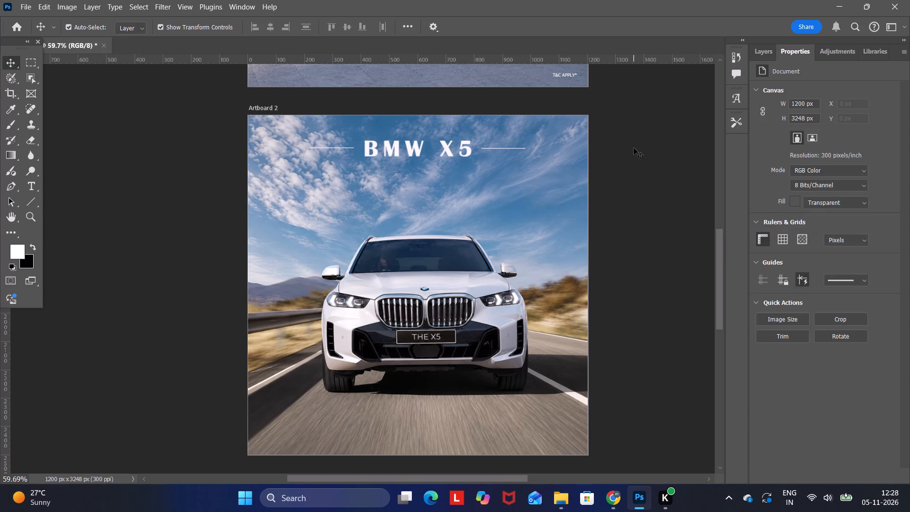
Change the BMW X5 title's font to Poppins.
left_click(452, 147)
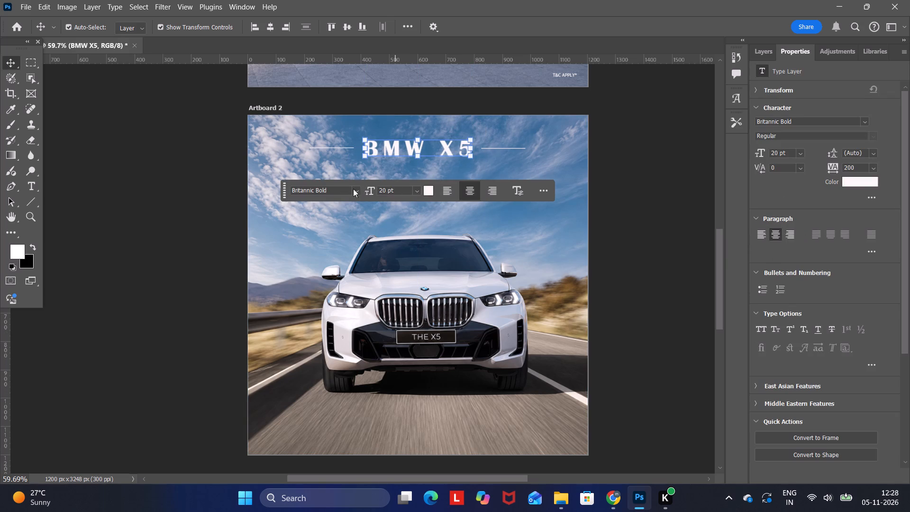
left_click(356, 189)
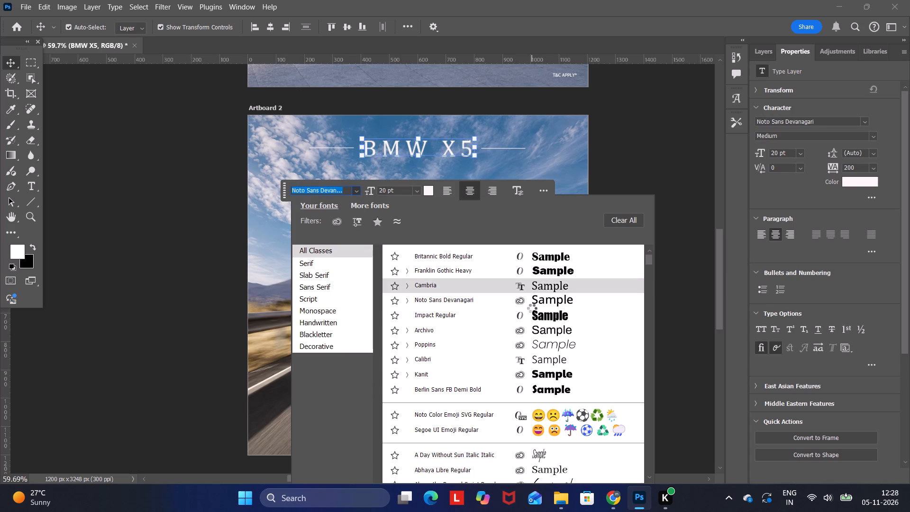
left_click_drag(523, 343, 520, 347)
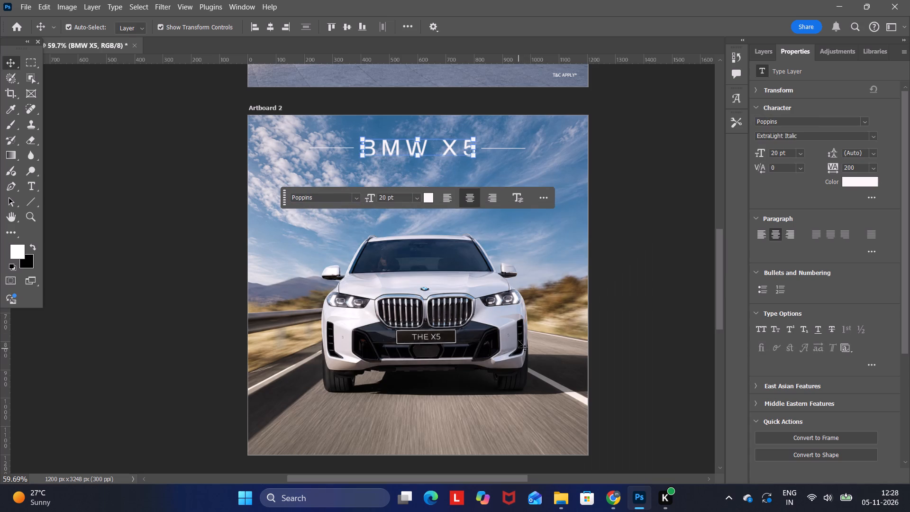
Set the BMW X5 title's font to Impact.
left_click(353, 201)
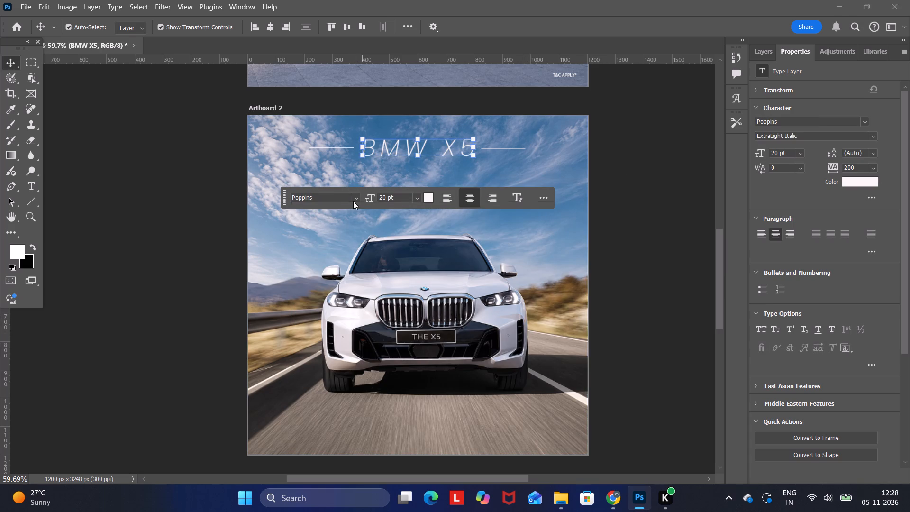
left_click(565, 335)
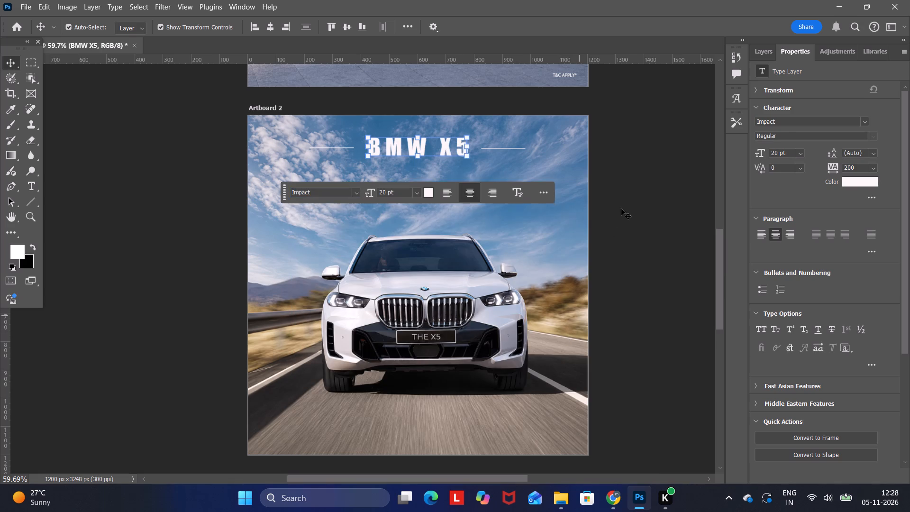
Draw a black-to-transparent linear gradient on Artboard 2, from above its upper edge down to the car's lower bumper.
left_click(623, 207)
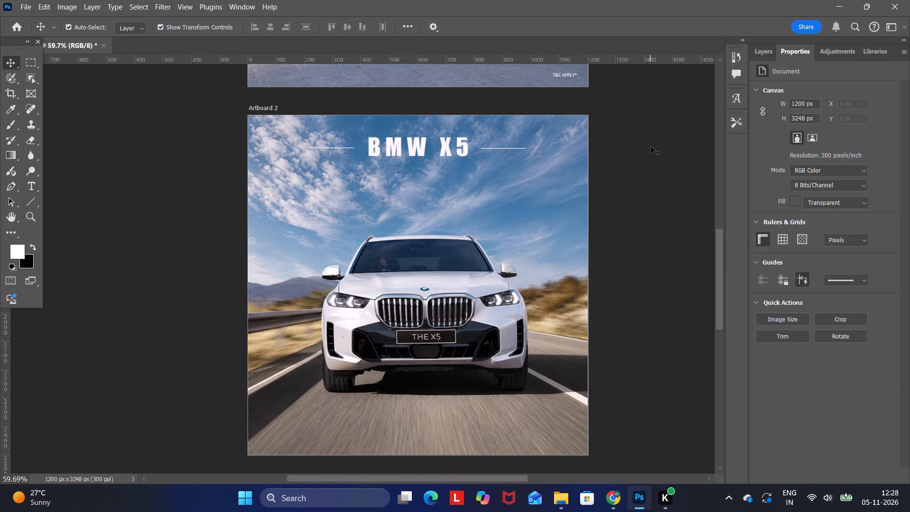
left_click(766, 53)
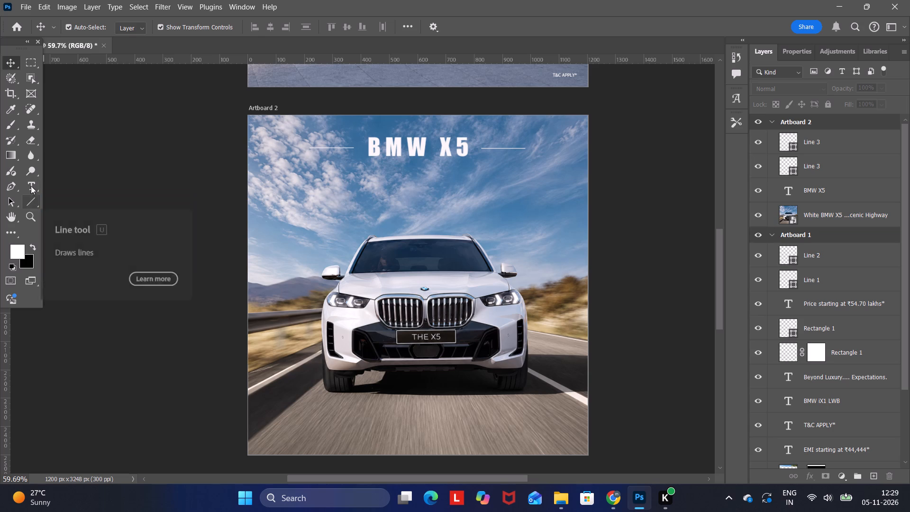
left_click(14, 157)
left_click_drag(421, 102, 432, 209)
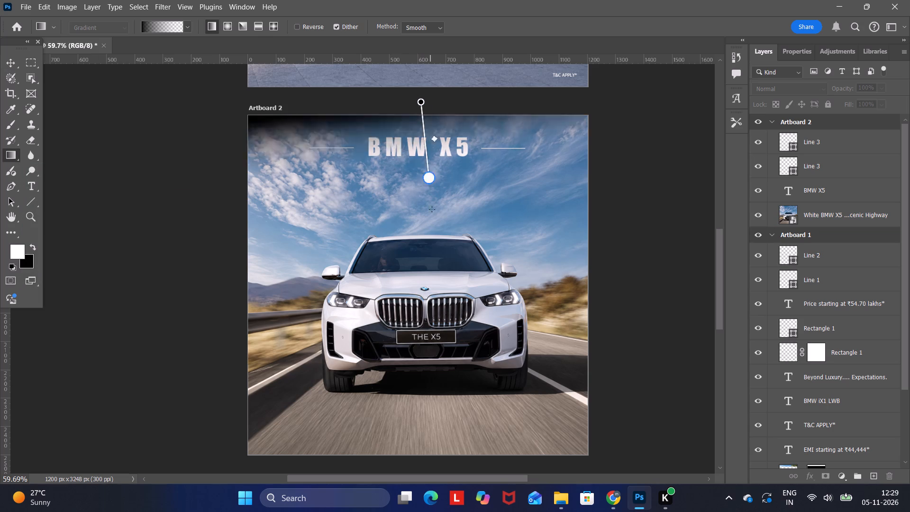
left_click_drag(432, 209, 423, 338)
left_click_drag(421, 100, 418, 78)
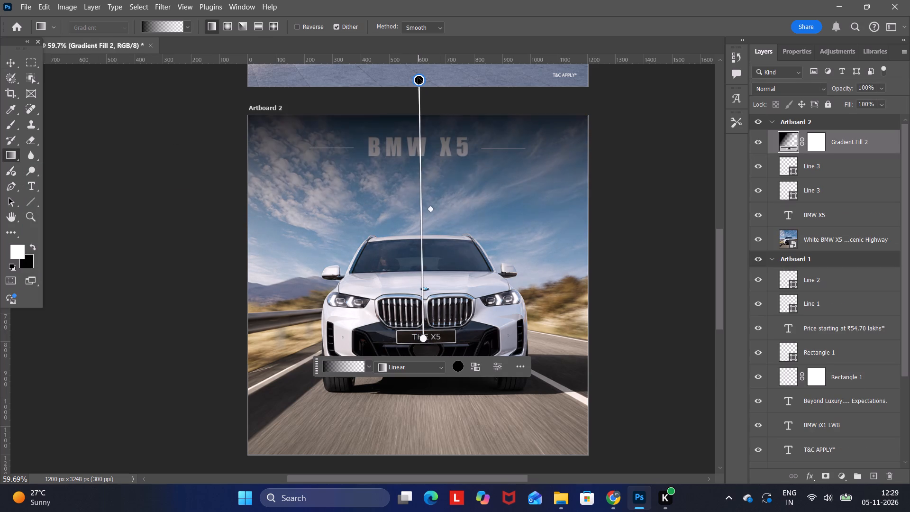
left_click_drag(418, 78, 418, 81)
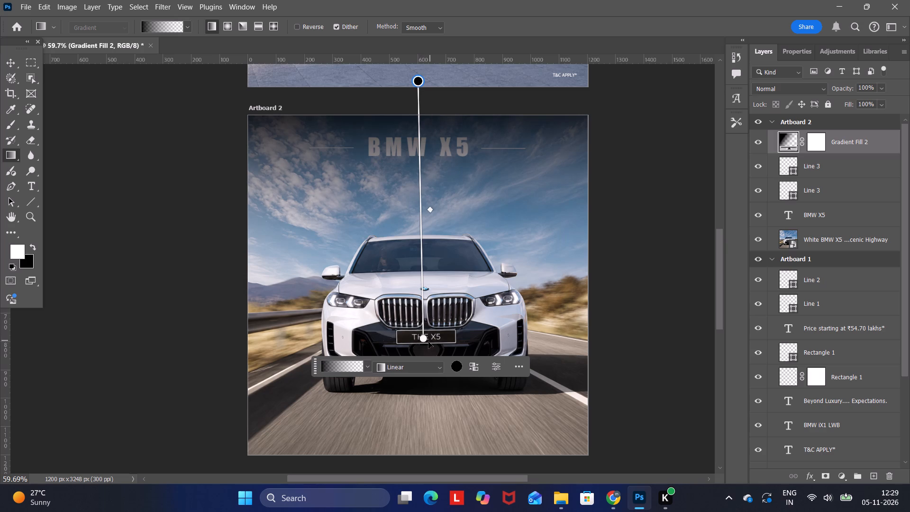
left_click_drag(426, 339, 427, 358)
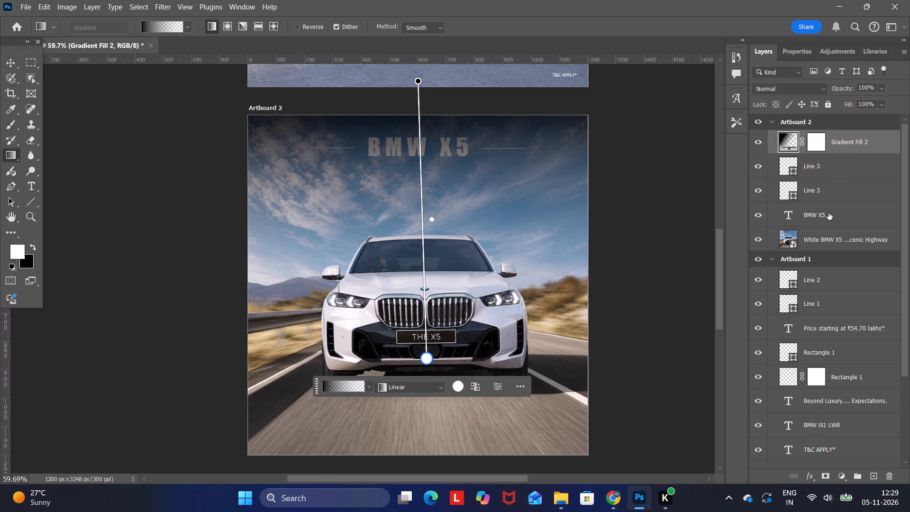
Move the gradient fill layer below the BMW X5 text layer, directly above the car photo layer.
left_click_drag(839, 136, 843, 216)
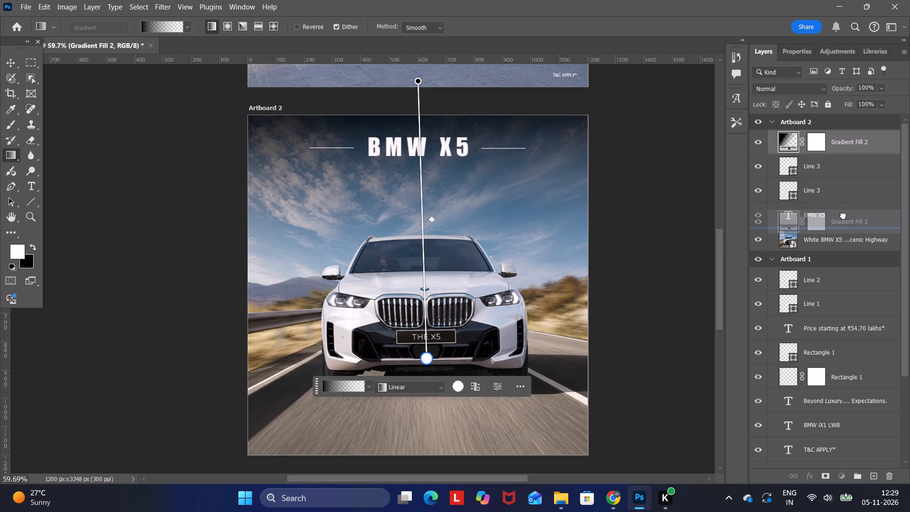
left_click_drag(843, 216, 843, 217)
left_click(638, 182)
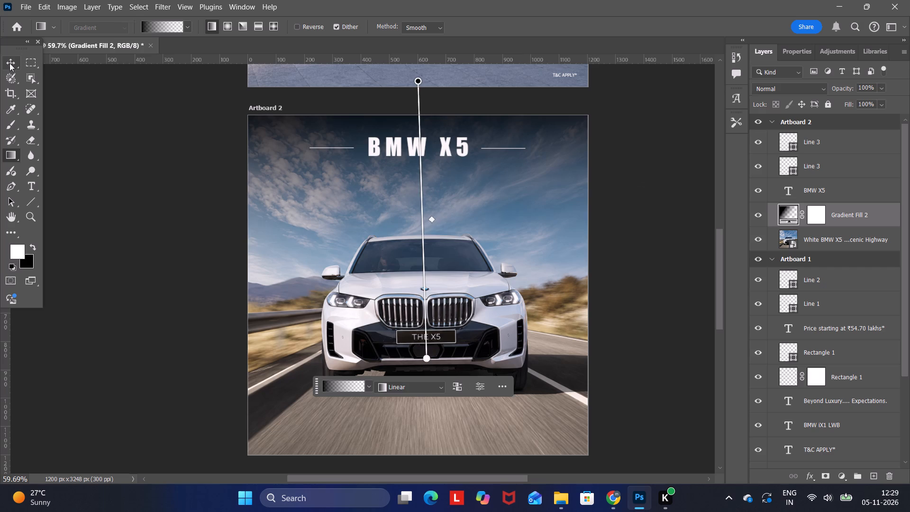
left_click(9, 63)
left_click(105, 166)
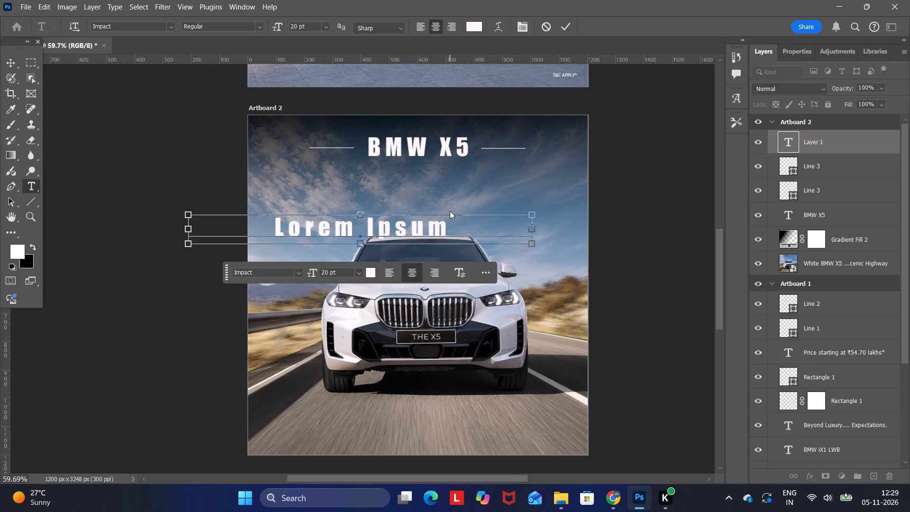
left_click(5, 64)
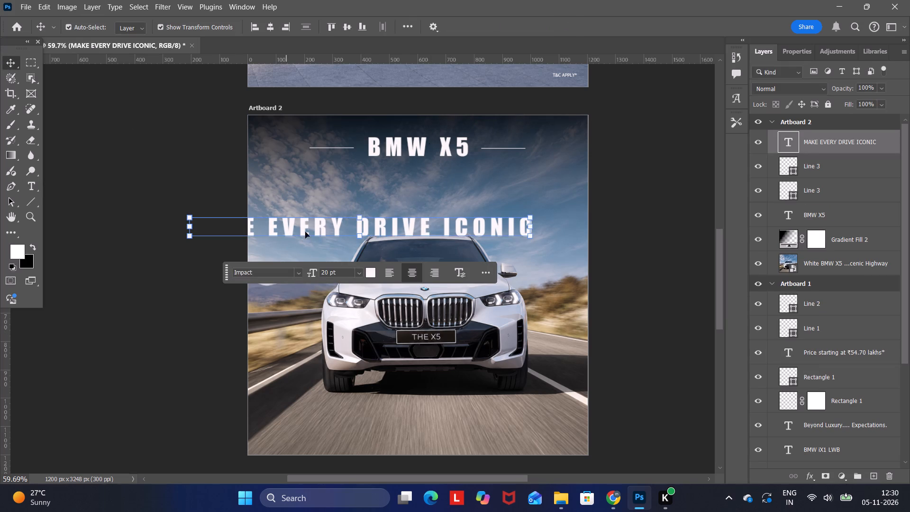
left_click_drag(342, 228, 404, 189)
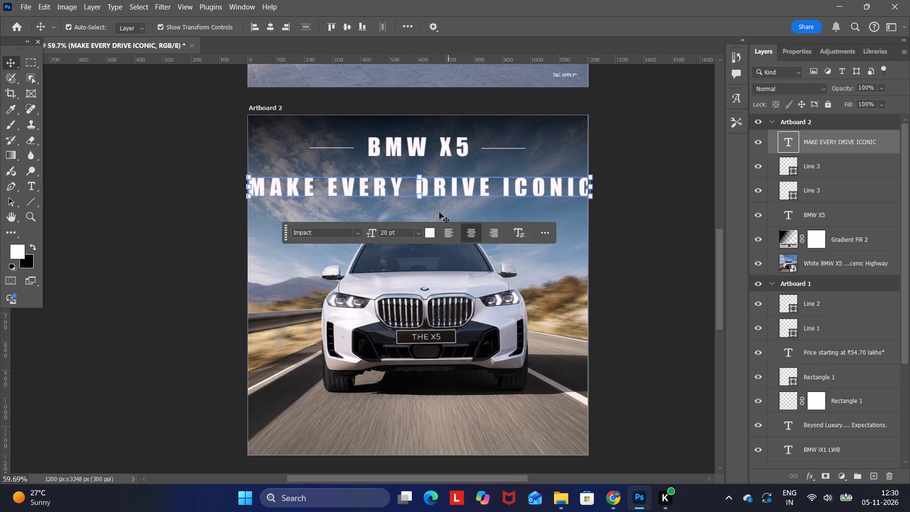
Set the tracking of the MAKE EVERY DRIVE ICONIC headline to 50.
left_click(801, 54)
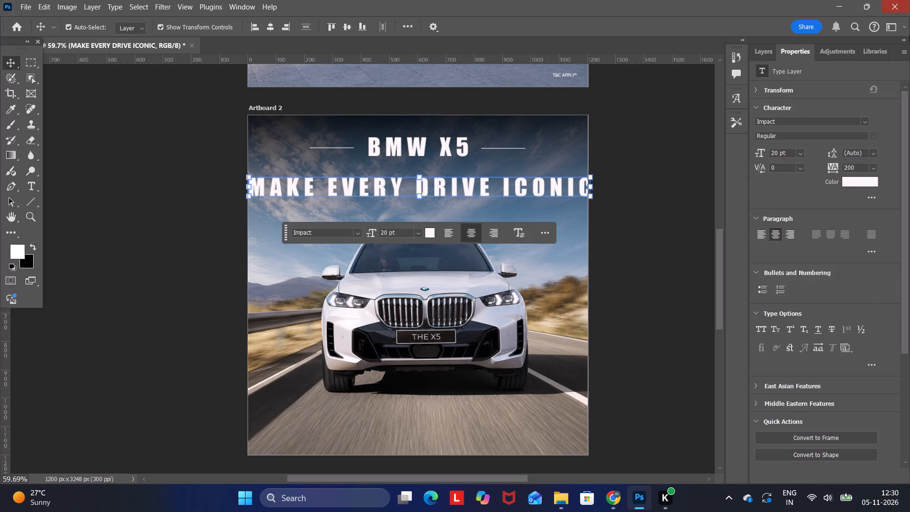
left_click_drag(858, 167, 824, 177)
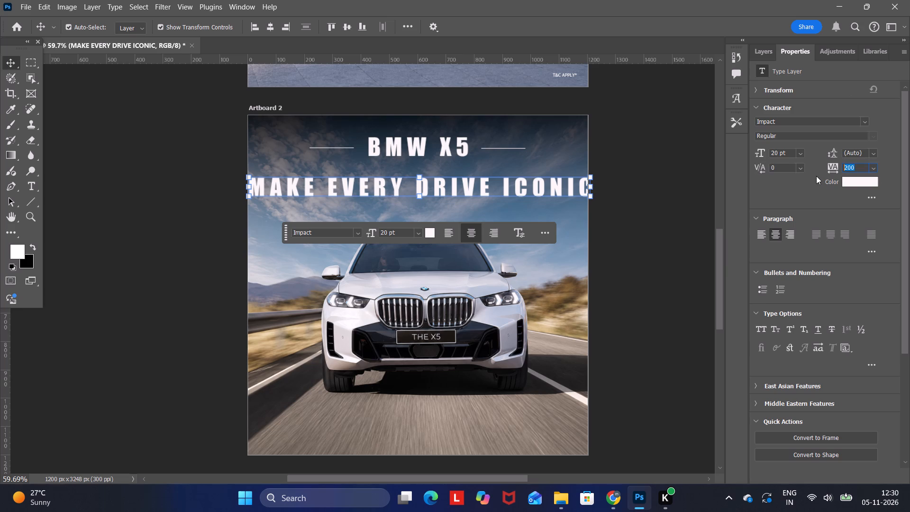
type("50")
key("Return")
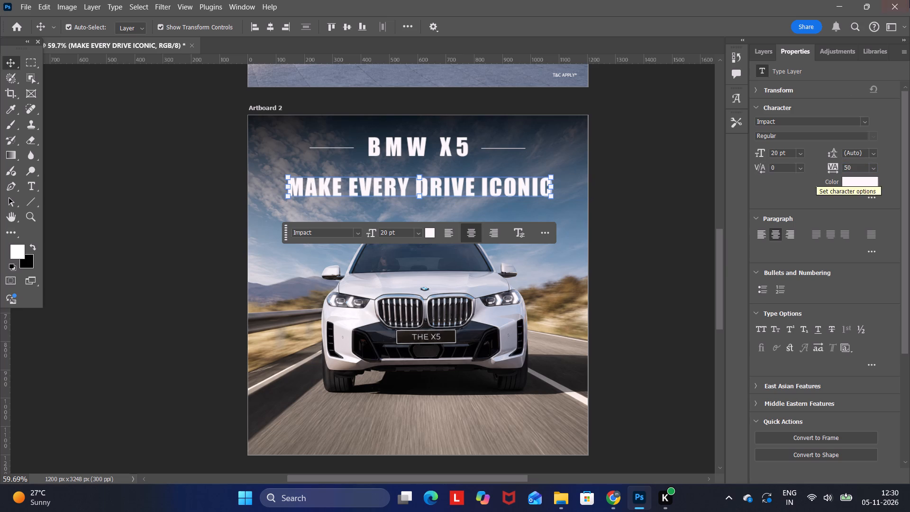
left_click(642, 174)
Move the MAKE EVERY DRIVE ICONIC headline up about 20 px, closer to the BMW X5 title and roughly centred beneath it.
left_click_drag(494, 185, 499, 180)
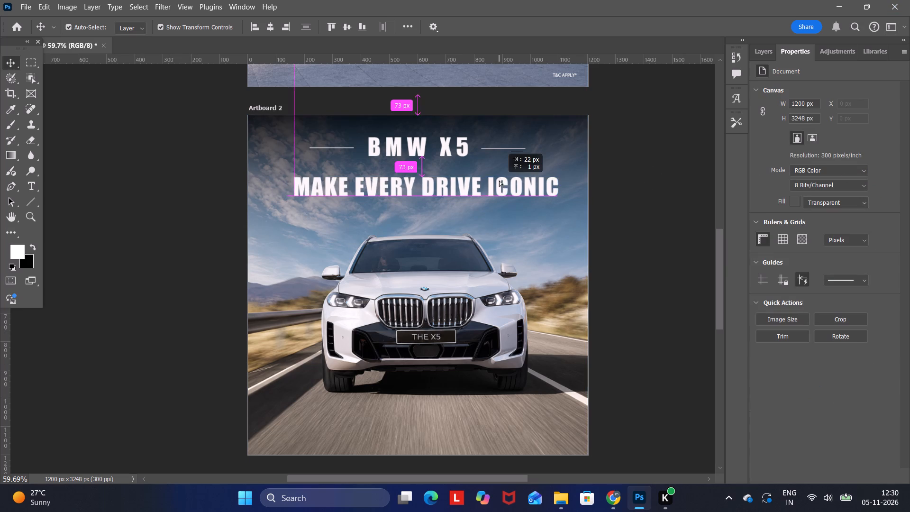
left_click_drag(499, 180, 499, 179)
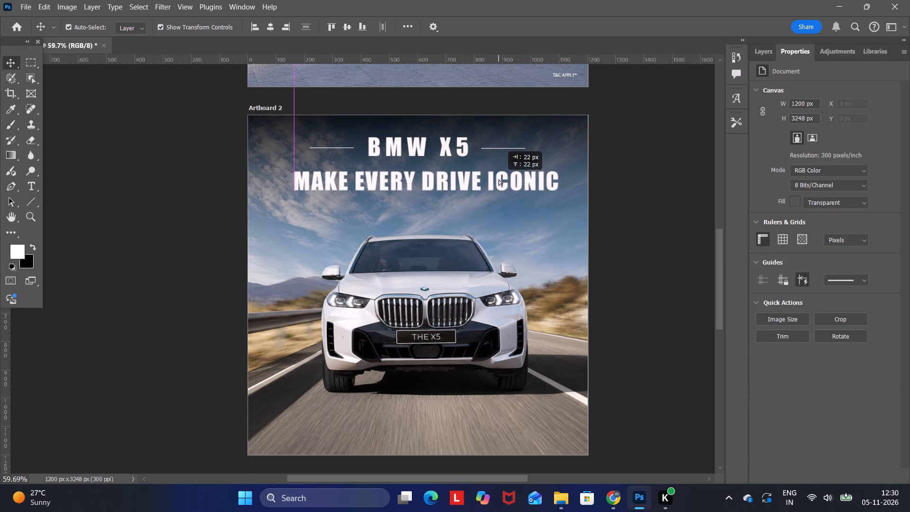
left_click_drag(499, 179, 493, 180)
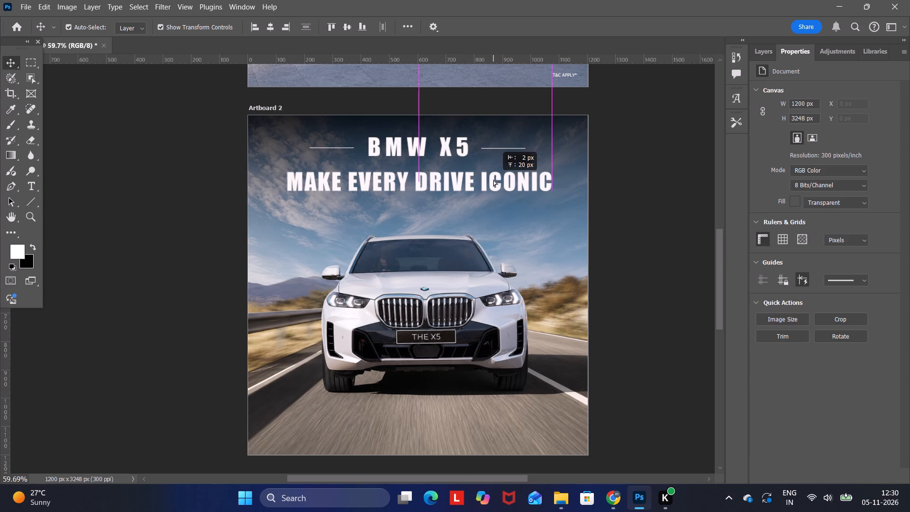
left_click_drag(493, 180, 495, 180)
left_click(632, 178)
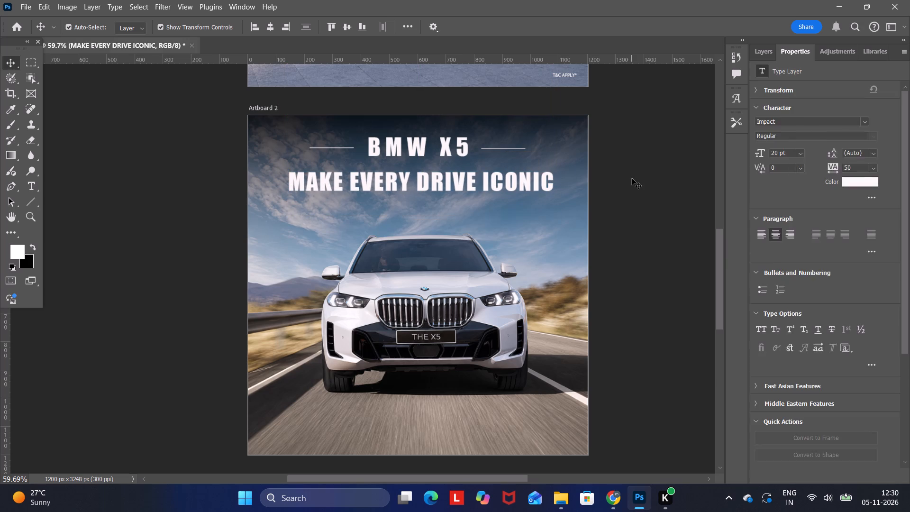
Set the BMW X5 title's font size to 18 pt.
left_click(430, 141)
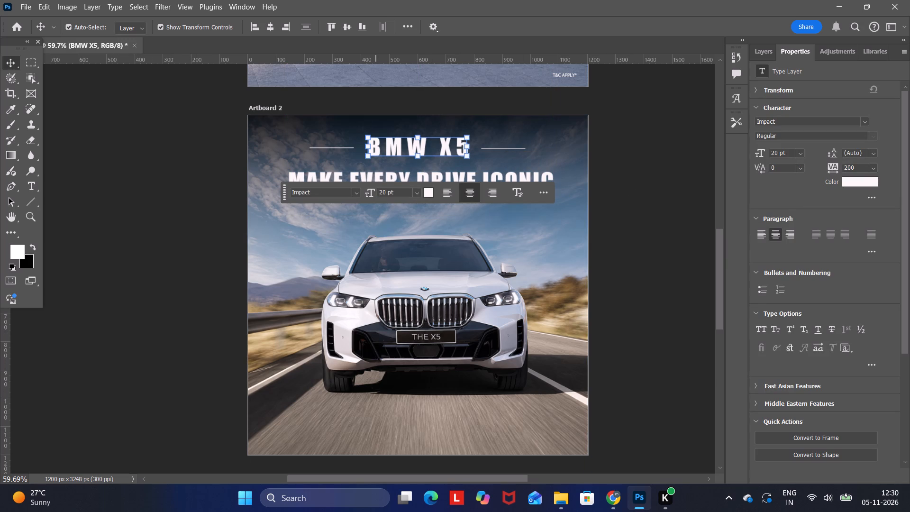
left_click_drag(386, 193, 364, 192)
type("18")
key("Return")
left_click(611, 187)
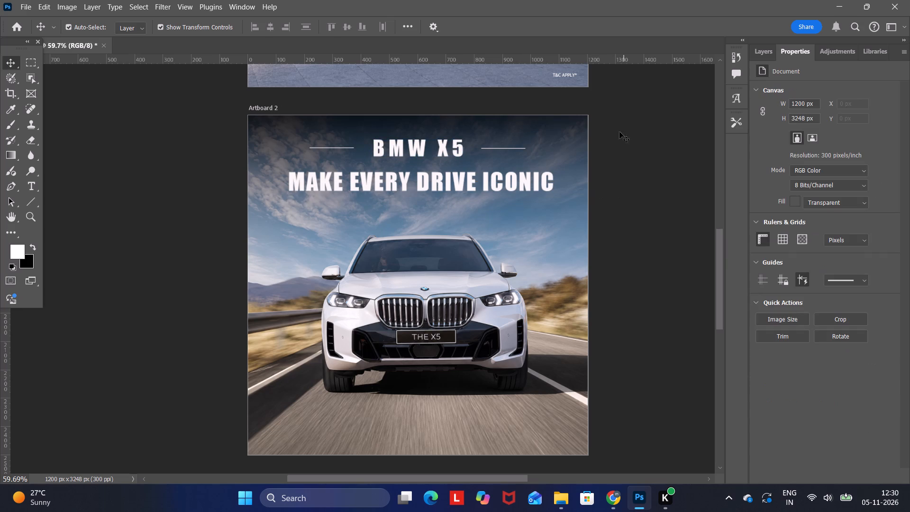
Nudge the line before the BMW X5 title about 15 px inward, to an X position of about 232 px.
left_click(337, 147)
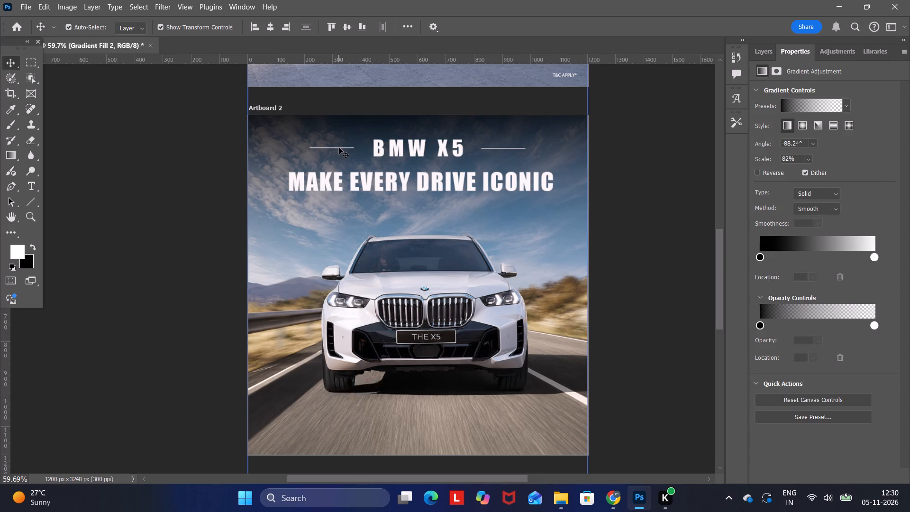
left_click(339, 147)
left_click(342, 146)
left_click(341, 148)
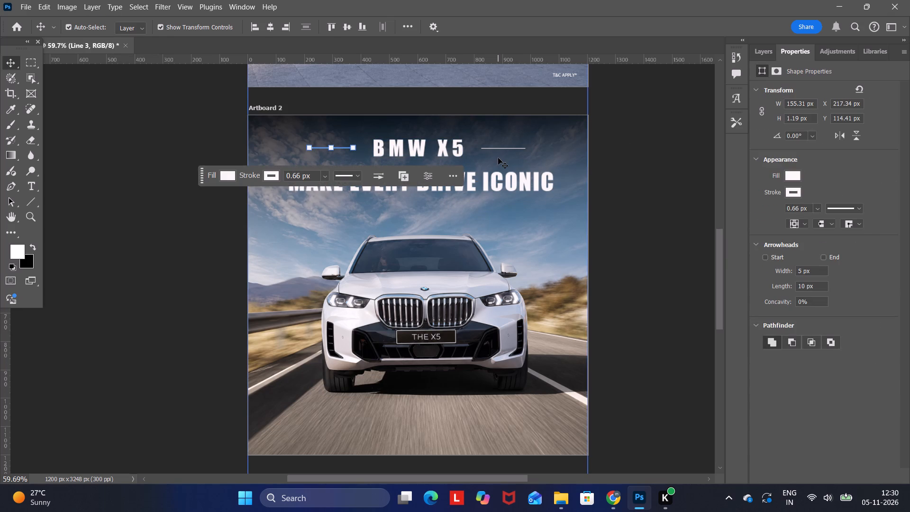
key("Right")
key("Right")
key("Right")
key("Right")
key("Right")
key("Right")
key("Right")
key("Right")
key("Right")
key("Right")
key("Right")
key("Right")
key("Right")
key("Right")
key("Right")
key("Right")
key("Right")
key("Right")
key("Right")
key("Right")
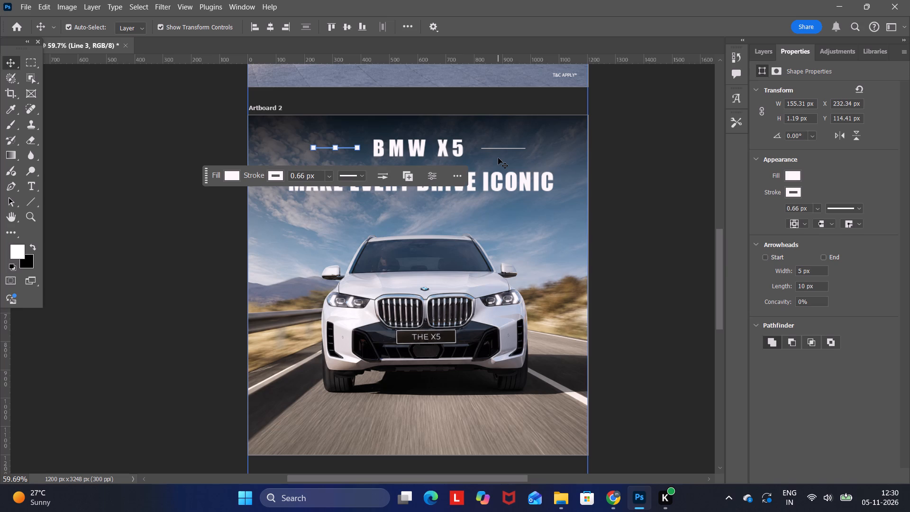
Nudge the line after the BMW X5 title inward, to an X position of 812 px.
left_click(504, 150)
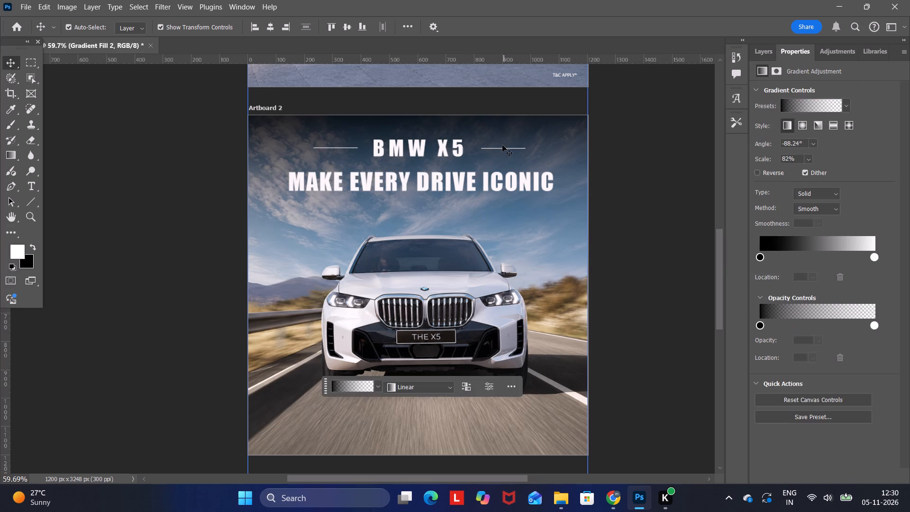
left_click(505, 148)
key("Left")
key("Left")
key("Left")
key("Left")
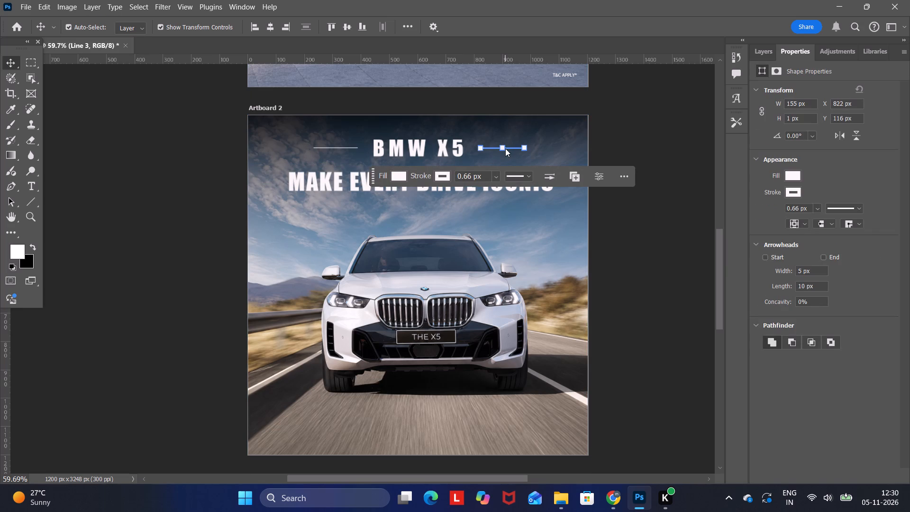
key("Left")
key("Left")
key("Left")
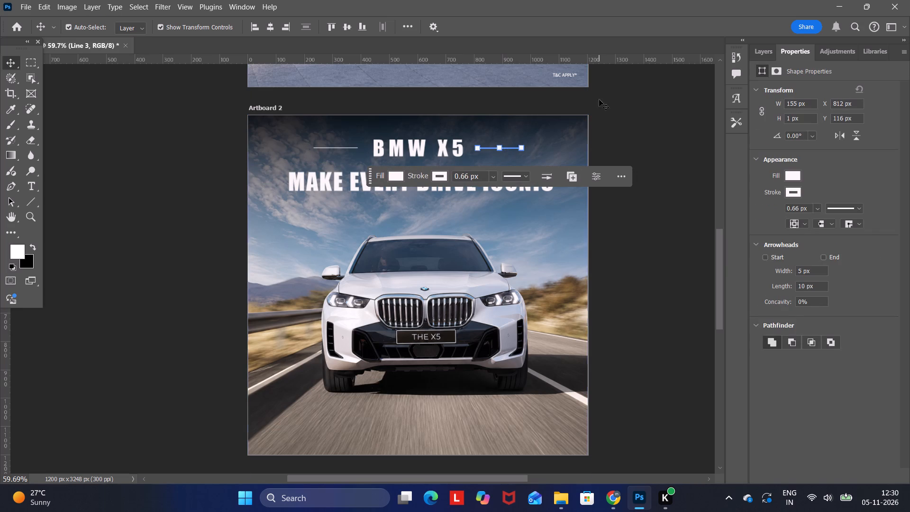
left_click(619, 100)
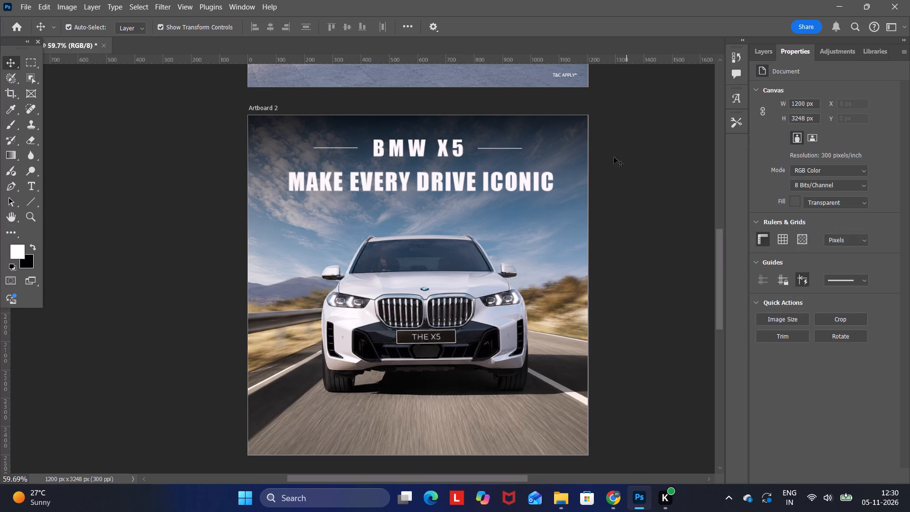
Change the BMW X5 title's font to Cambria.
left_click(409, 148)
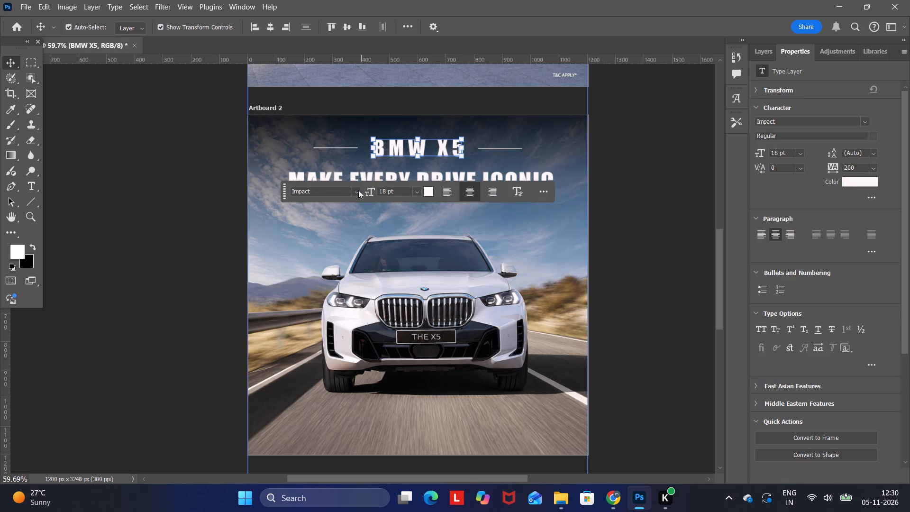
left_click(358, 190)
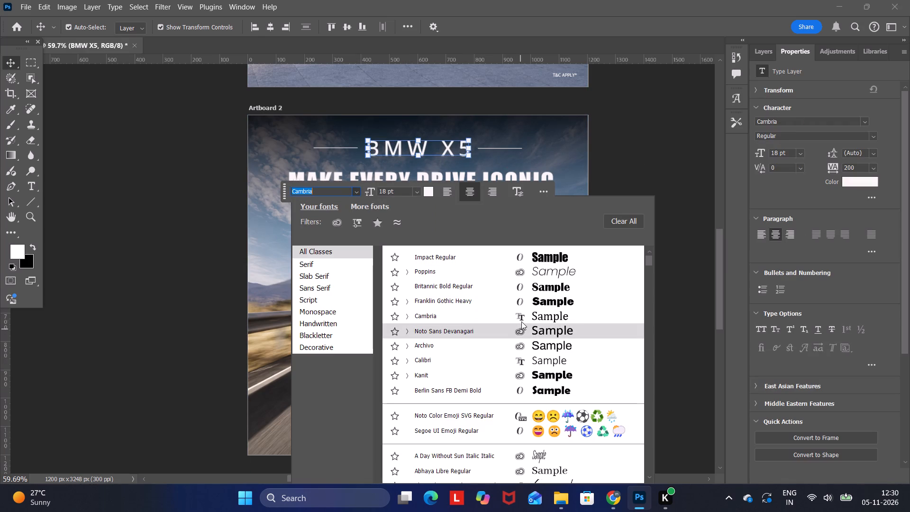
left_click(522, 319)
left_click(605, 266)
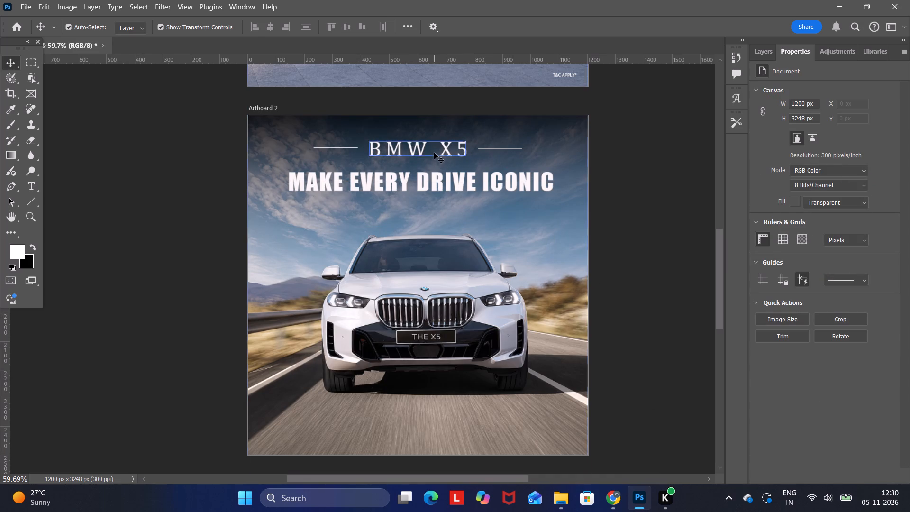
Set the BMW X5 title's font size to 15 pt.
left_click(434, 153)
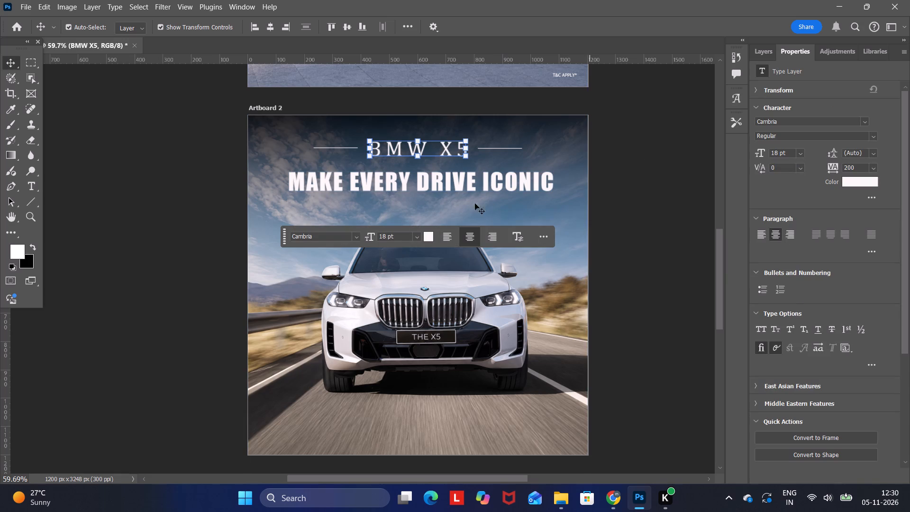
left_click_drag(385, 238, 357, 243)
type("15")
key("Return")
left_click(621, 206)
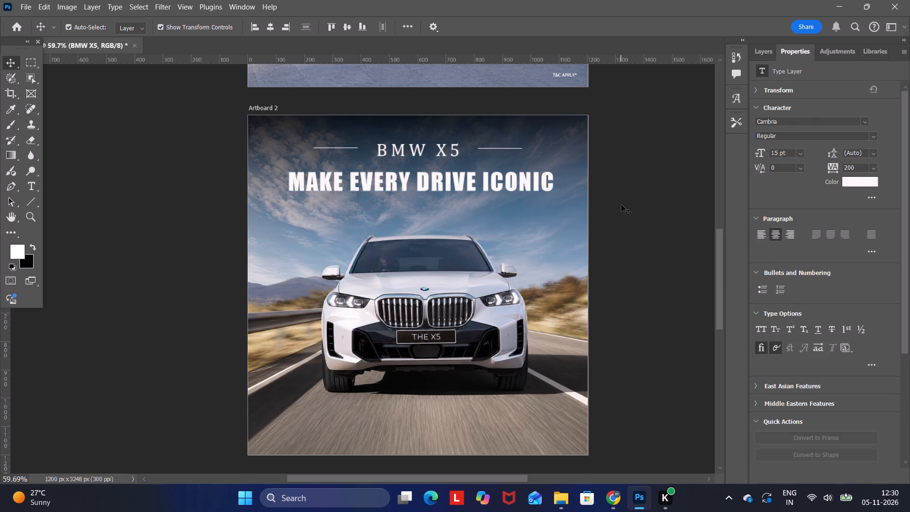
Move the BMW X5 title straight up about 8 px to align it with the two flanking lines.
left_click(437, 153)
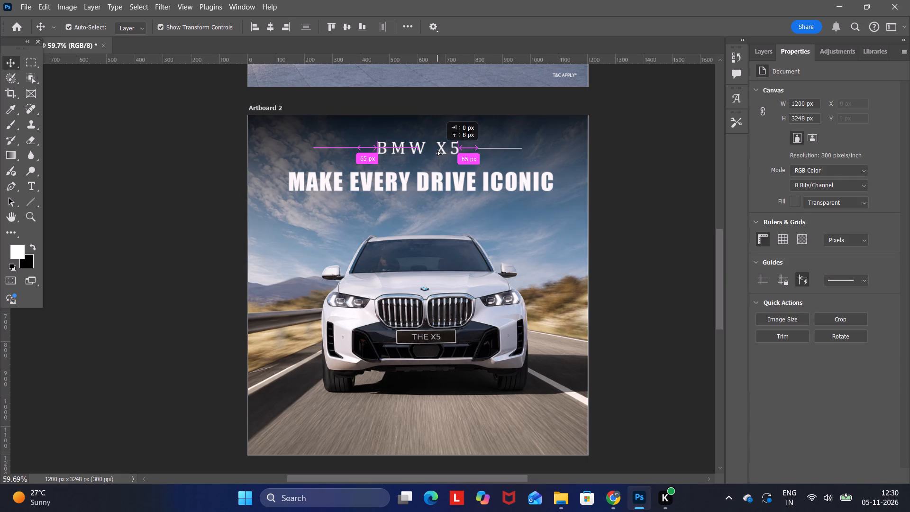
left_click(591, 150)
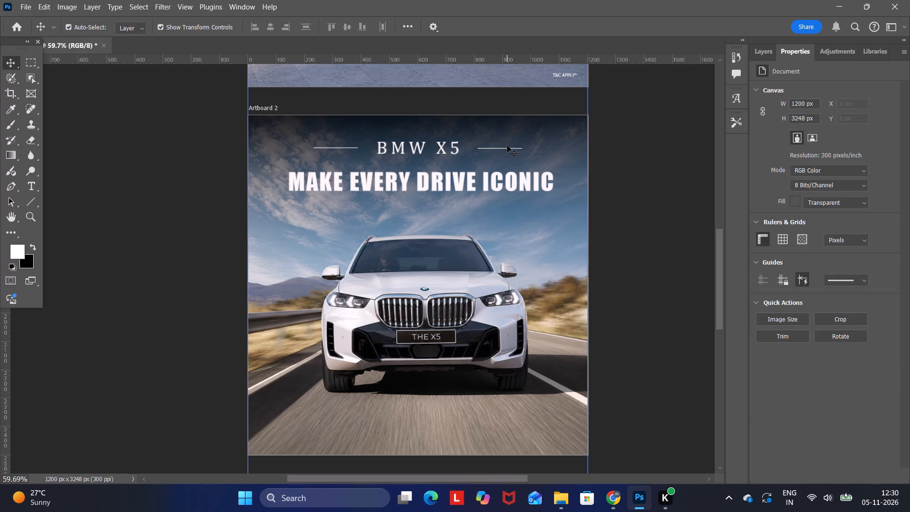
left_click(507, 148)
left_click(633, 146)
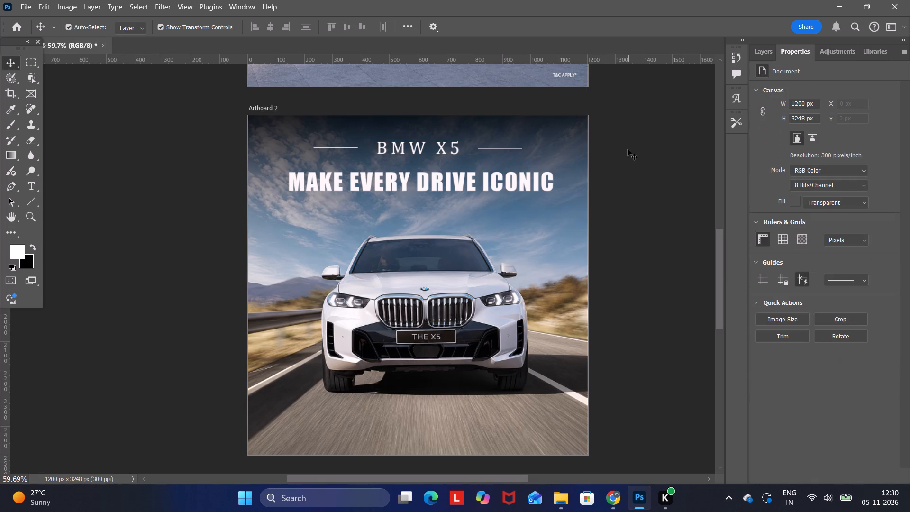
Preview different fonts on the MAKE EVERY DRIVE ICONIC headline and apply Barlow Condensed.
left_click(522, 178)
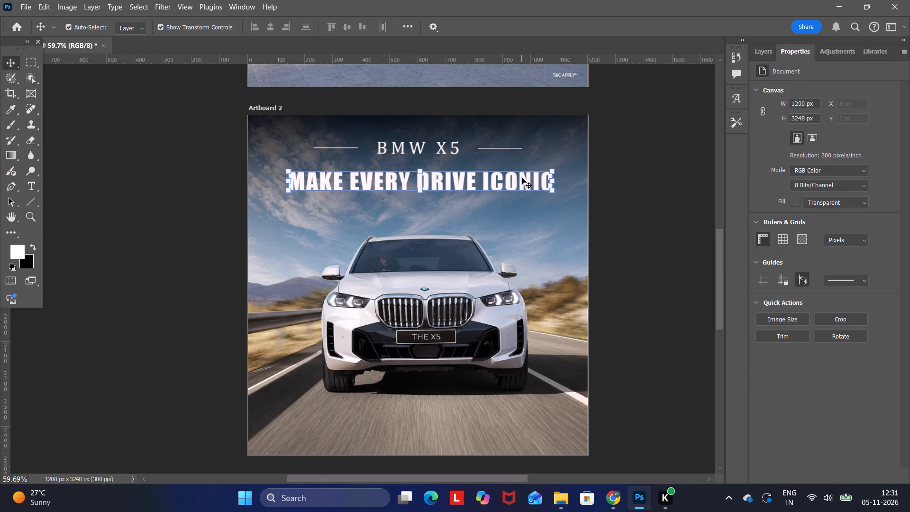
left_click(358, 224)
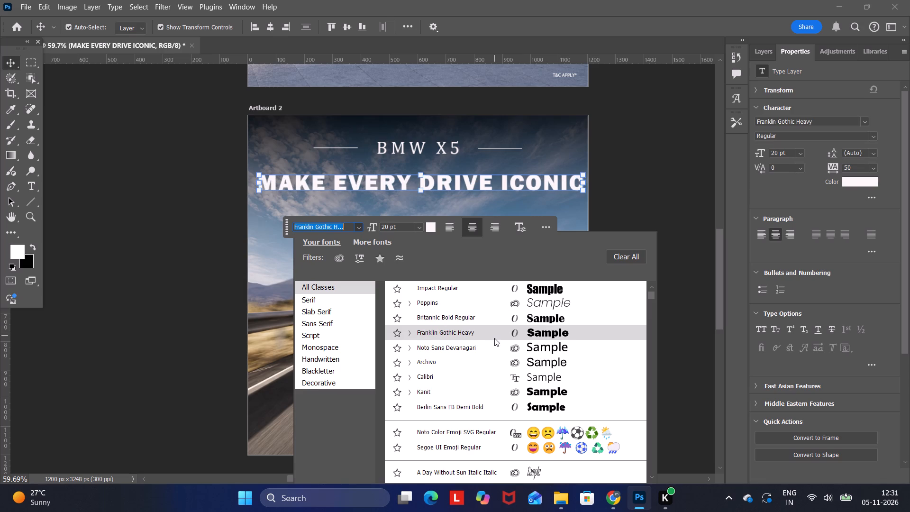
scroll(491, 378, "down", 1)
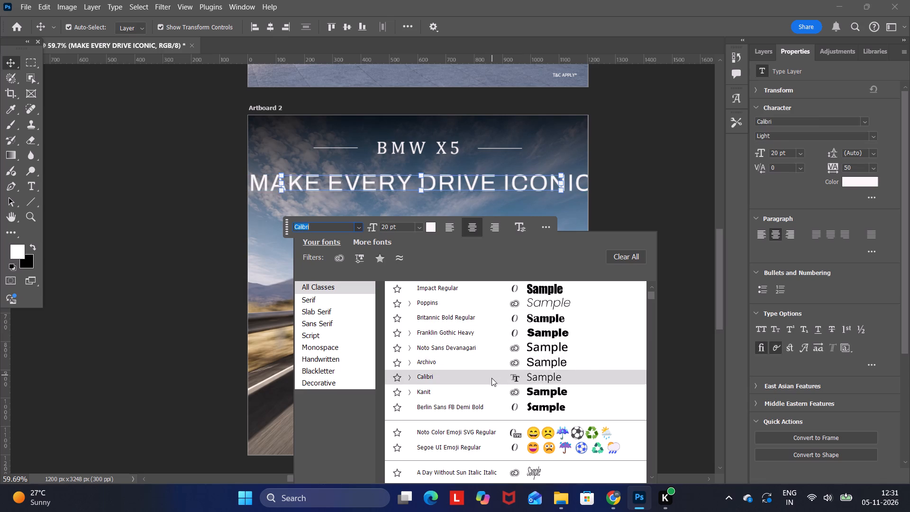
scroll(491, 378, "down", 10)
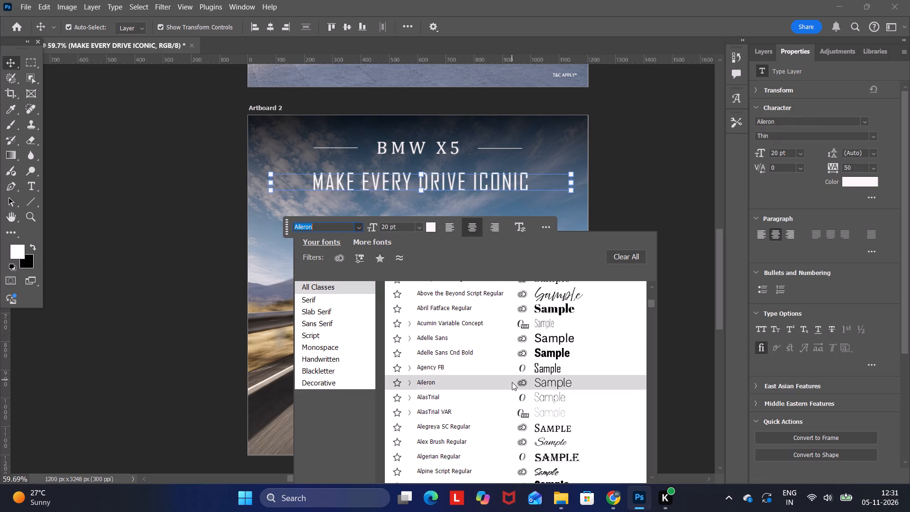
scroll(512, 396, "down", 2)
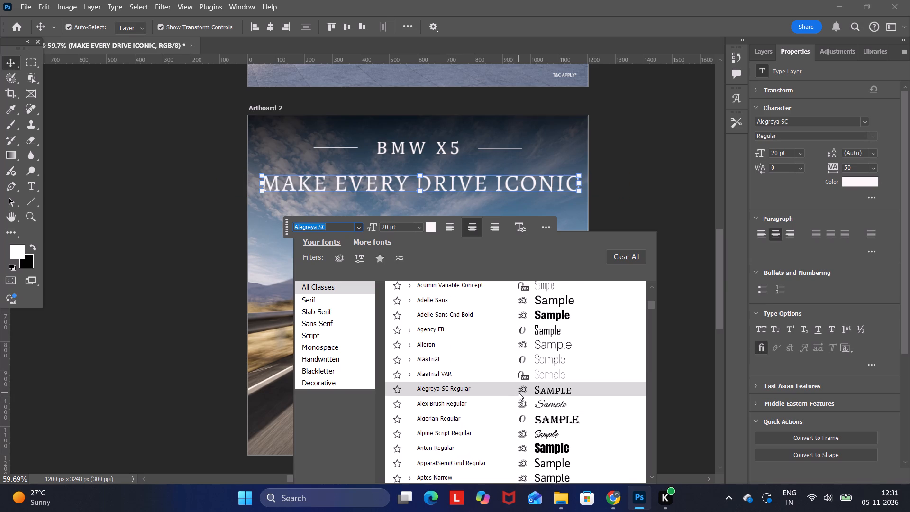
scroll(519, 393, "down", 1)
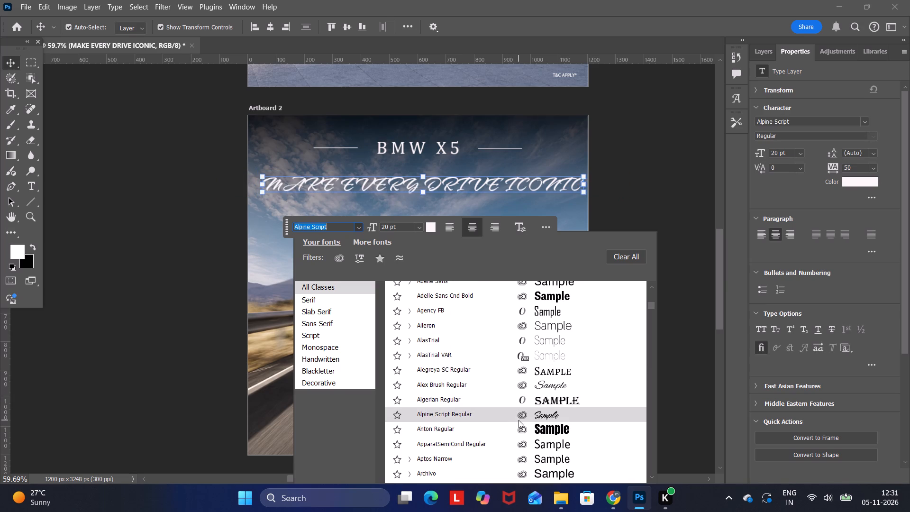
scroll(521, 414, "up", 17)
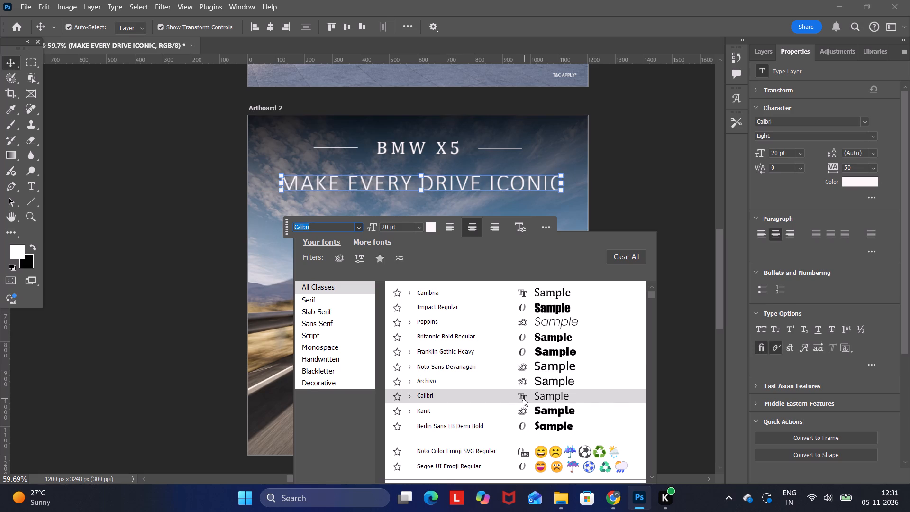
scroll(520, 403, "down", 2)
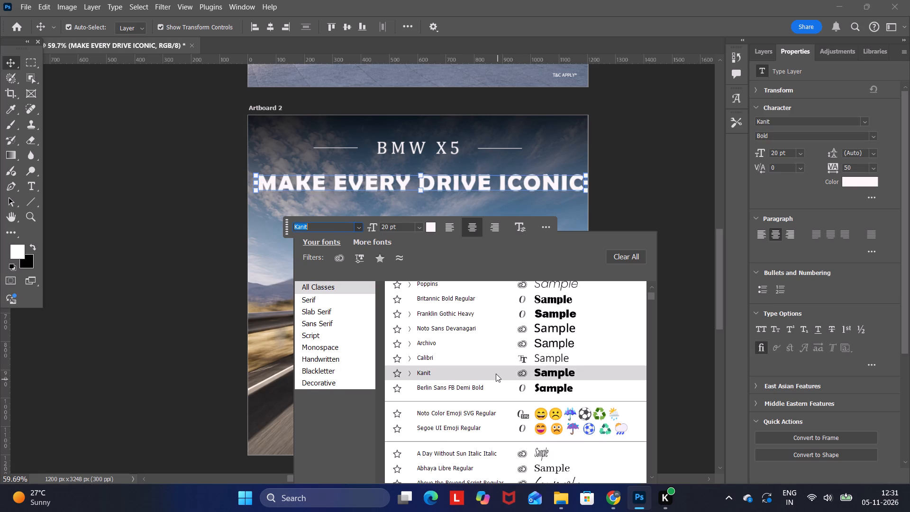
scroll(496, 373, "down", 5)
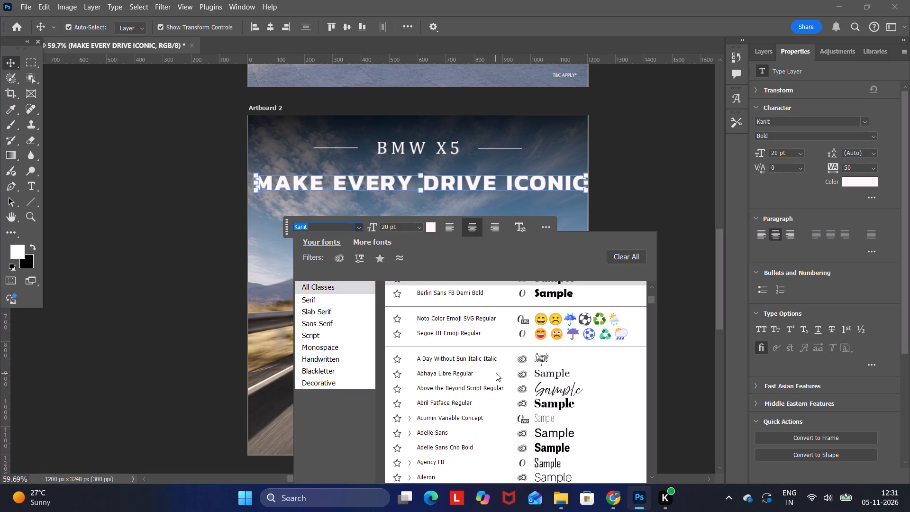
scroll(496, 373, "down", 4)
scroll(496, 369, "down", 18)
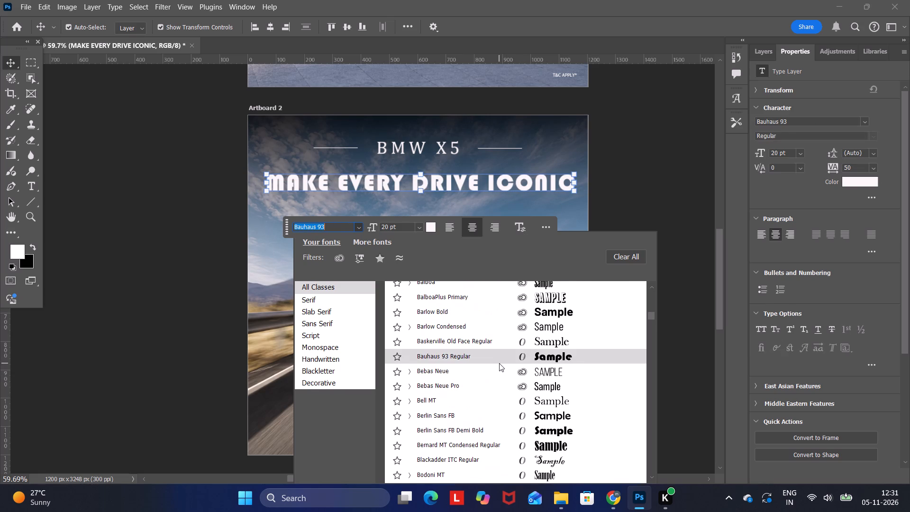
scroll(499, 363, "up", 1)
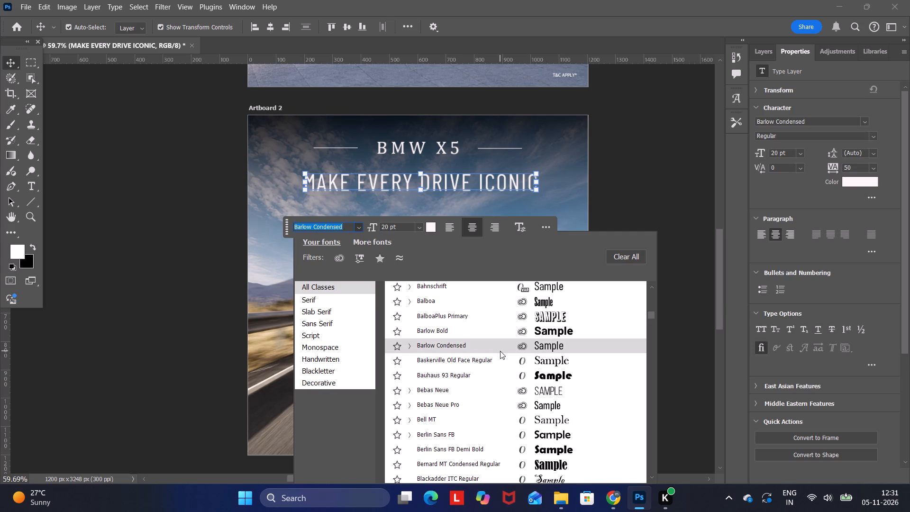
left_click(500, 351)
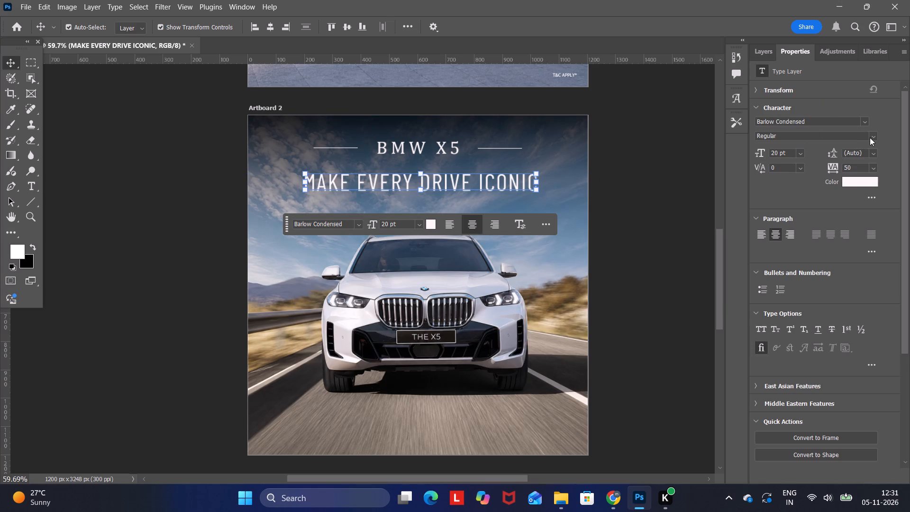
Set the MAKE EVERY DRIVE ICONIC headline's font style to ExtraBold.
left_click(871, 137)
left_click(811, 161)
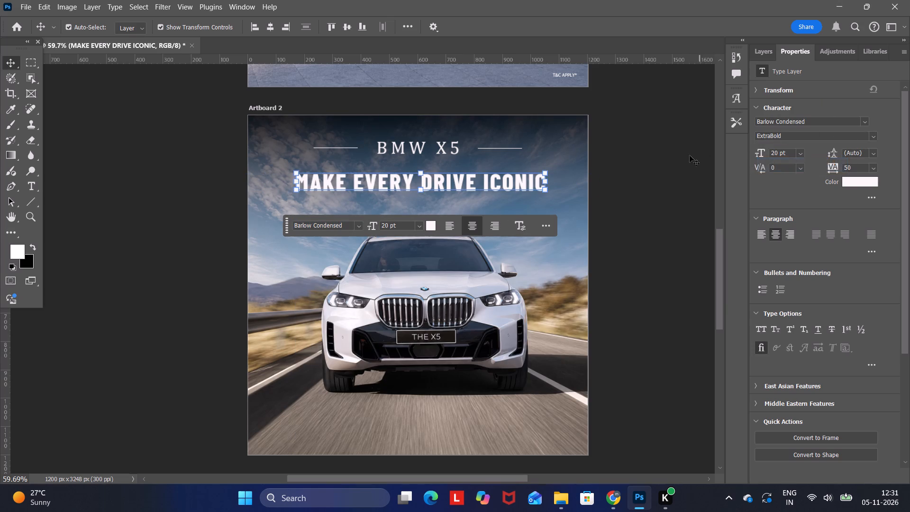
left_click(673, 155)
Move the MAKE EVERY DRIVE ICONIC headline about 6 px left and slightly down, centring it on the artboard's width.
left_click(483, 183)
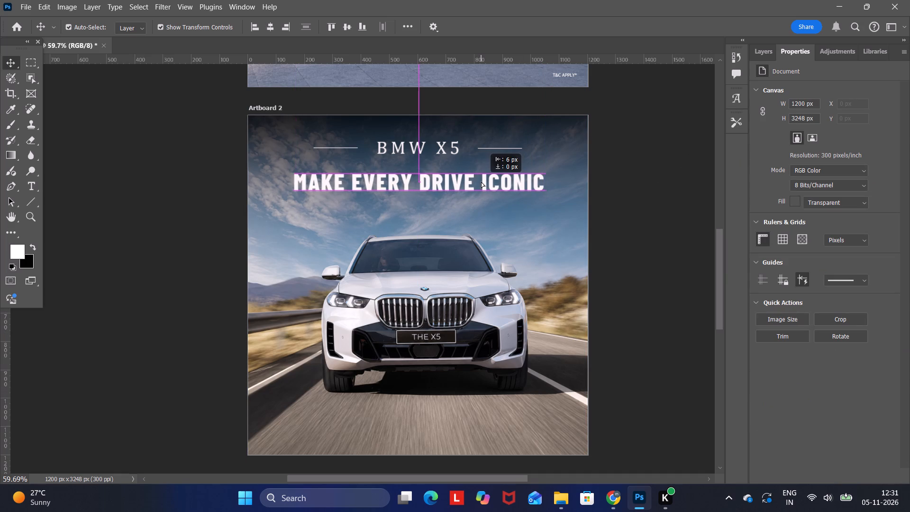
left_click(626, 154)
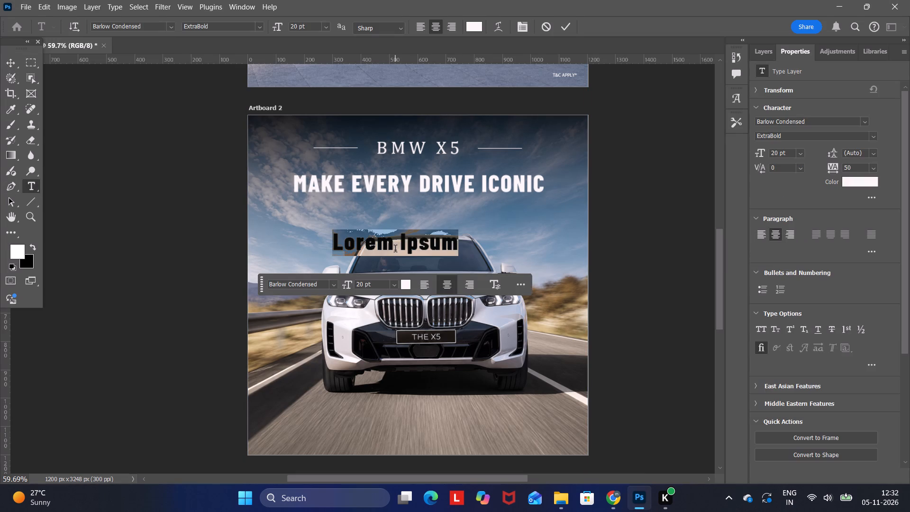
key("ctrl+v")
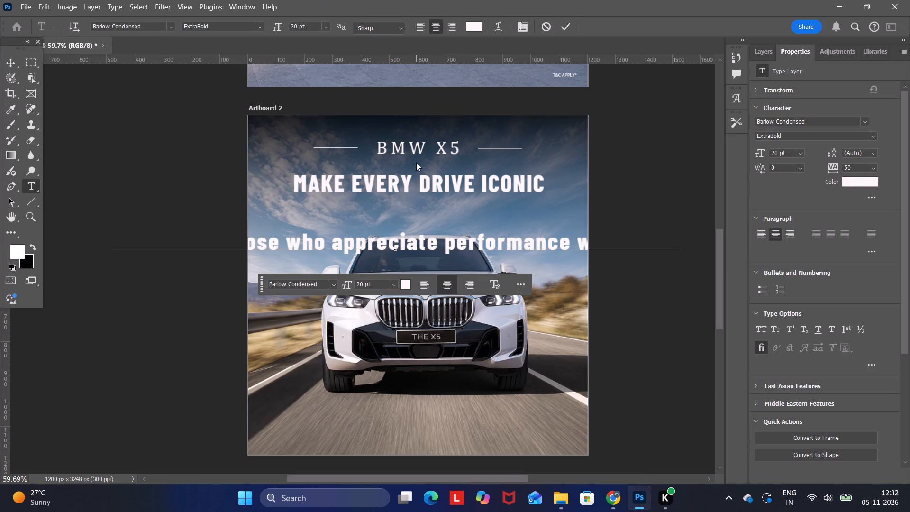
left_click(420, 146)
left_click(13, 64)
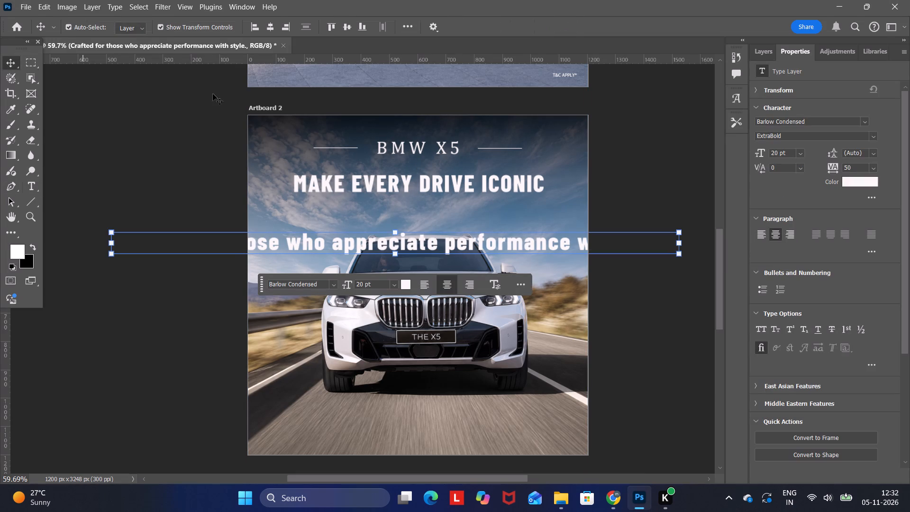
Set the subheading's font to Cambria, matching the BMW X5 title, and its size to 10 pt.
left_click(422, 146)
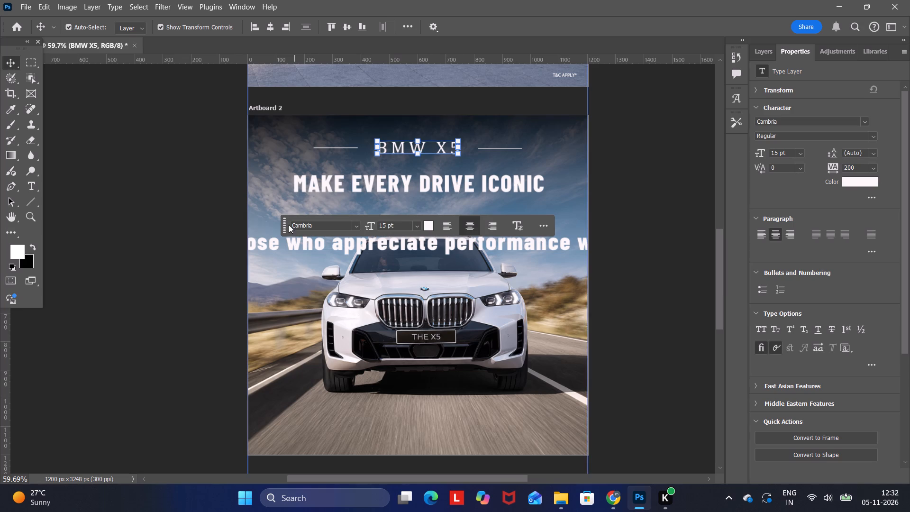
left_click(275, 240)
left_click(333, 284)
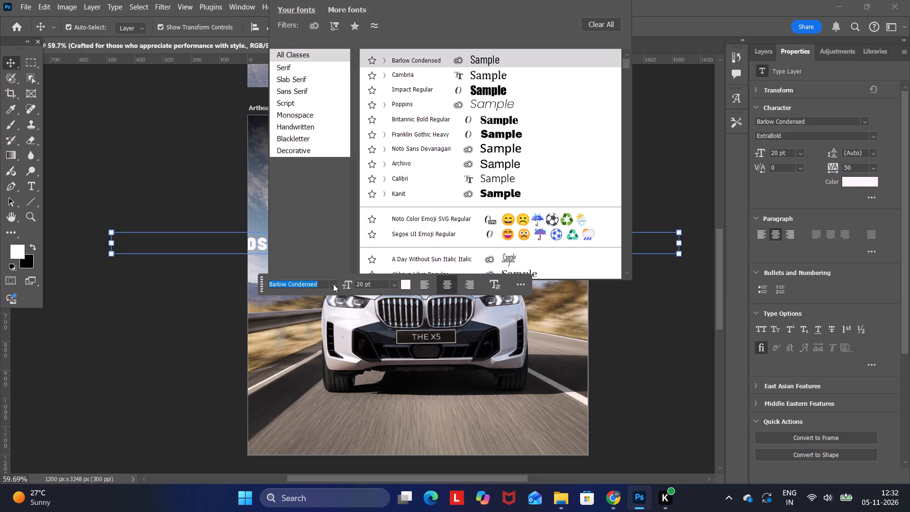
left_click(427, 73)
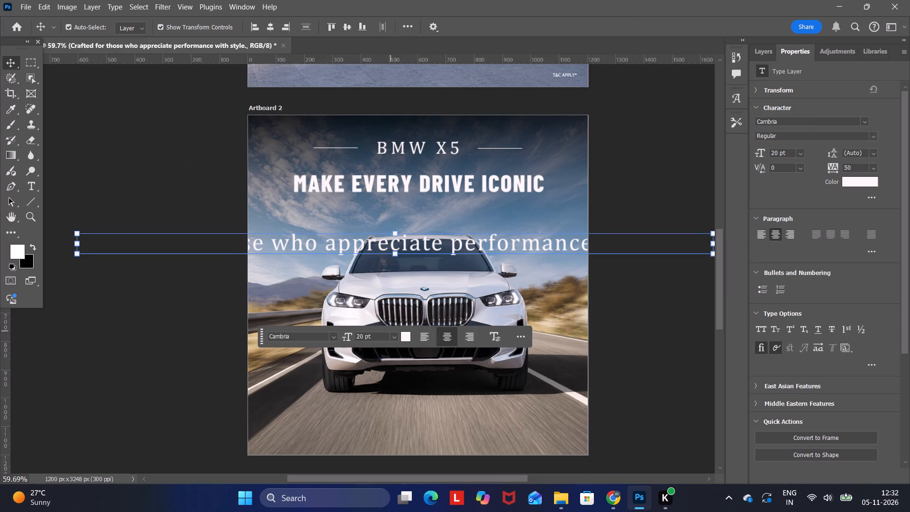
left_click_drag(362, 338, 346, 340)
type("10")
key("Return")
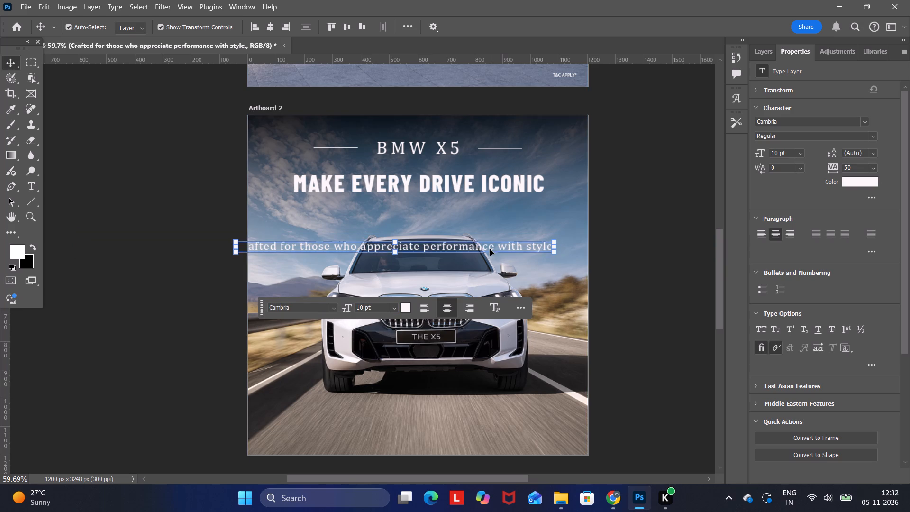
Move the subheading directly beneath the MAKE EVERY DRIVE ICONIC headline, set its size to 8 pt and centre it on the artboard.
left_click_drag(490, 249, 528, 218)
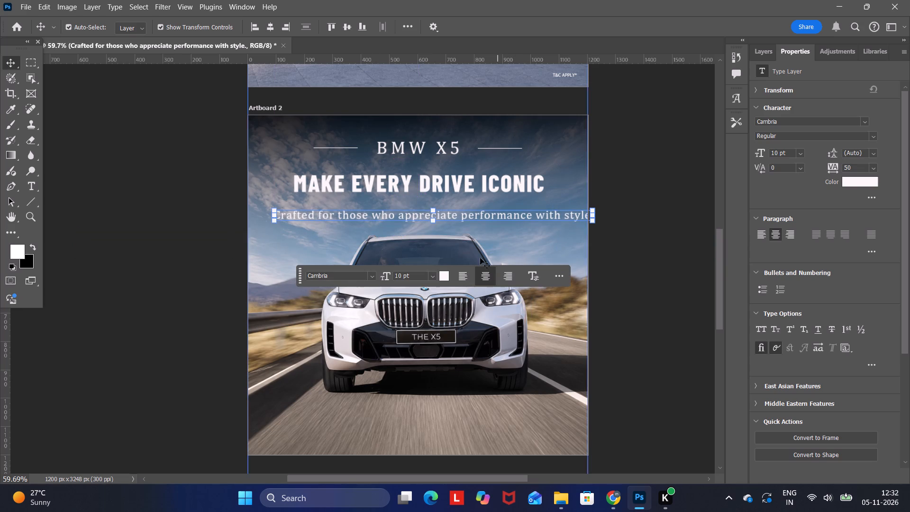
left_click_drag(400, 274, 387, 277)
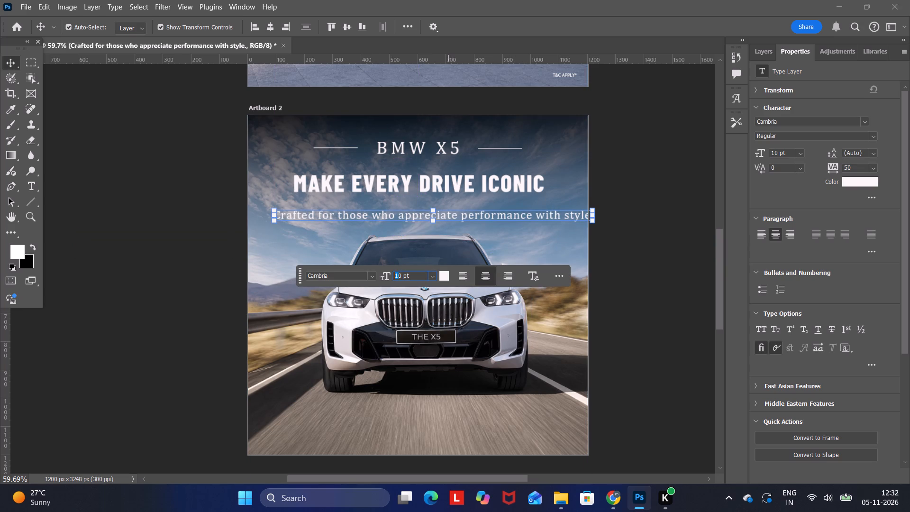
left_click_drag(402, 274, 385, 276)
key("8")
key("Return")
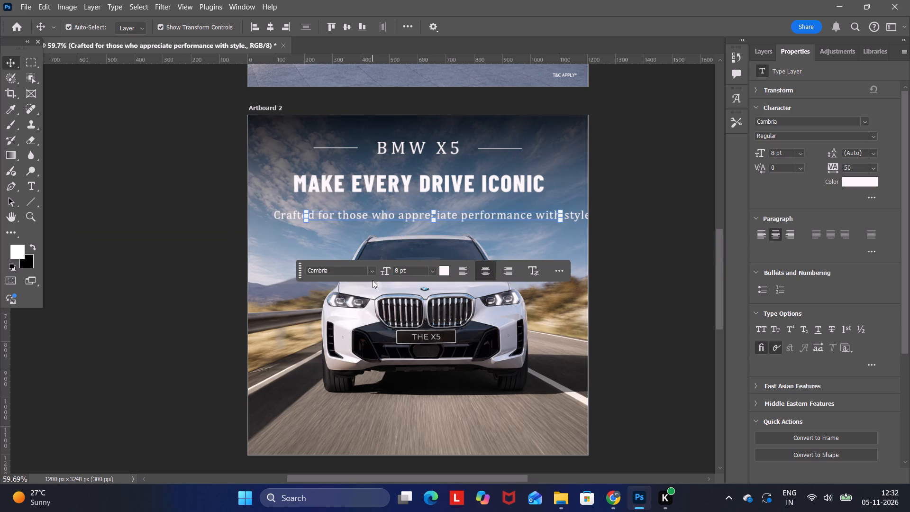
left_click_drag(472, 217, 461, 209)
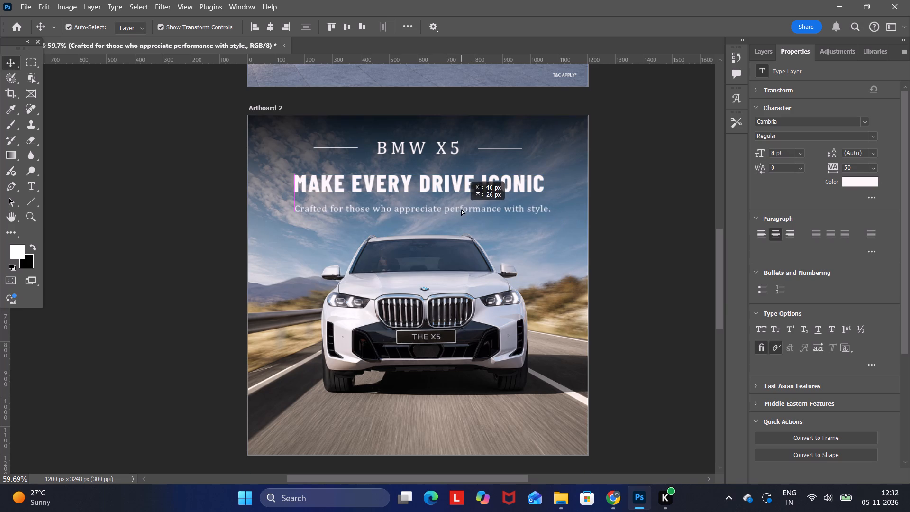
left_click_drag(461, 209, 456, 208)
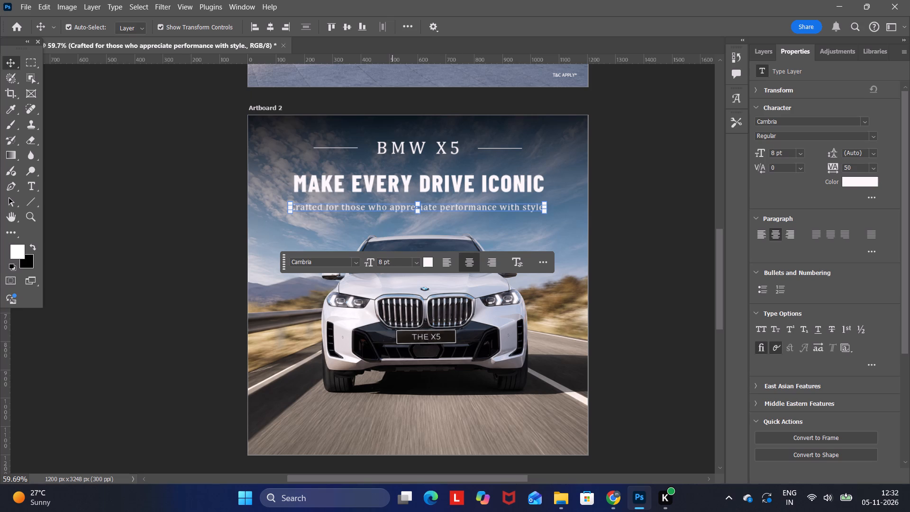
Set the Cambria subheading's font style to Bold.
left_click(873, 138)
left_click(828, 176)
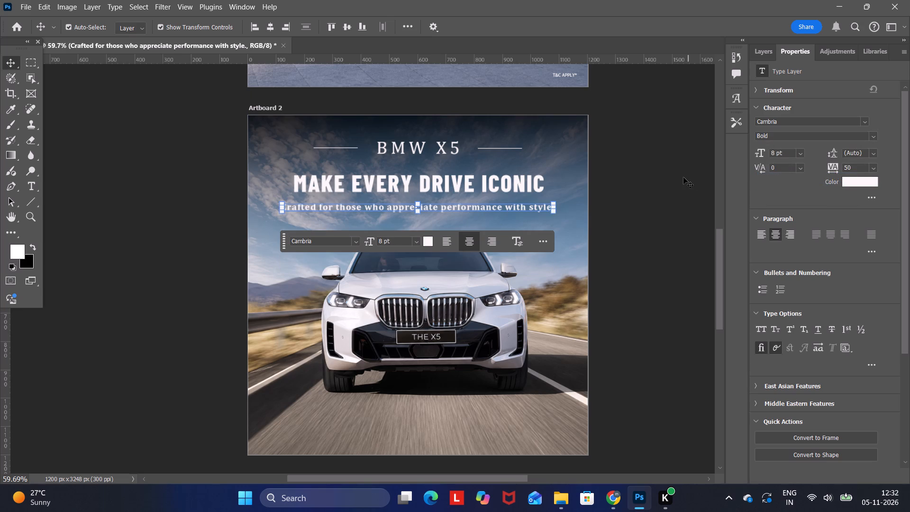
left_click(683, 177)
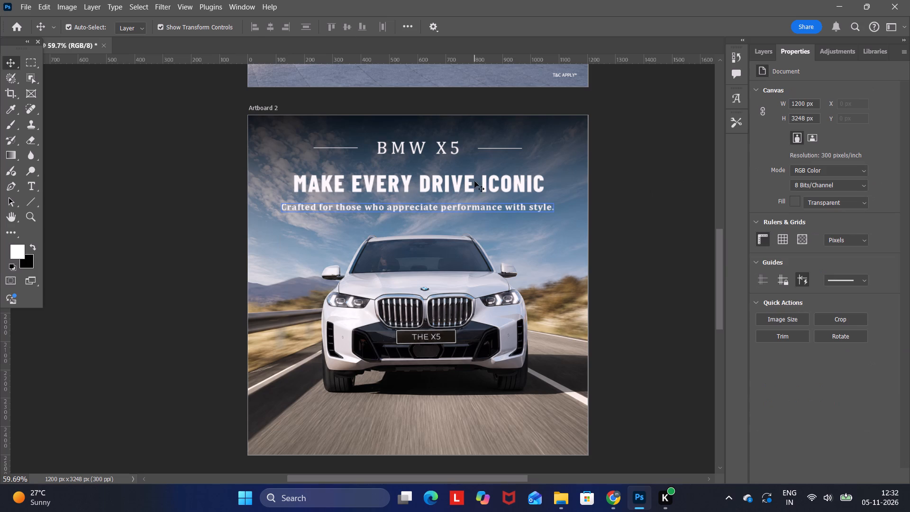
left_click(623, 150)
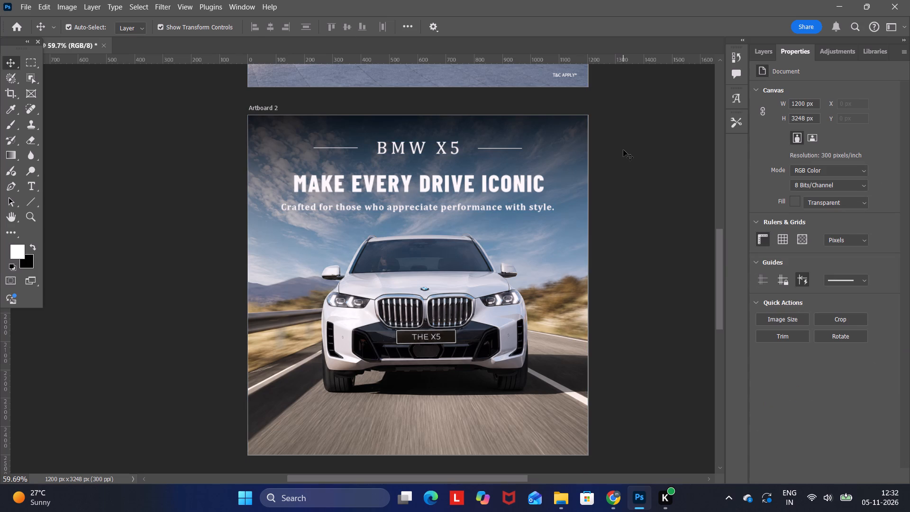
Nudge the MAKE EVERY DRIVE ICONIC headline slightly upwards, away from the subheading.
left_click(472, 188)
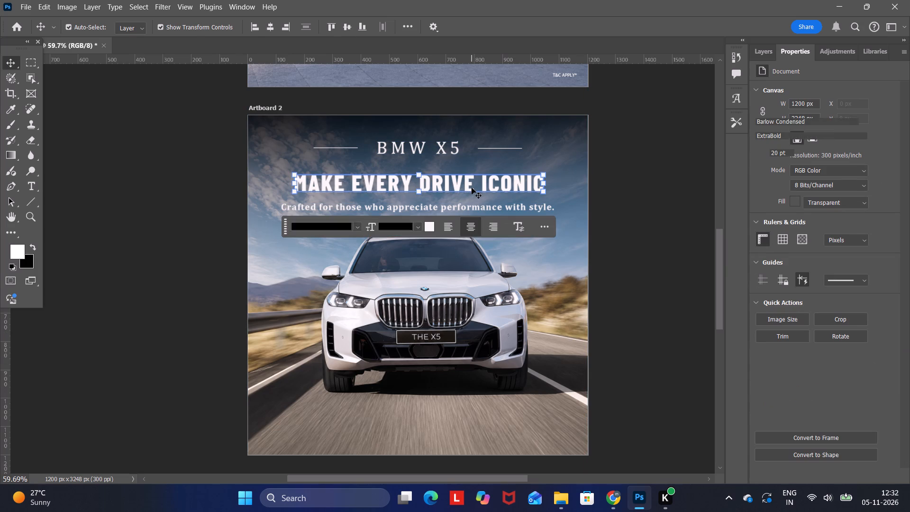
key("Up")
key("Up")
key("Up")
key("Up")
key("Up")
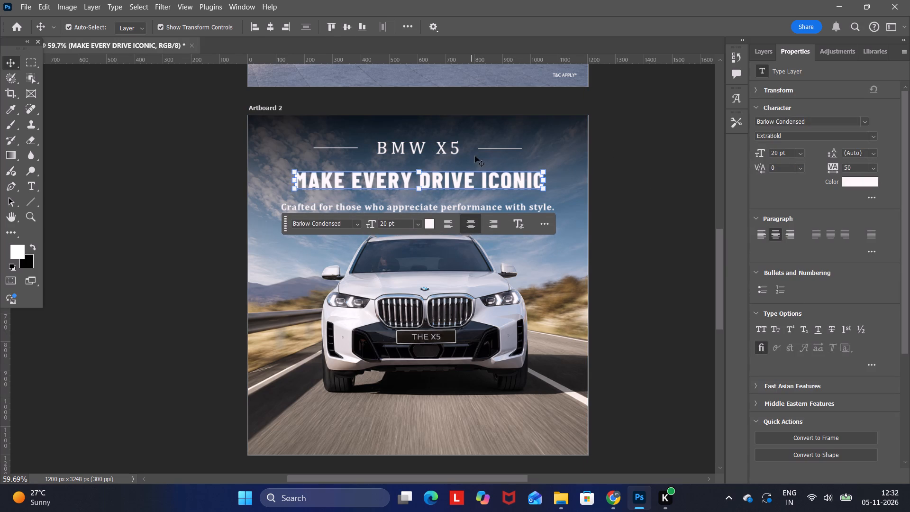
Enlarge the MAKE EVERY DRIVE ICONIC headline, trying 24 pt before setting its size to 23 pt.
left_click(386, 223)
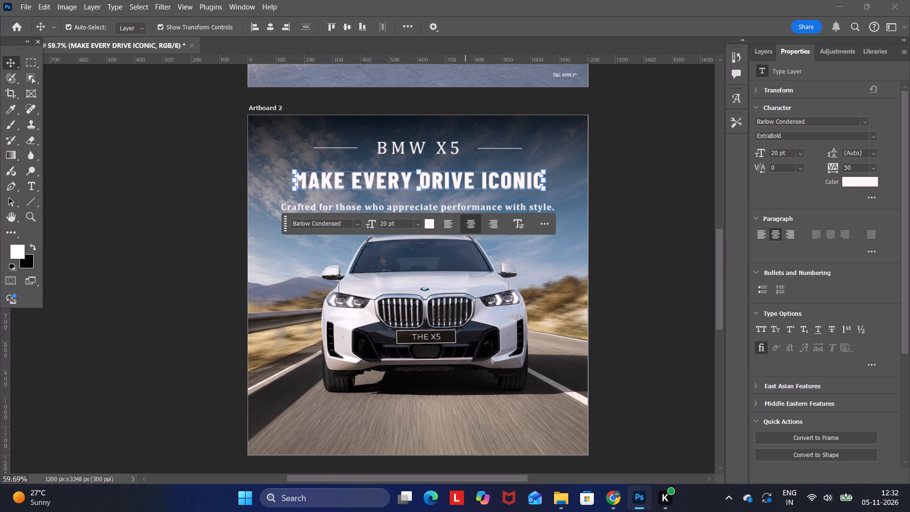
key("BackSpace")
key("4")
key("Return")
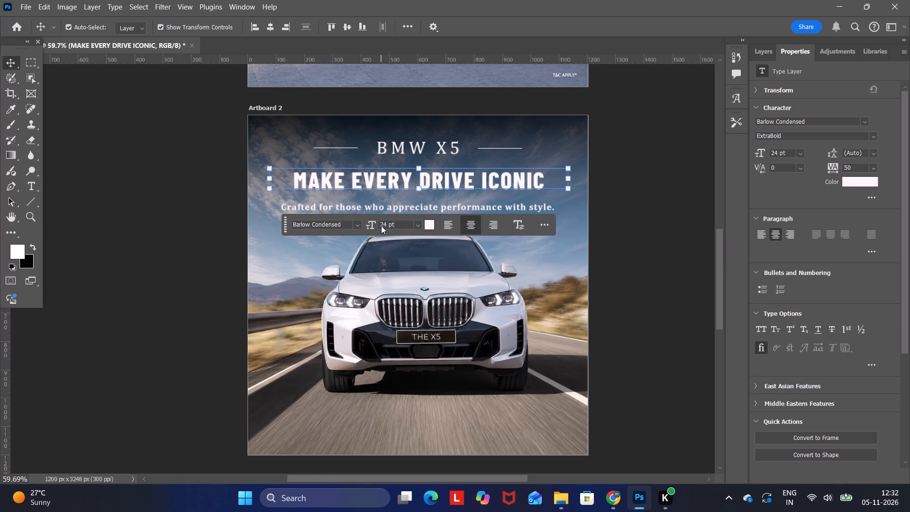
left_click(385, 223)
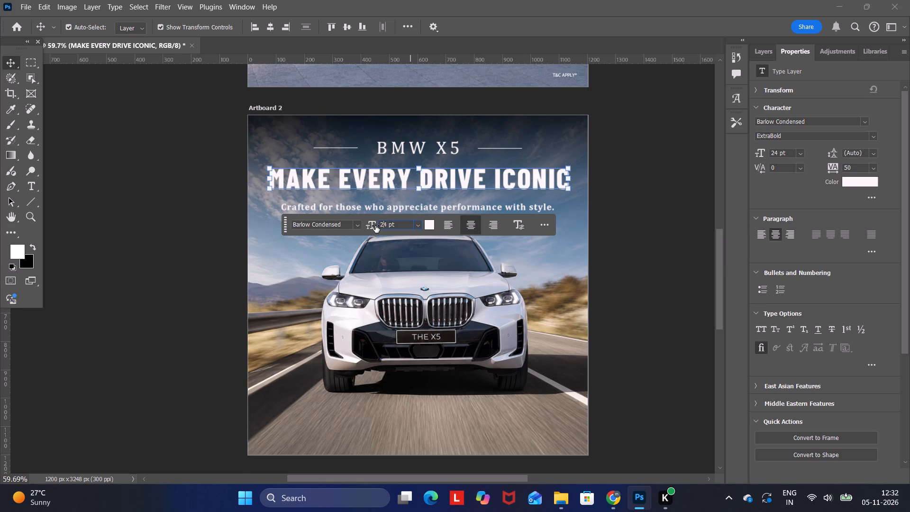
key("Delete")
key("3")
key("Return")
left_click(618, 254)
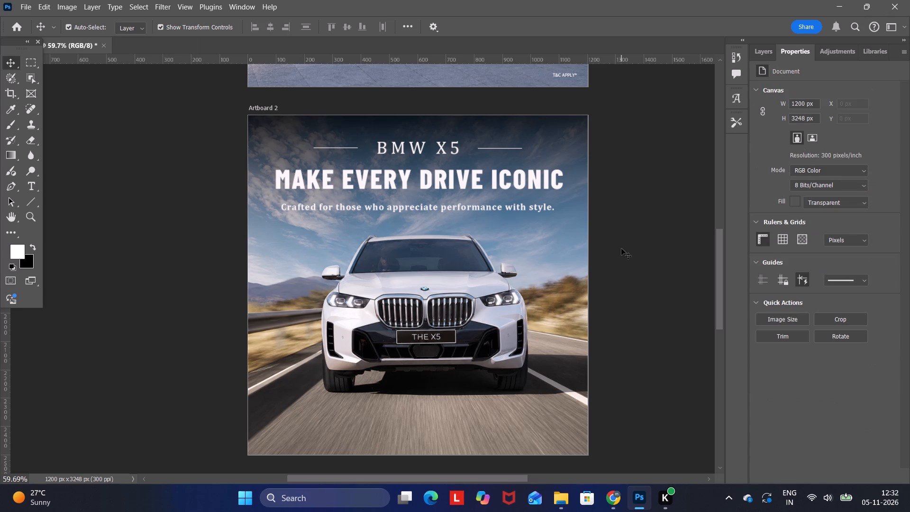
Move the MAKE EVERY DRIVE ICONIC headline about 2 px right and 5 px up.
left_click(470, 187)
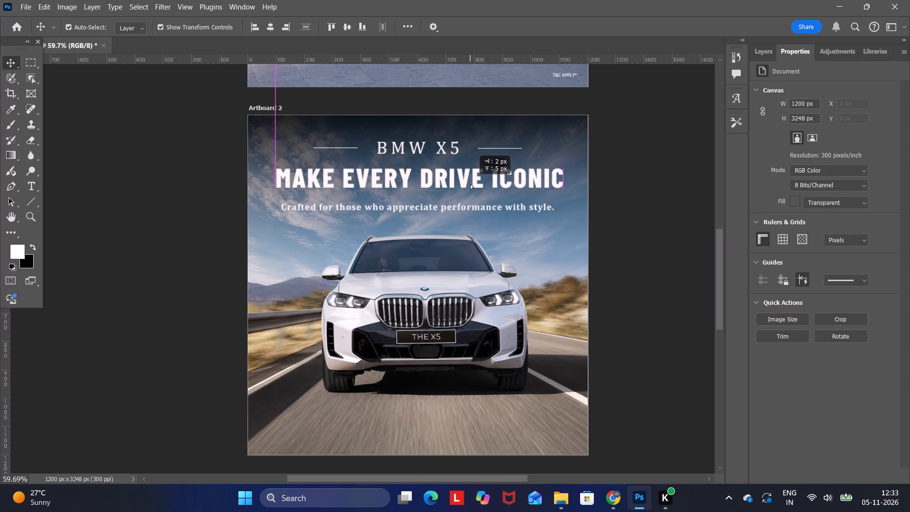
left_click(615, 176)
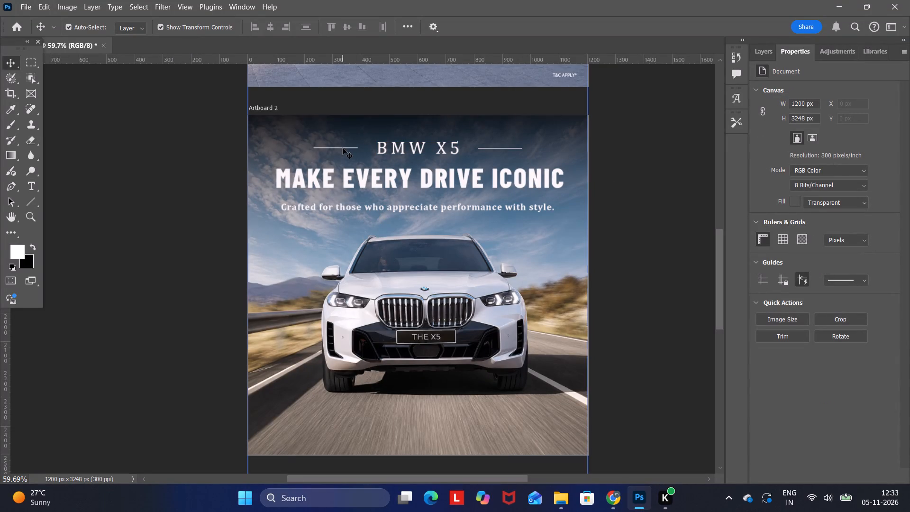
Move the two lines flanking the BMW X5 title inwards so they sit closer to the text on both sides.
left_click_drag(343, 148, 350, 148)
left_click(592, 145)
left_click_drag(509, 148, 503, 148)
left_click(608, 148)
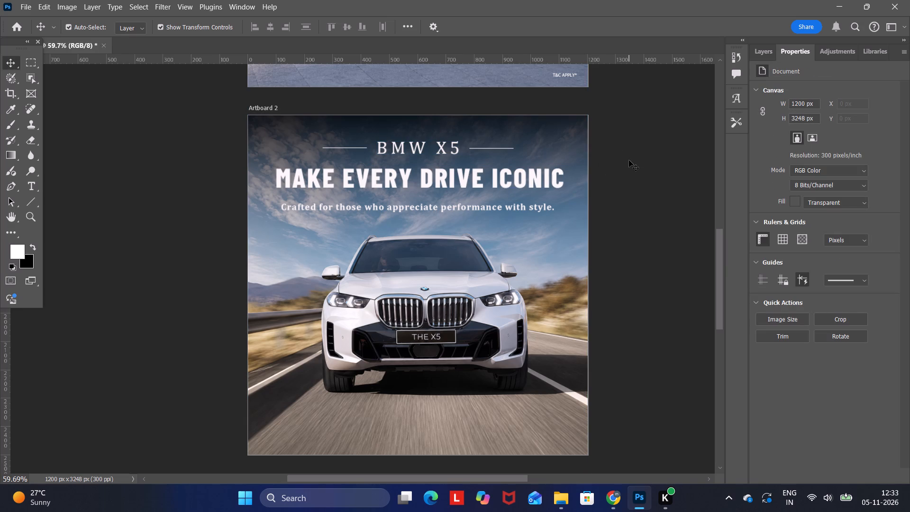
Preview different fonts on the subheading and apply Archivo.
left_click(515, 213)
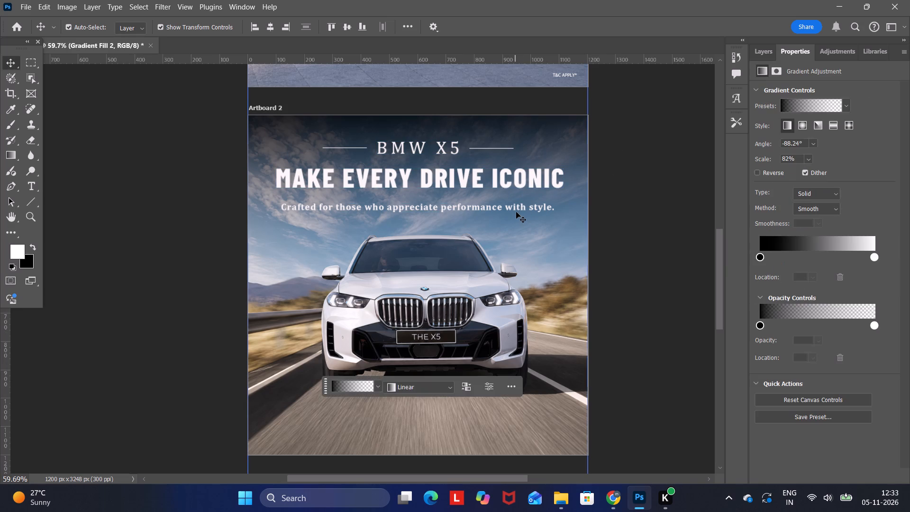
left_click(516, 212)
left_click(353, 240)
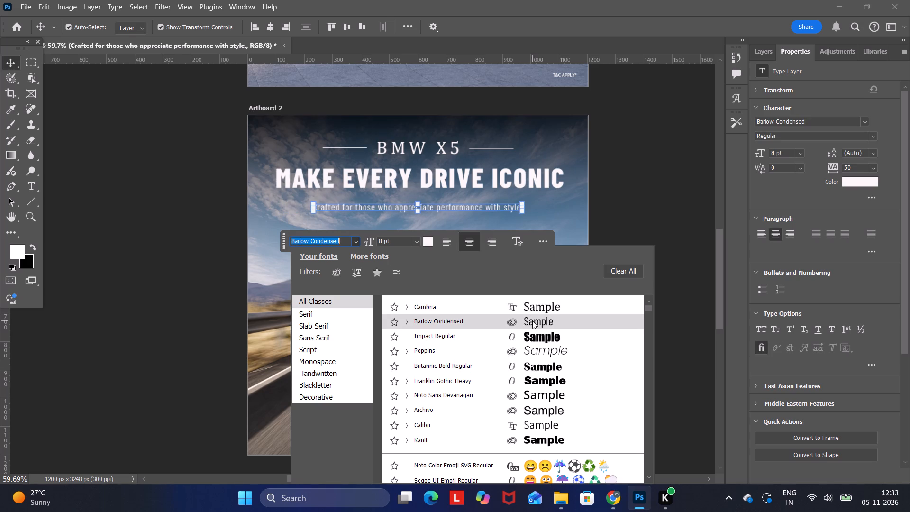
scroll(532, 320, "down", 7)
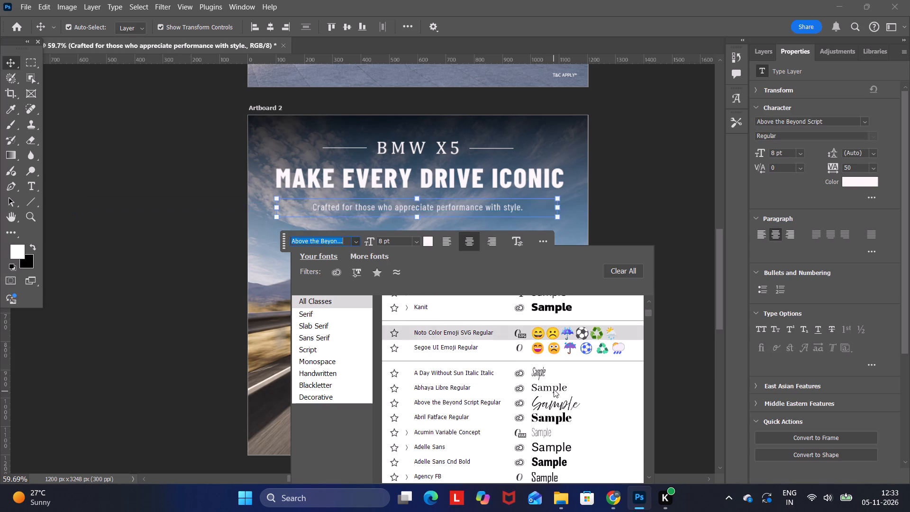
scroll(554, 389, "down", 7)
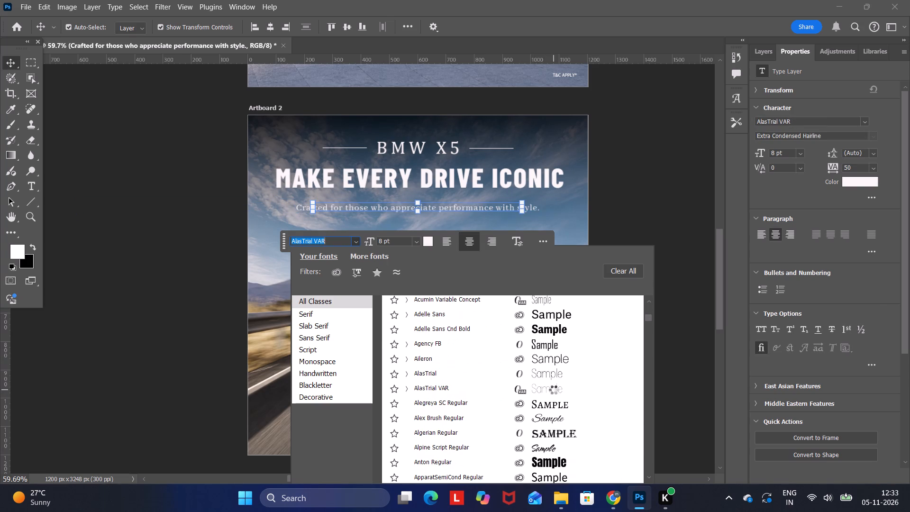
scroll(553, 406, "down", 5)
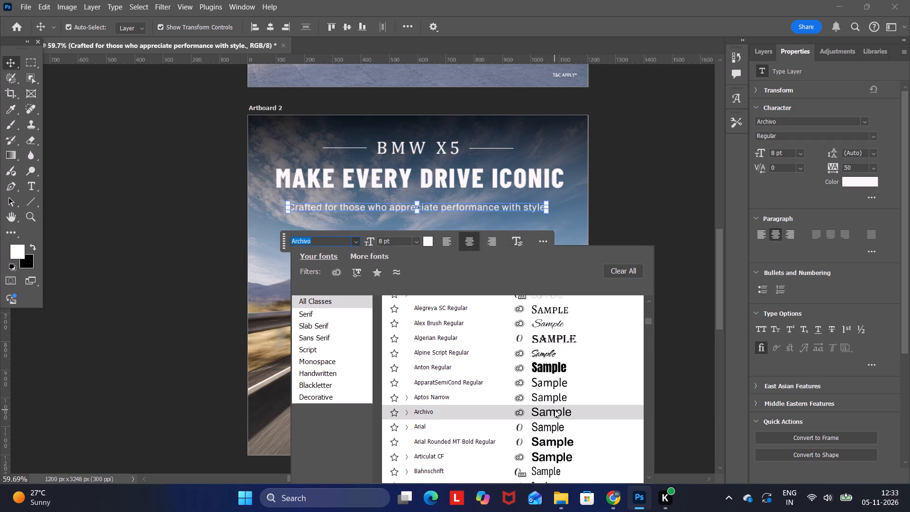
left_click(555, 410)
Resize the subheading, trying 10 pt and 9 pt before setting its size to 8.2 pt.
left_click_drag(381, 239, 368, 241)
type("10")
key("Return")
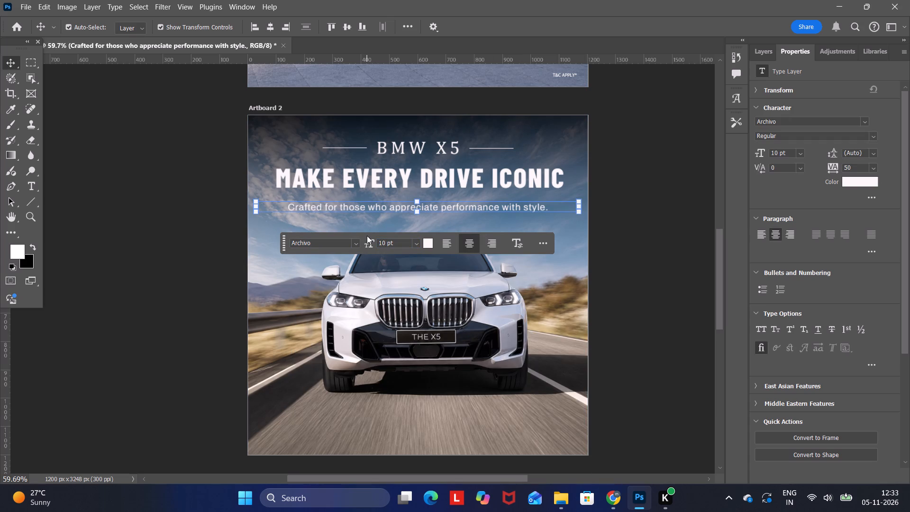
left_click_drag(384, 244, 349, 254)
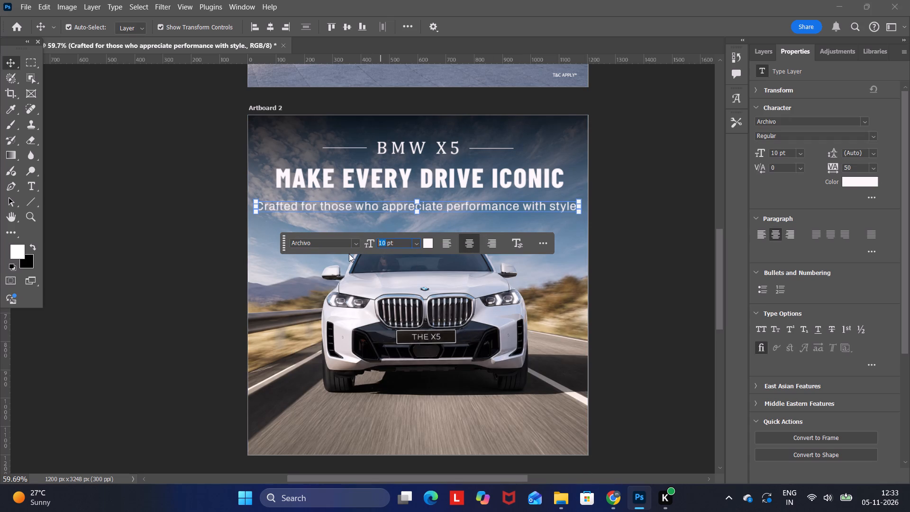
key("9")
key("Return")
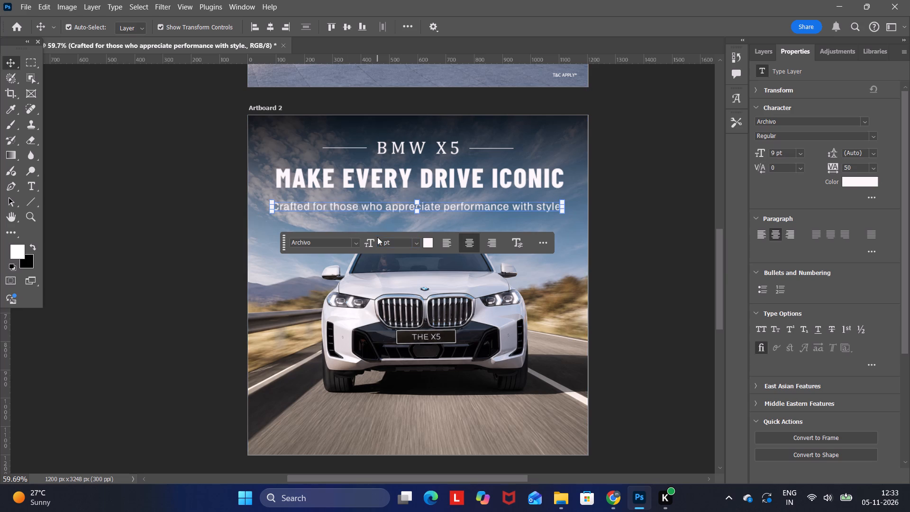
left_click_drag(381, 241, 352, 248)
key("8")
type(".2")
key("Return")
left_click(610, 141)
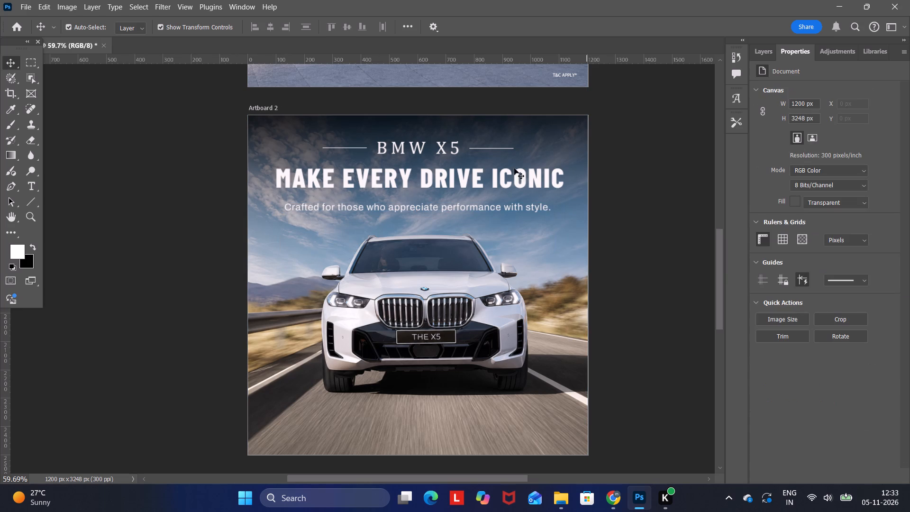
Set the MAKE EVERY DRIVE ICONIC headline's size to 22 pt.
left_click(428, 174)
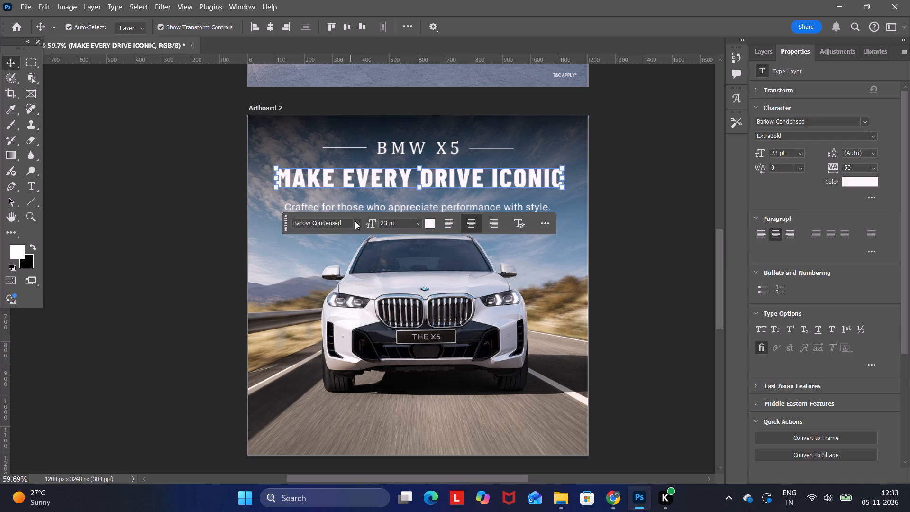
left_click(386, 225)
key("BackSpace")
key("2")
key("Return")
left_click(654, 193)
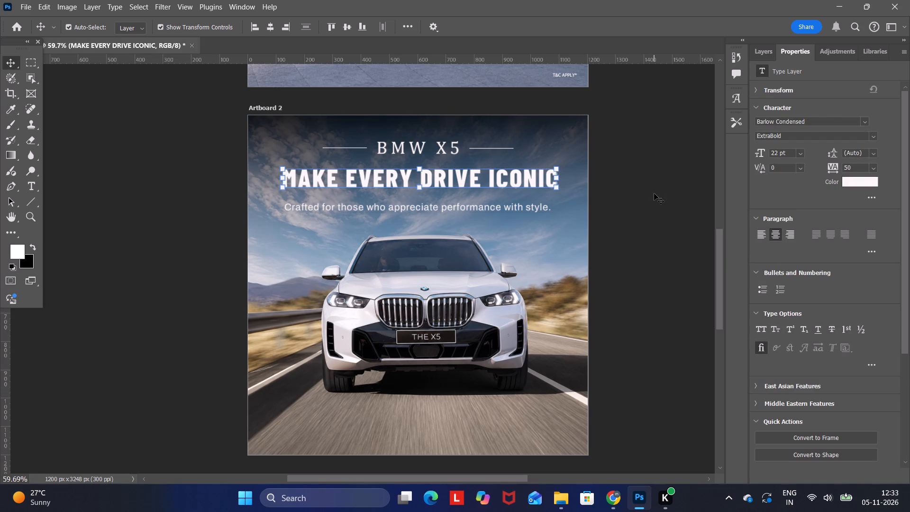
Move the subheading about 5 px right and 2 px up to centre it under the headline.
left_click(525, 205)
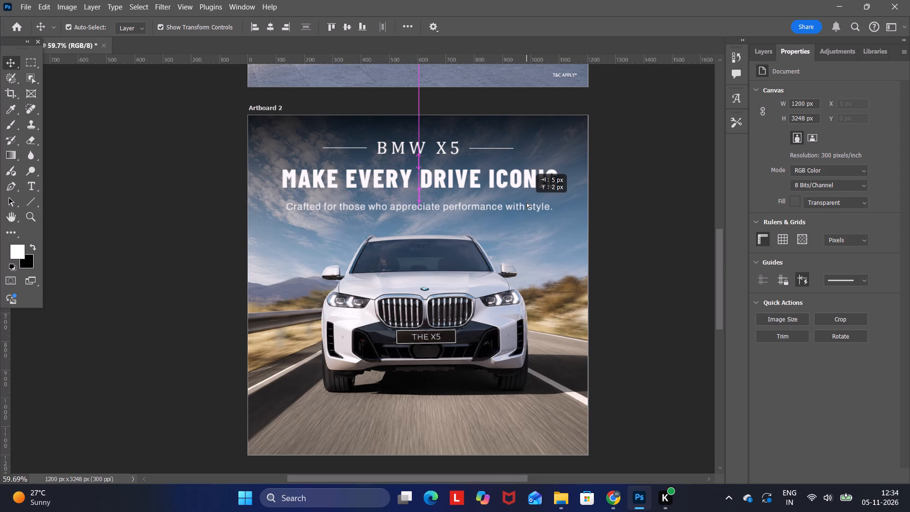
left_click(649, 154)
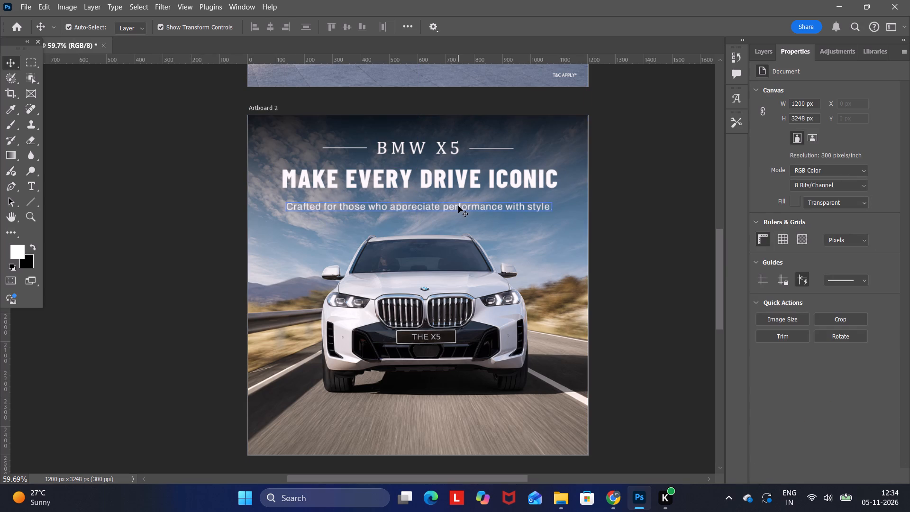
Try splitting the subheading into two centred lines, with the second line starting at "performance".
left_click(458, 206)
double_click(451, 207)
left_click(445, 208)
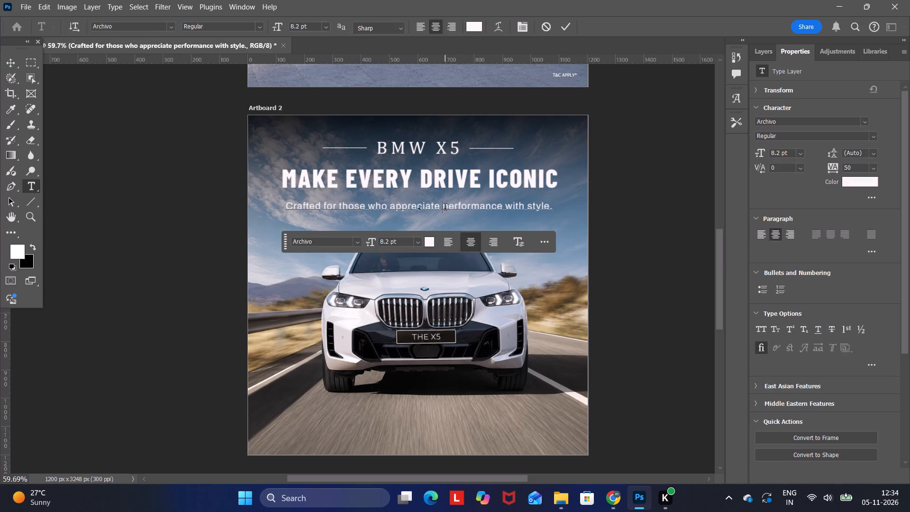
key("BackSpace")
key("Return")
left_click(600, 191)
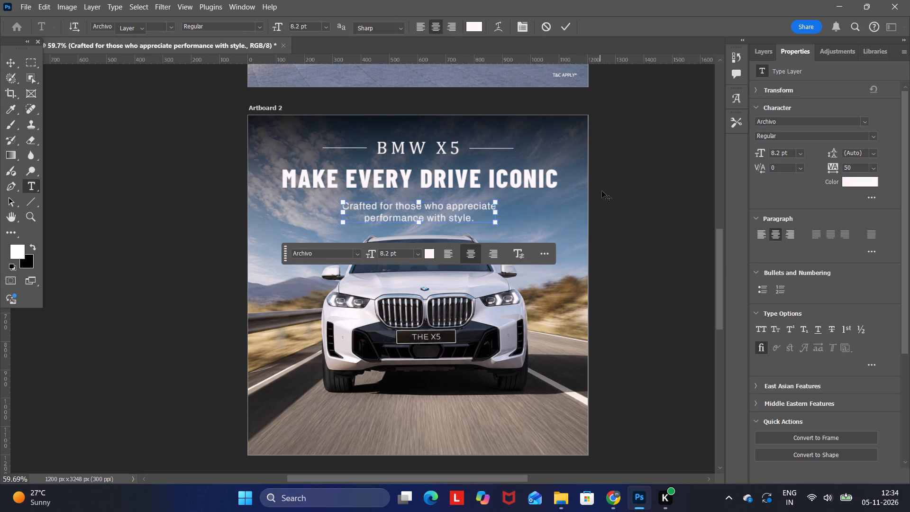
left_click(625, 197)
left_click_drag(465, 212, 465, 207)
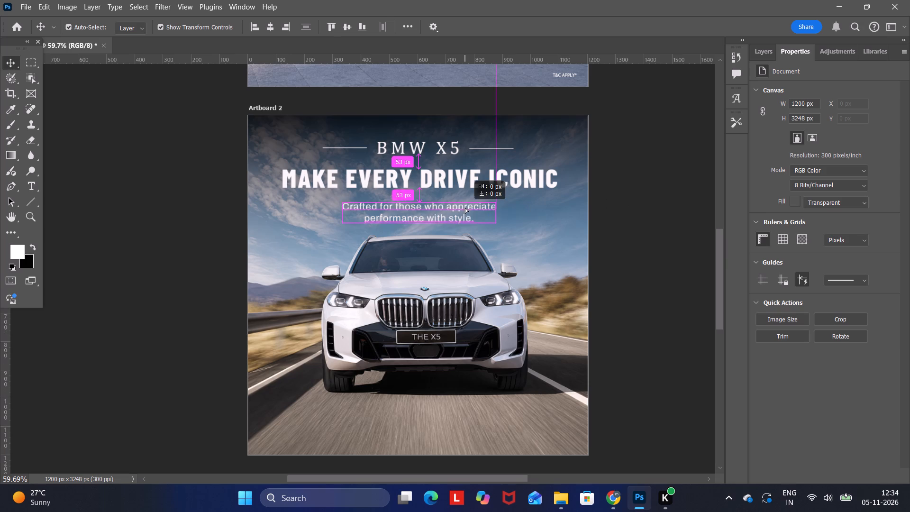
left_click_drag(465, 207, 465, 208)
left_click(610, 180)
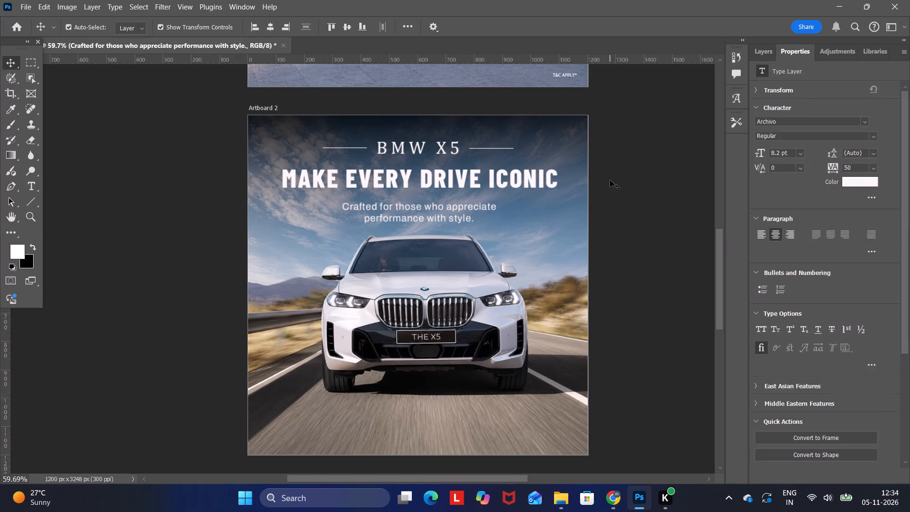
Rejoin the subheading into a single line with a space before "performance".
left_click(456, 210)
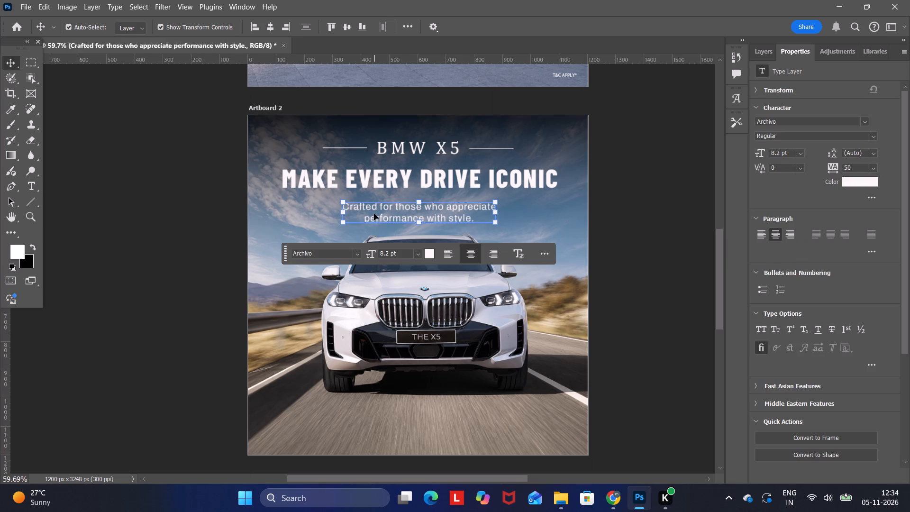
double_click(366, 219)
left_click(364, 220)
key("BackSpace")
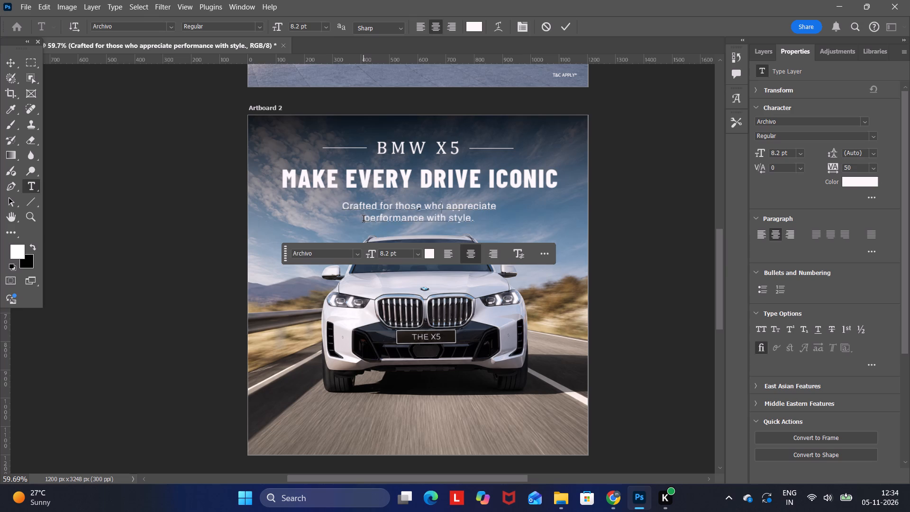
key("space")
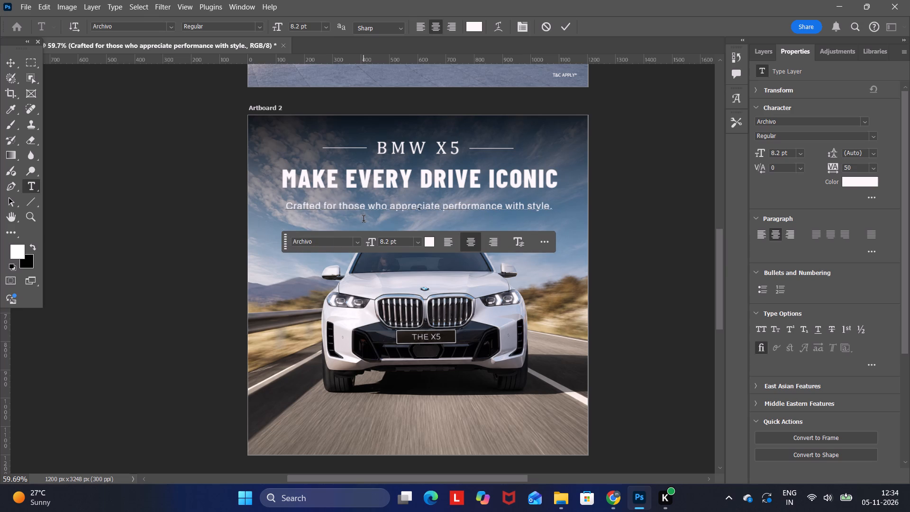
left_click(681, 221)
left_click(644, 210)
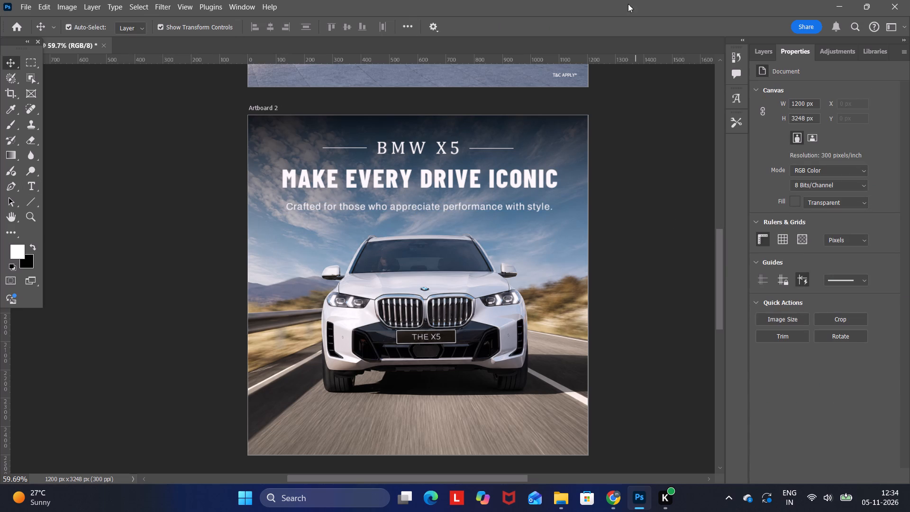
Move the MAKE EVERY DRIVE ICONIC headline about 19 px down and 2 px right, closer to the subheading.
left_click(424, 176)
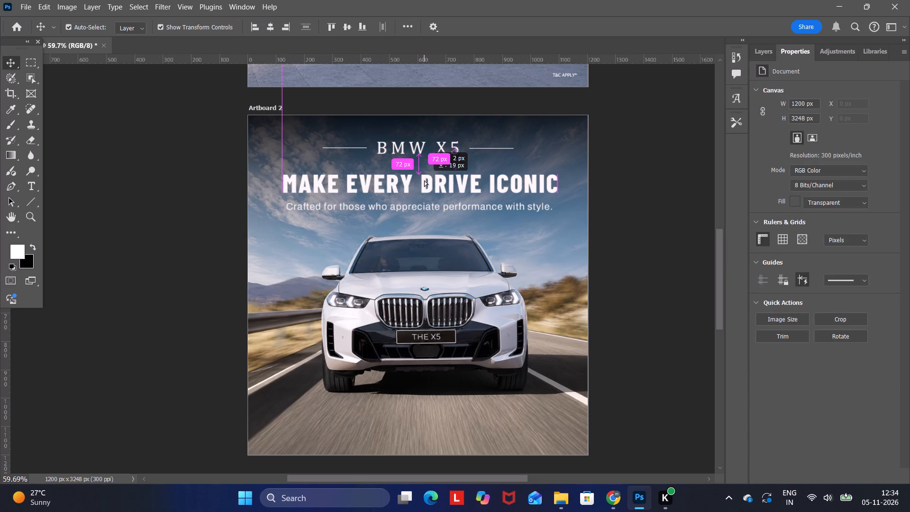
left_click(629, 194)
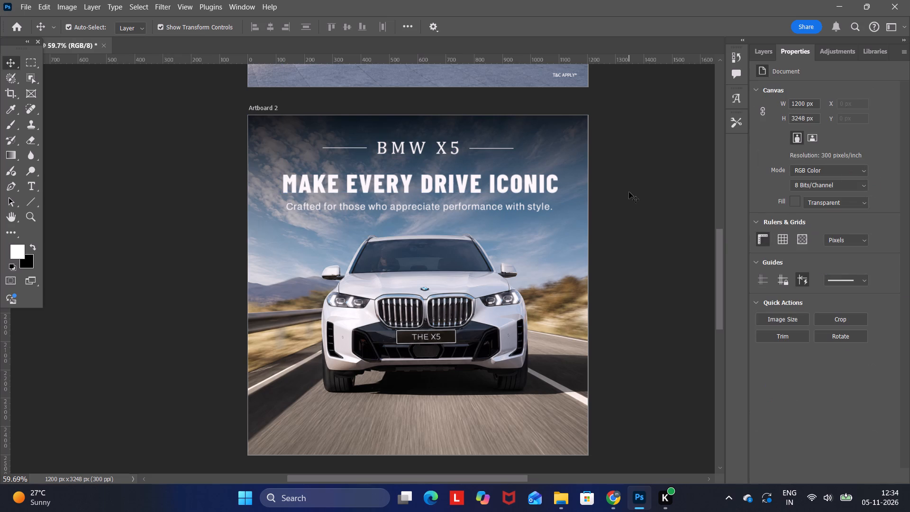
left_click(629, 191)
Set the BMW X5 title's size to 13 pt and reposition it level with its two flanking lines.
left_click_drag(407, 147, 403, 149)
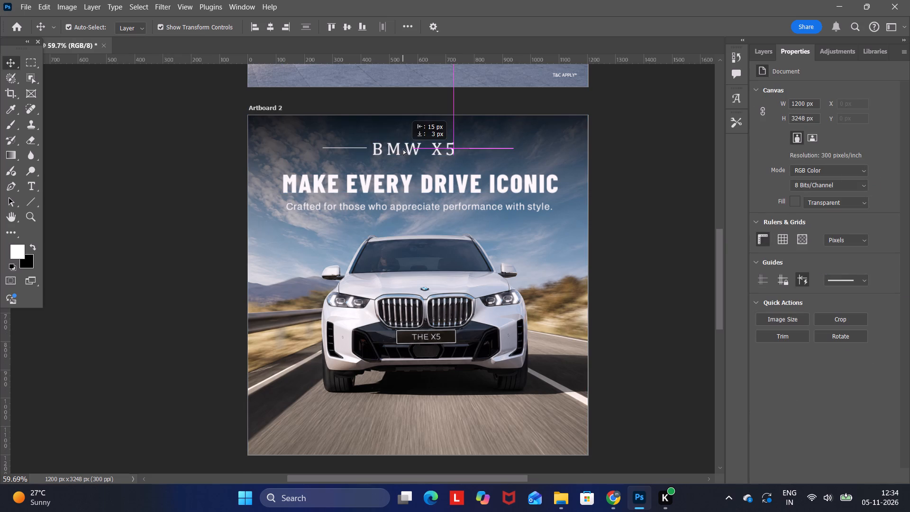
left_click_drag(403, 149, 404, 158)
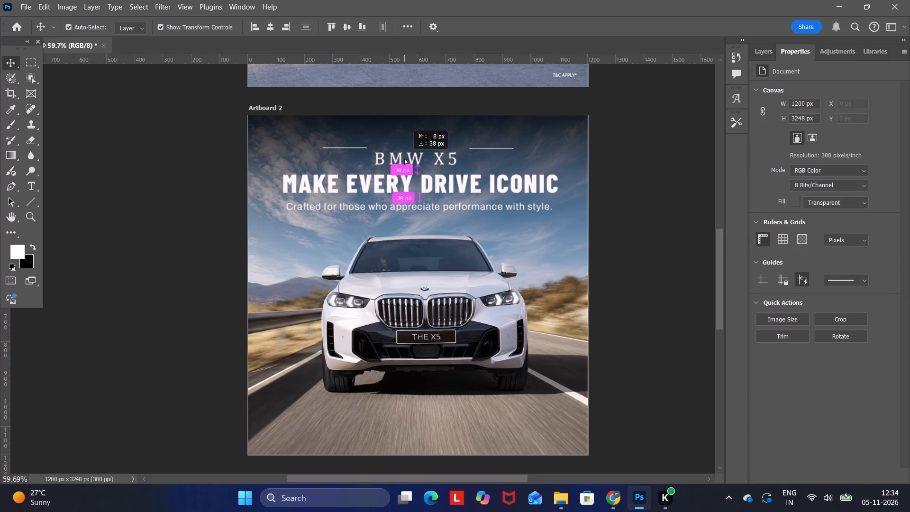
left_click_drag(404, 158, 408, 153)
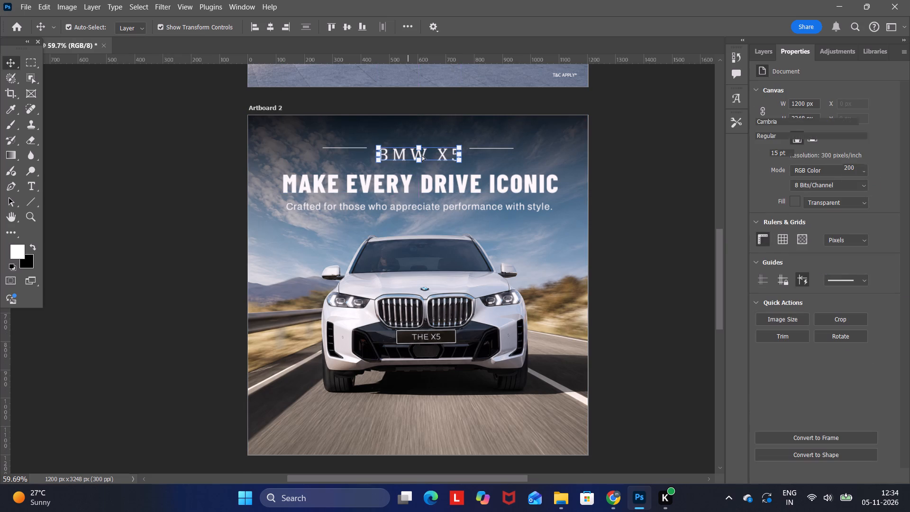
left_click_drag(387, 229, 383, 235)
key("3")
key("Return")
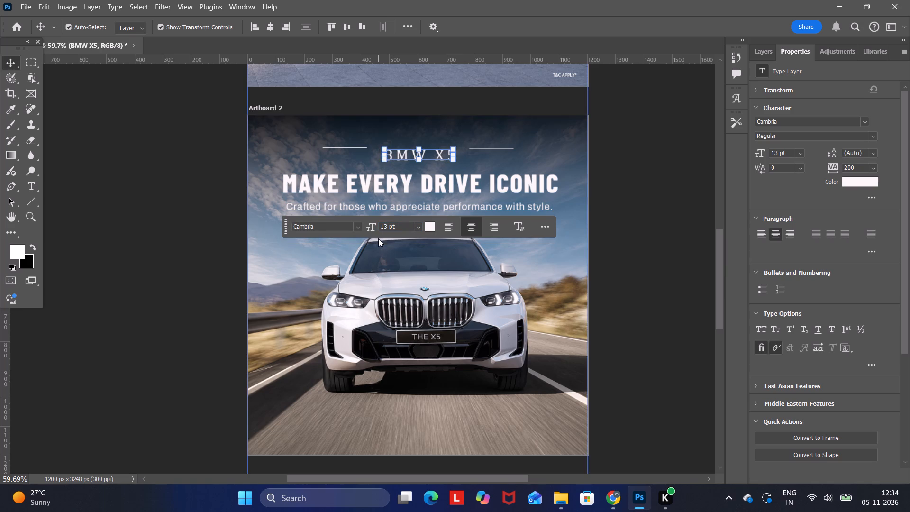
left_click(623, 223)
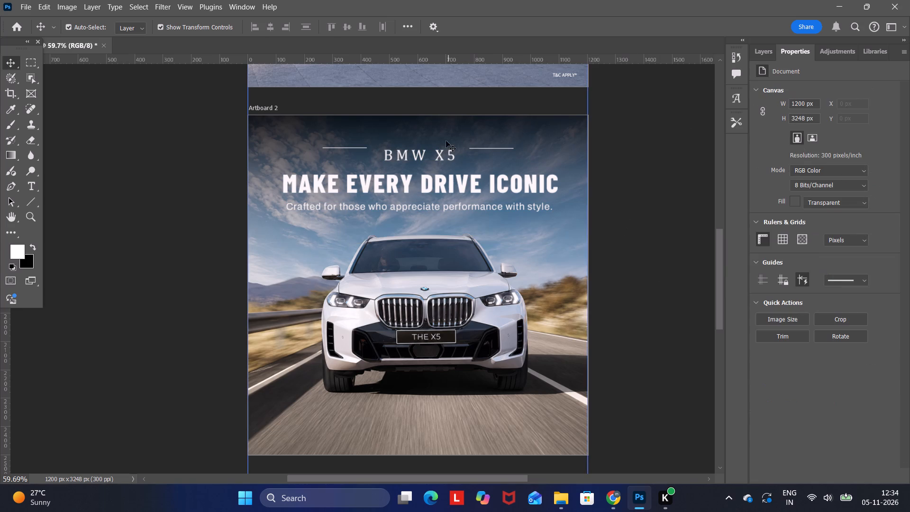
left_click_drag(433, 155, 433, 150)
left_click(607, 150)
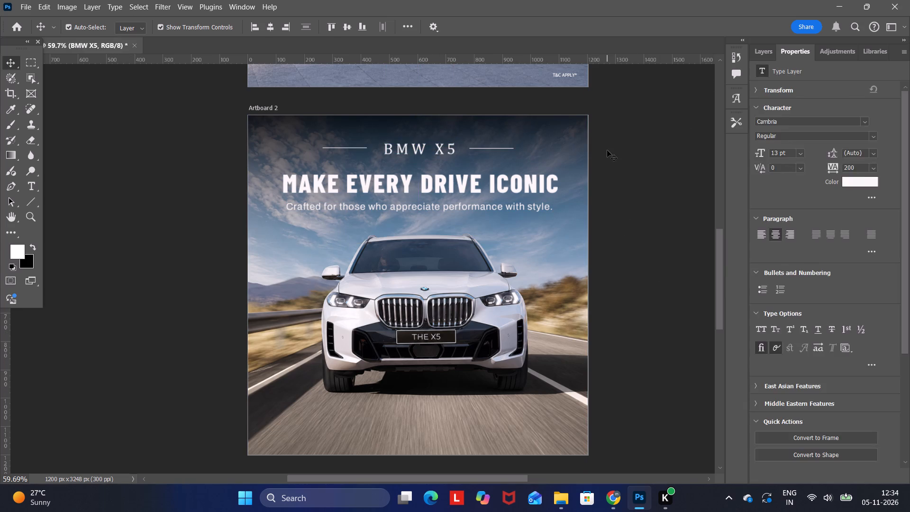
Change the BMW X5 title's font style to Bold.
left_click(438, 149)
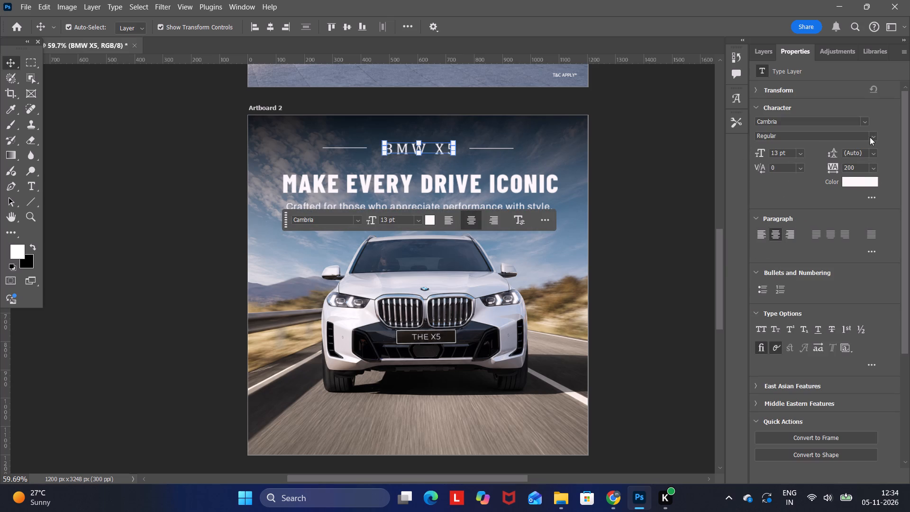
left_click(870, 137)
left_click(810, 182)
left_click(673, 175)
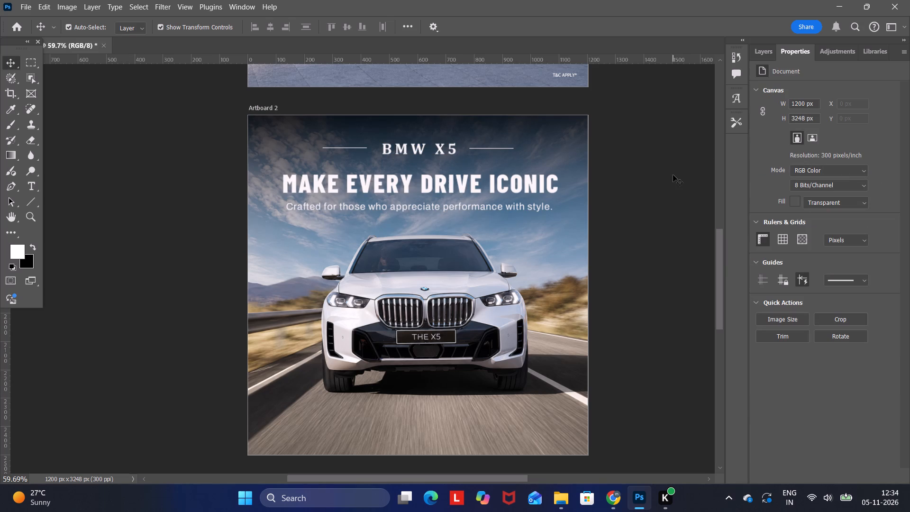
Change the subheading's font style to Medium.
left_click(429, 210)
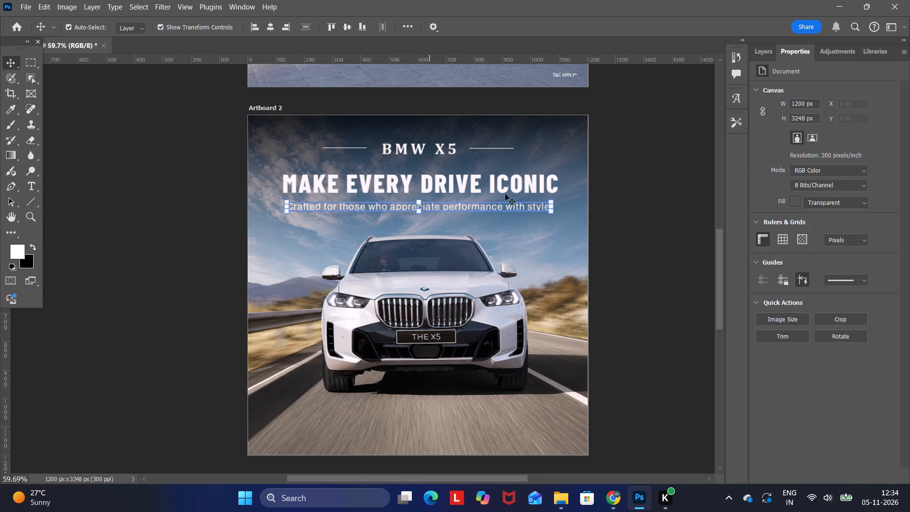
left_click(862, 137)
left_click(870, 137)
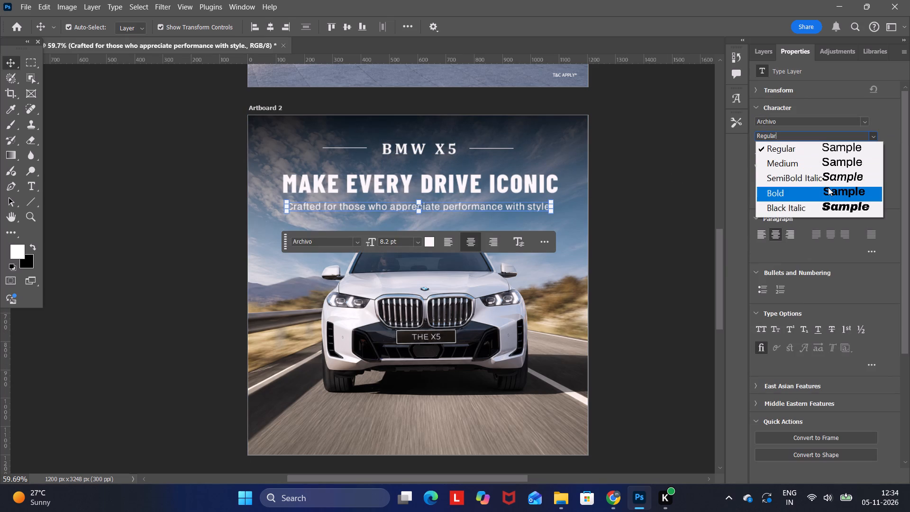
left_click(818, 165)
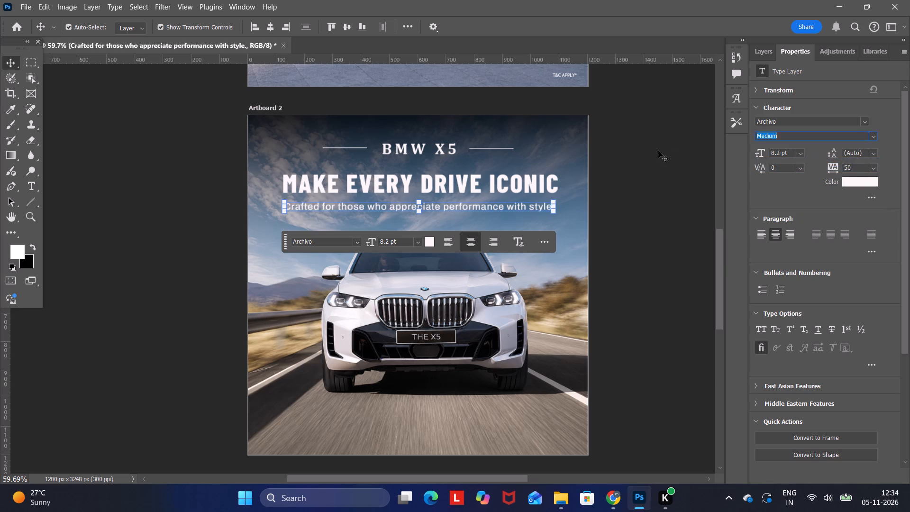
left_click(658, 151)
left_click(641, 146)
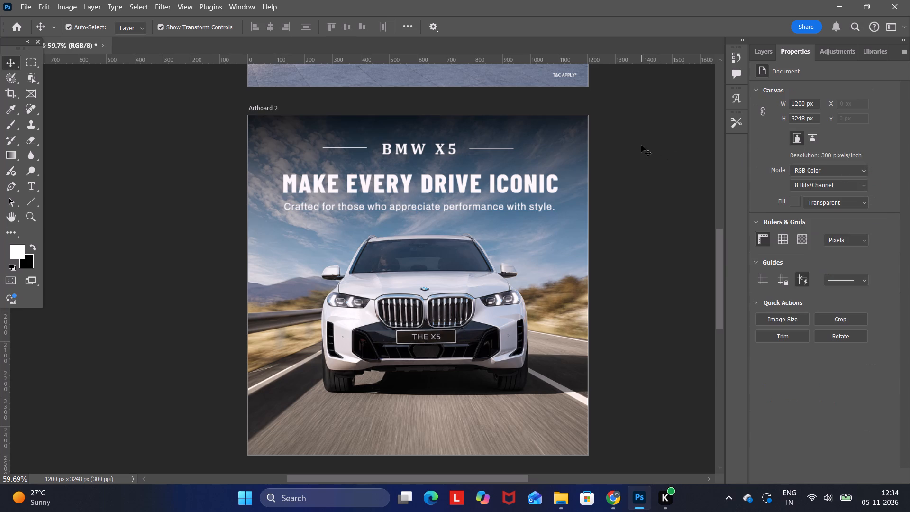
Move the BMW X5 title down slightly, closer to the headline.
left_click_drag(440, 147, 439, 152)
left_click(608, 126)
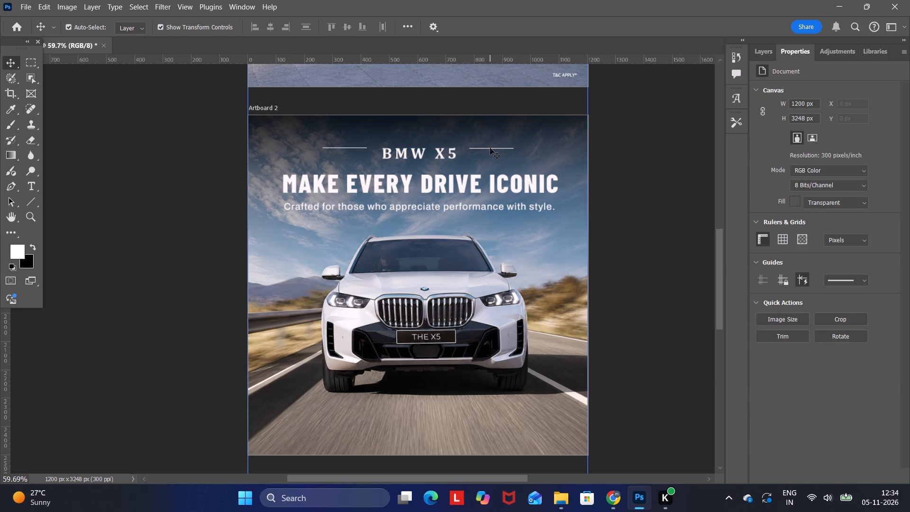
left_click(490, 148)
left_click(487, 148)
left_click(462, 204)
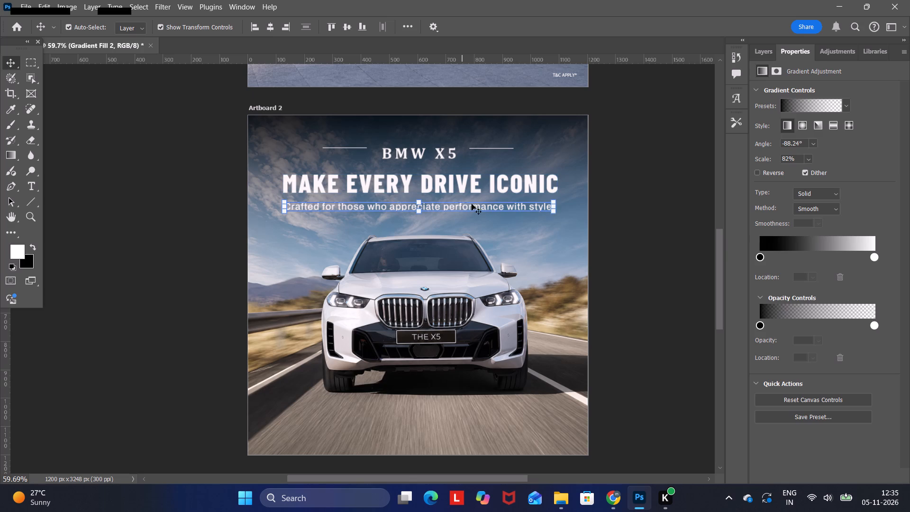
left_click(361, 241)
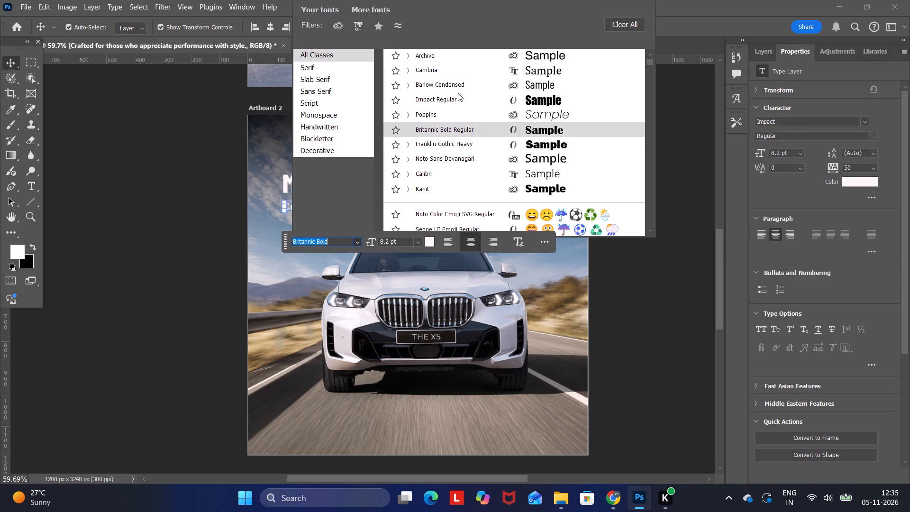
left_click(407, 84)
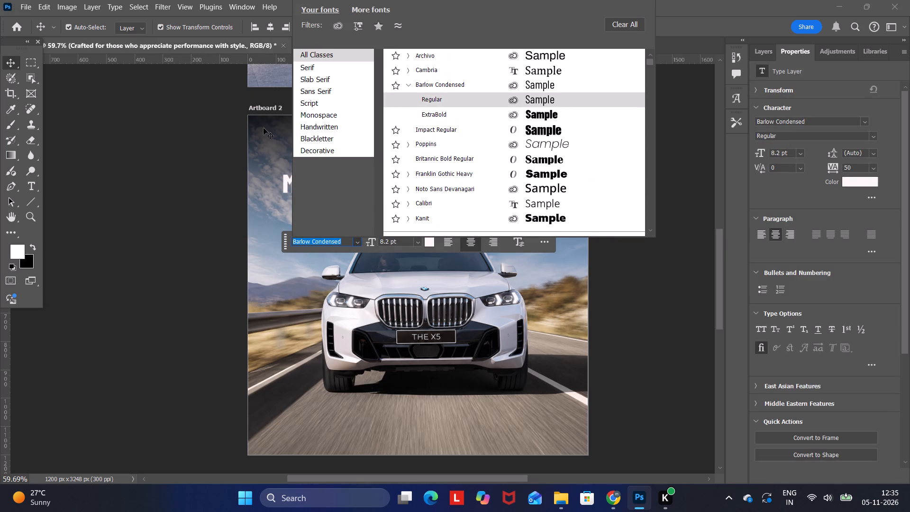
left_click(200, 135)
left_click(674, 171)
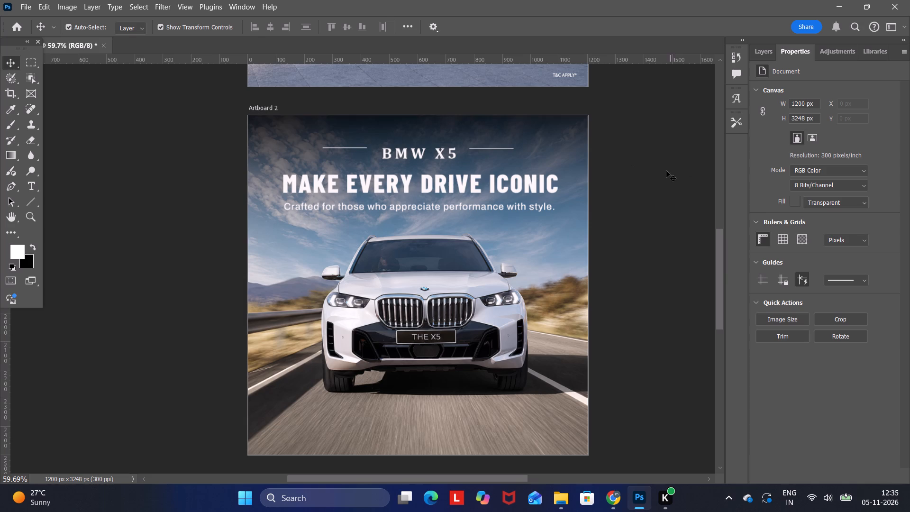
Move the line after the BMW X5 title down 10 px, to Y 126 px.
left_click(357, 147)
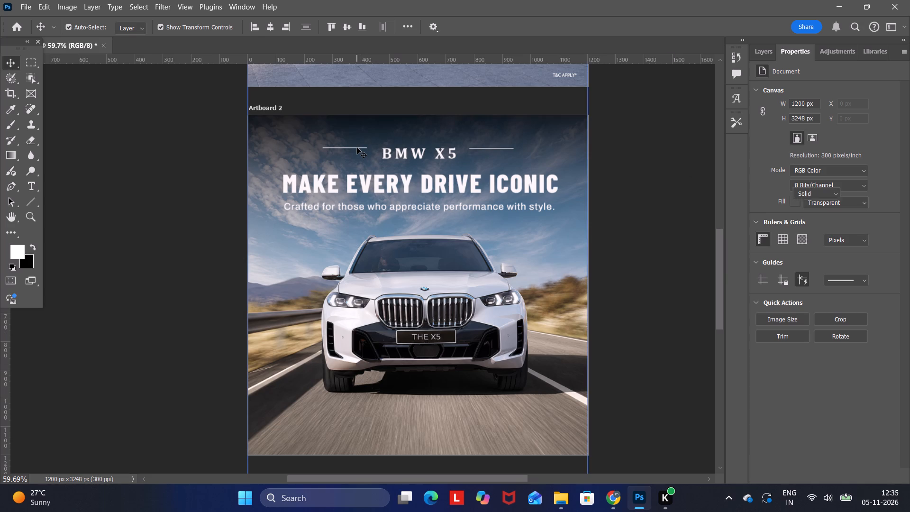
left_click(590, 175)
double_click(476, 149)
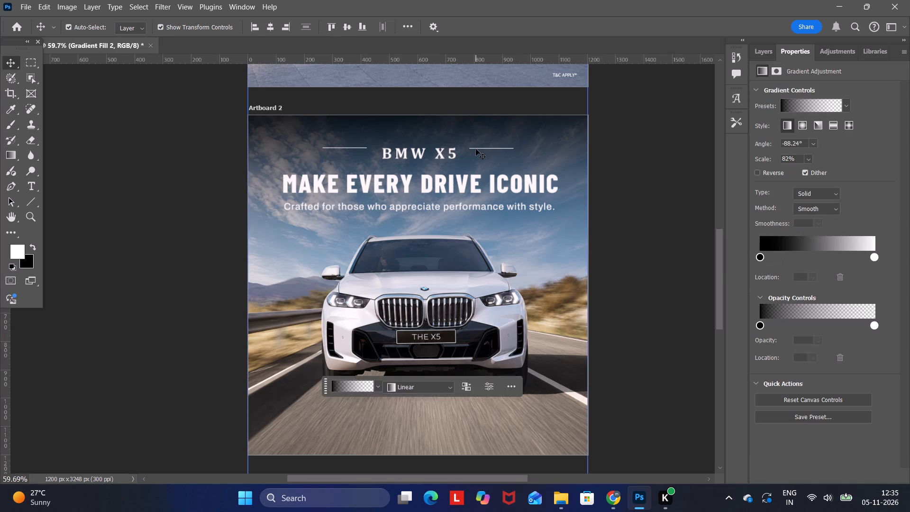
left_click(485, 148)
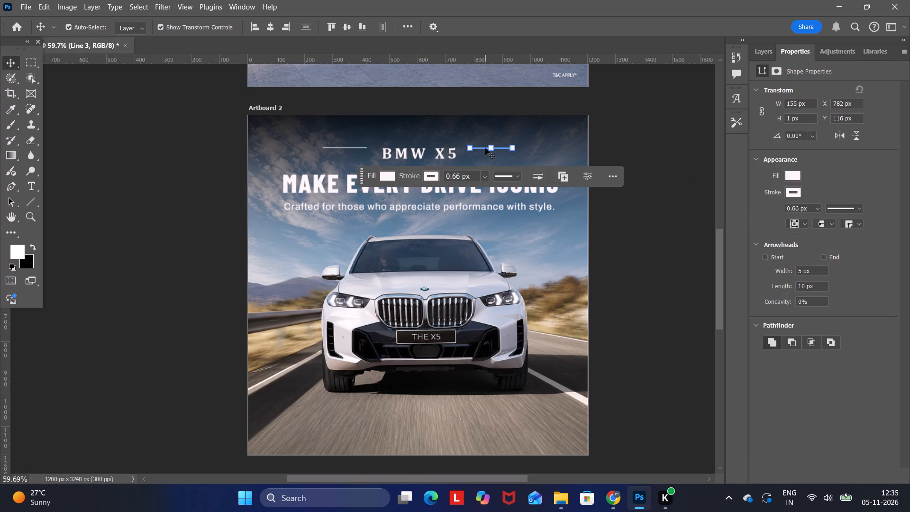
key("shift+Down")
Move the line before the BMW X5 title down to about Y 136 px, level with the title's middle.
left_click(353, 147)
left_click(353, 148)
double_click(353, 148)
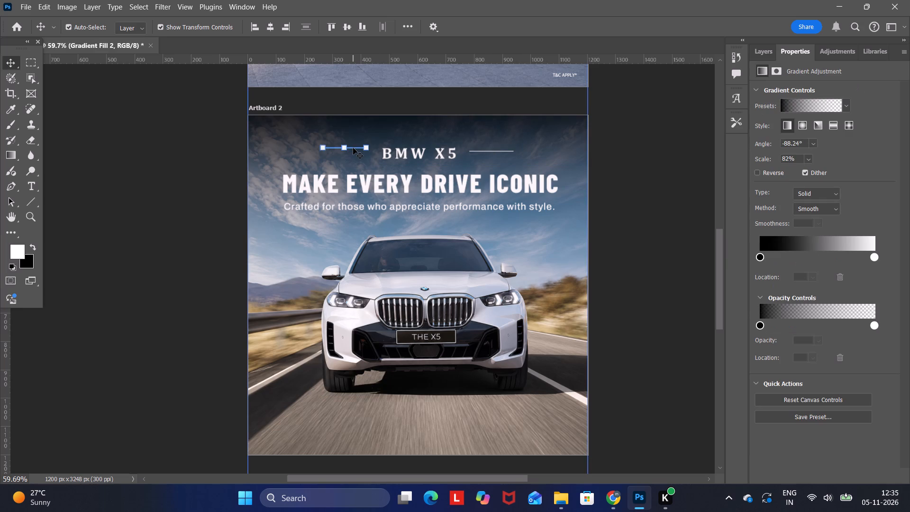
key("shift+Down")
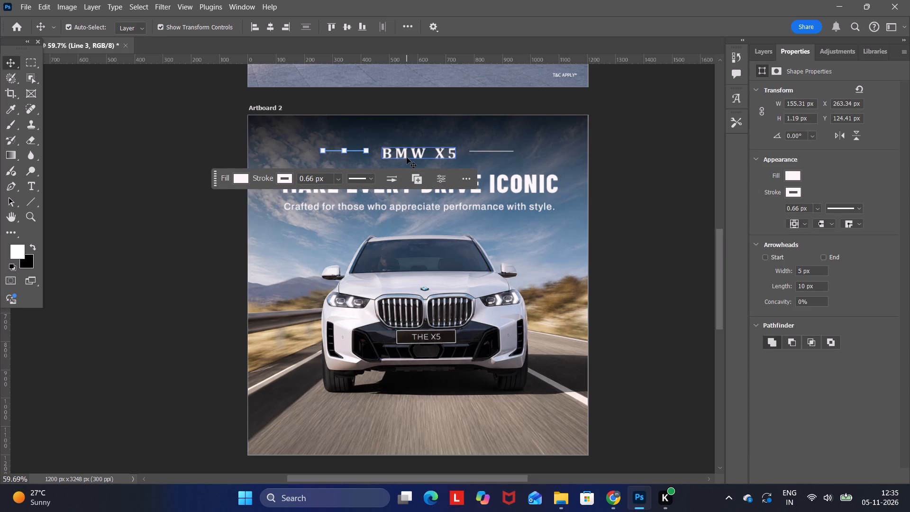
key("Down")
key("Down")
key("Down")
key("Down")
key("Down")
key("Down")
key("Down")
key("Down")
key("Down")
key("Down")
key("Down")
key("Down")
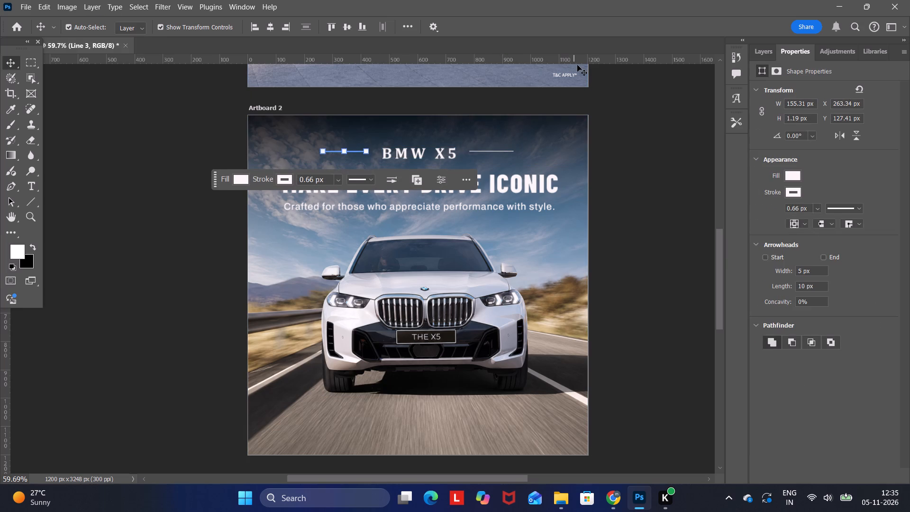
key("Down")
key("Down")
key("Down")
key("Down")
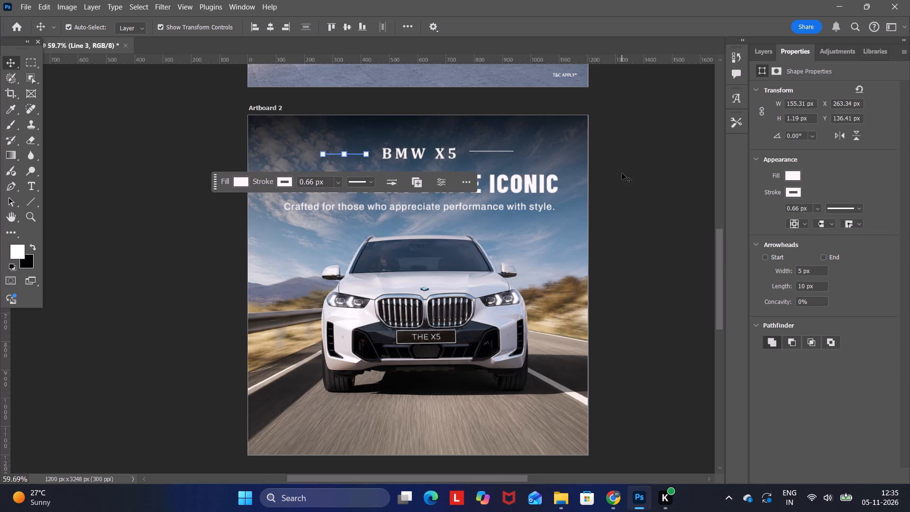
left_click(622, 173)
Move the line after the BMW X5 title down to Y 134 px and slightly closer to the title.
left_click(337, 155)
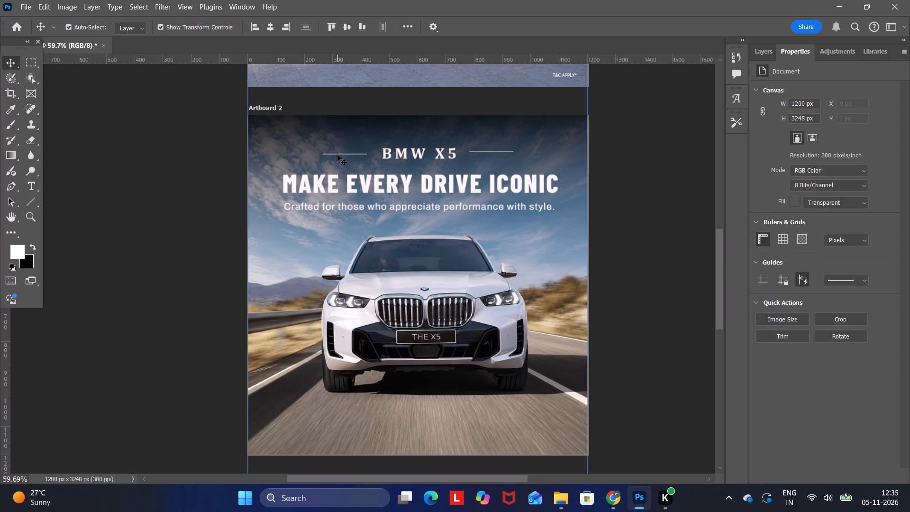
left_click(345, 155)
double_click(348, 155)
left_click(351, 155)
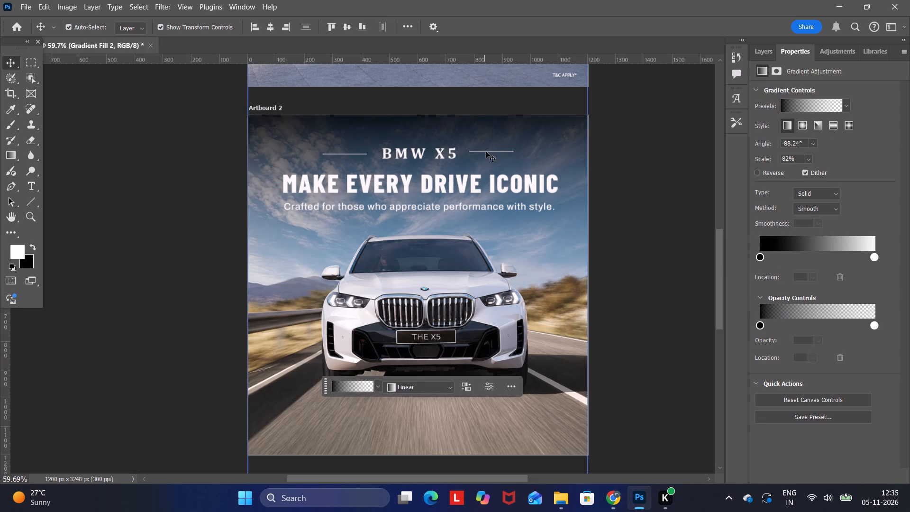
triple_click(486, 151)
left_click(587, 141)
left_click(635, 146)
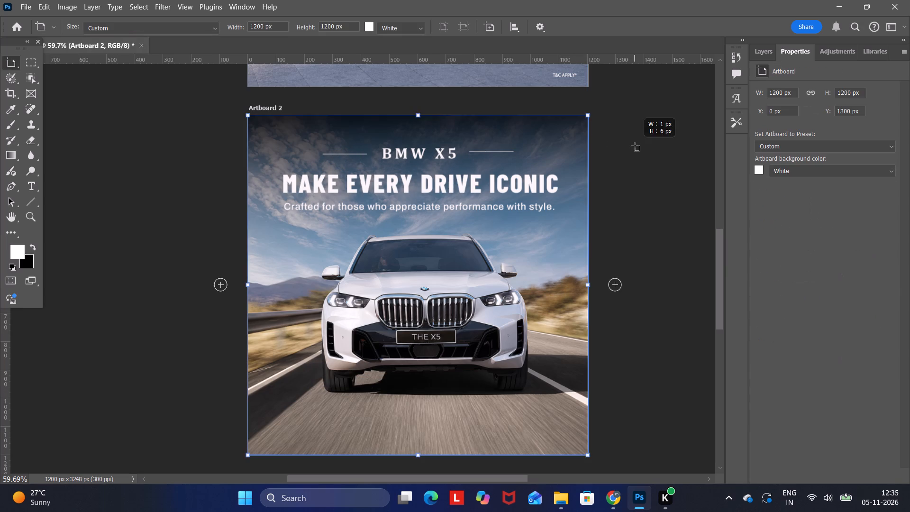
left_click(560, 153)
left_click(506, 151)
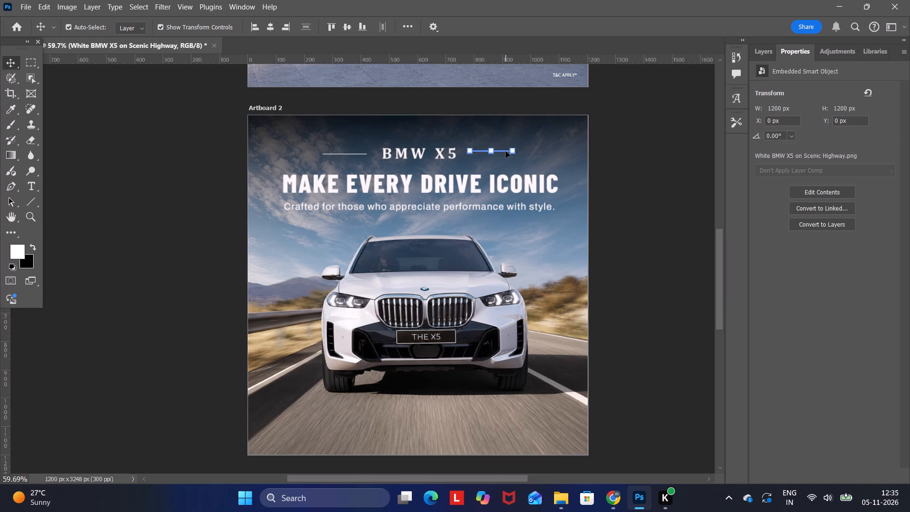
key("Down")
key("Down")
key("Down")
key("Down")
key("Down")
key("Down")
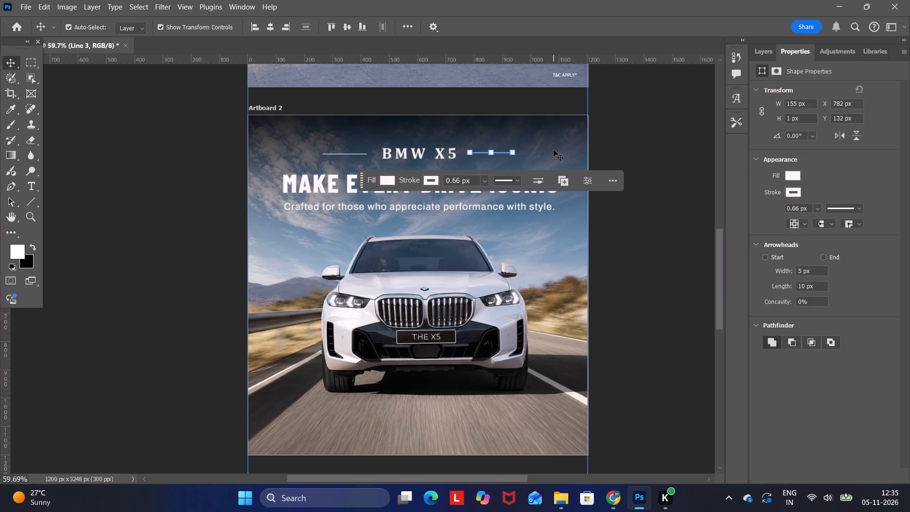
key("Down")
key("Down")
key("Left")
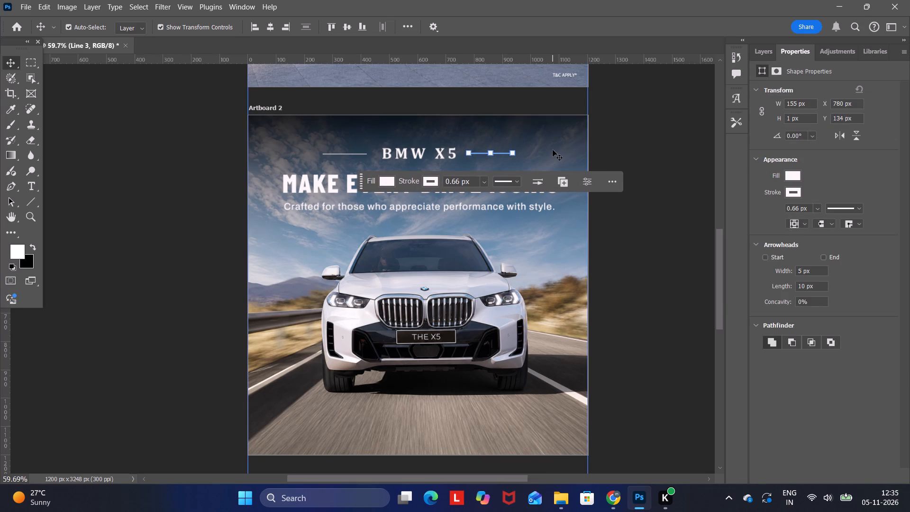
key("Left")
key("Left")
left_click(610, 140)
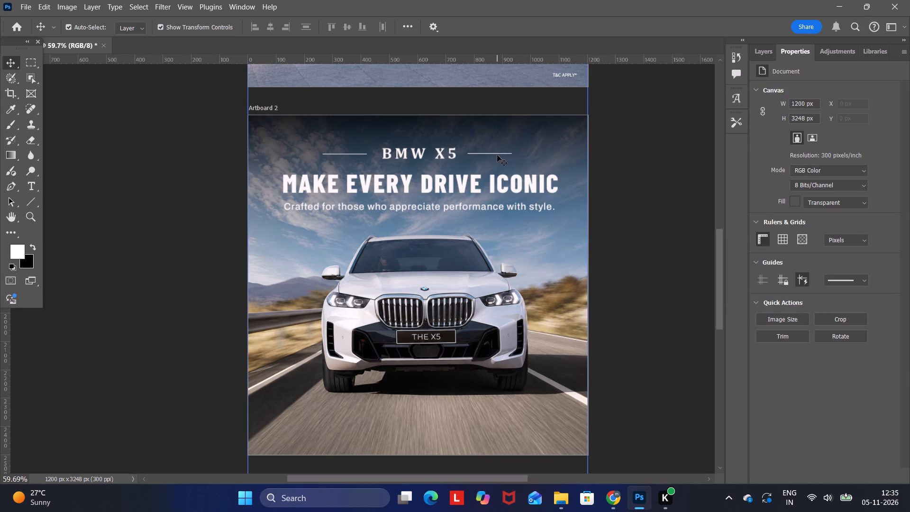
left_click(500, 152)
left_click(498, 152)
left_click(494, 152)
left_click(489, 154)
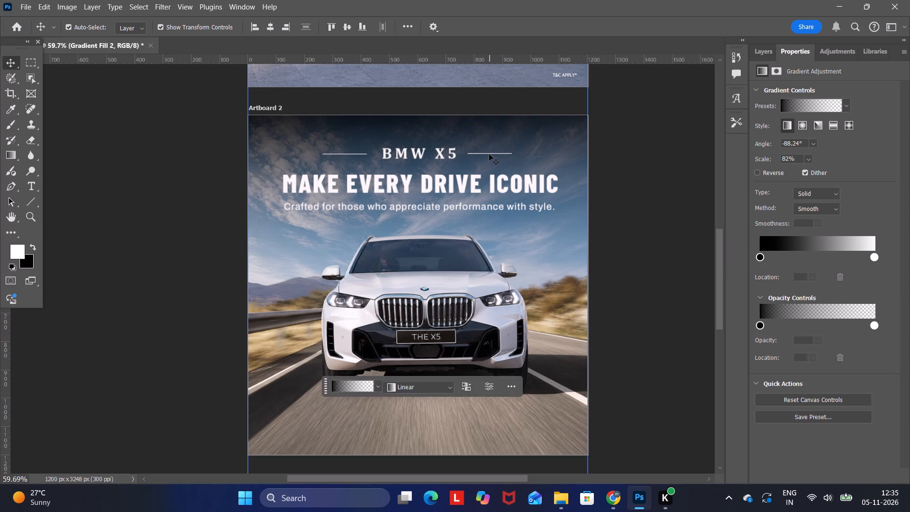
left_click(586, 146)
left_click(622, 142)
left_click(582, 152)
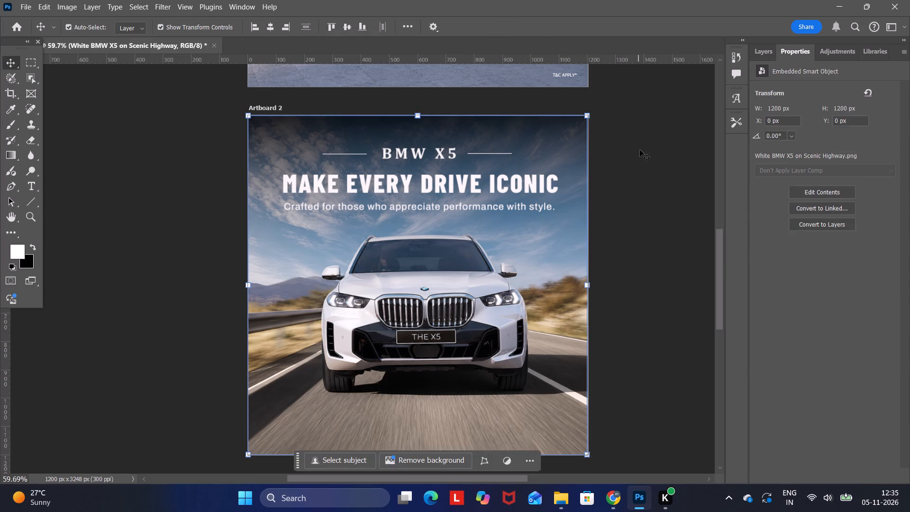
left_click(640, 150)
Move the line before the BMW X5 title slightly closer to it and up to about Y 134 px, level with the other line.
left_click(364, 155)
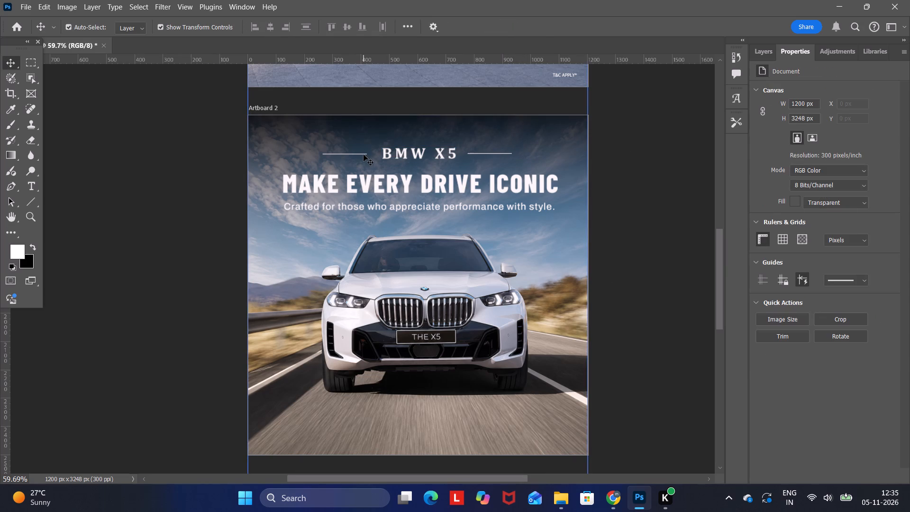
left_click(364, 155)
left_click(362, 155)
left_click(354, 153)
left_click(340, 152)
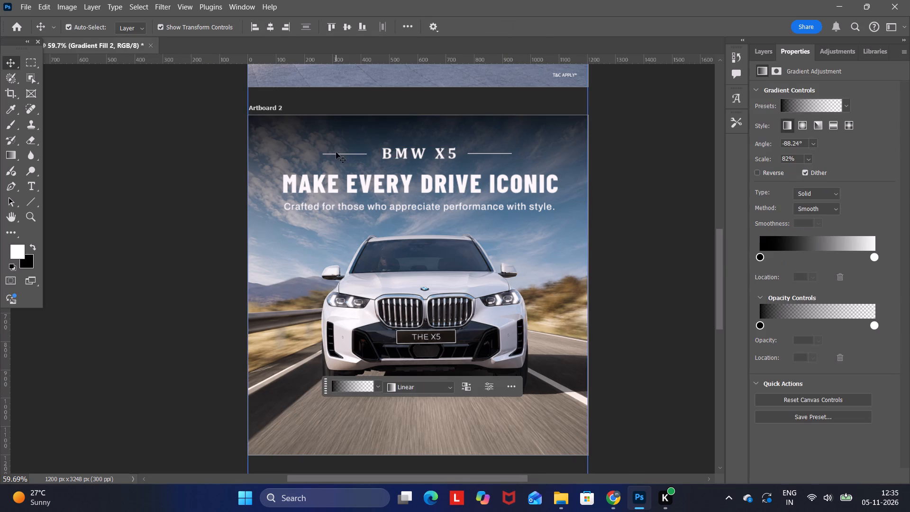
left_click(336, 154)
left_click(255, 152)
left_click(110, 107)
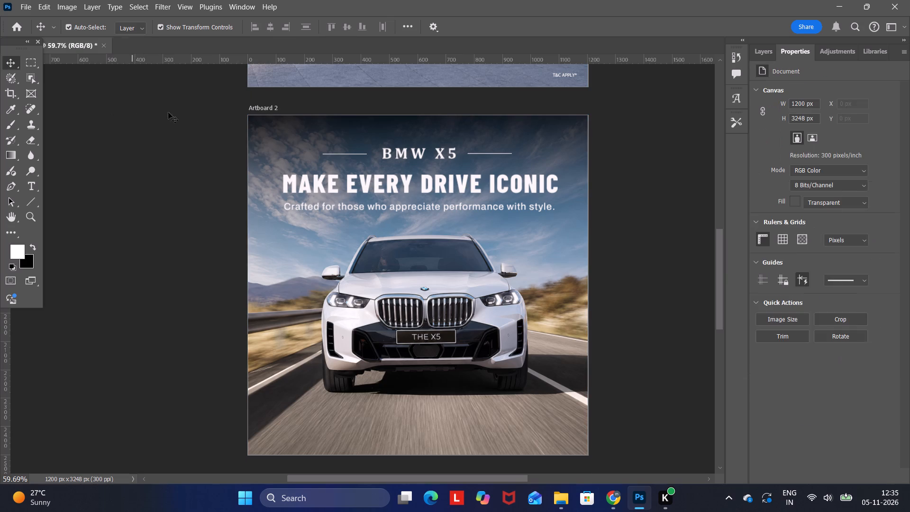
left_click(327, 155)
left_click(352, 155)
left_click(352, 152)
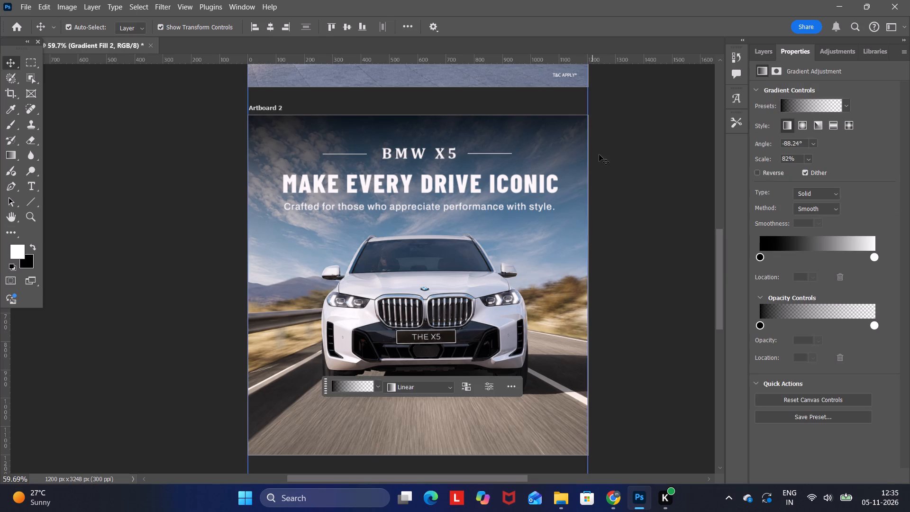
left_click(600, 155)
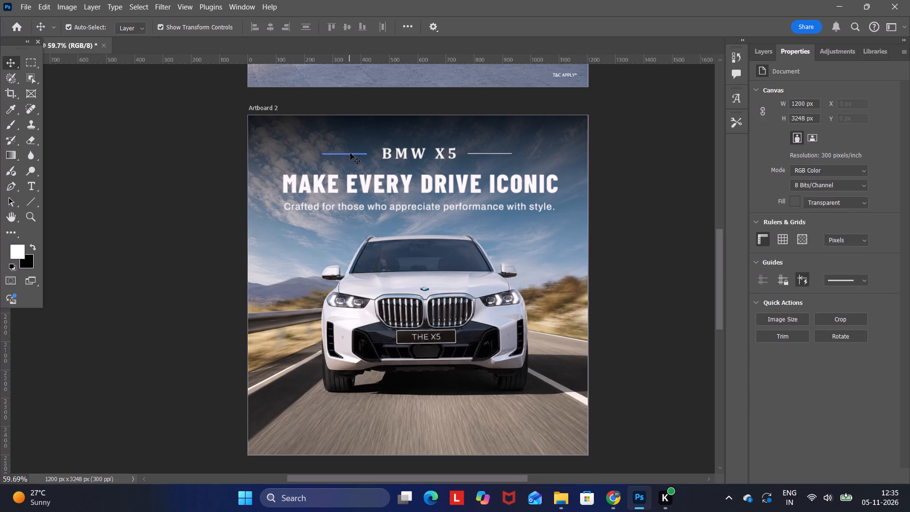
left_click(350, 153)
left_click(347, 155)
left_click(668, 160)
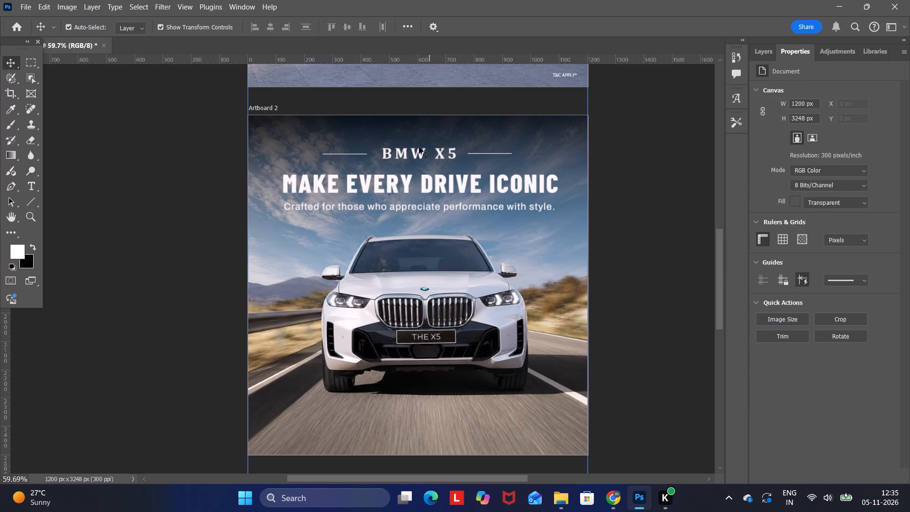
left_click(355, 154)
key("Right")
key("Right")
key("Right")
key("Right")
key("Right")
key("Right")
key("Right")
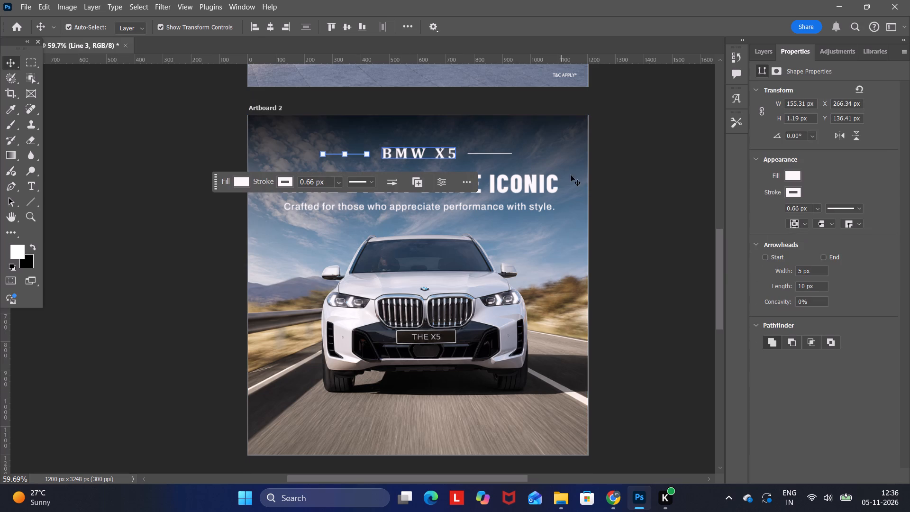
key("Up")
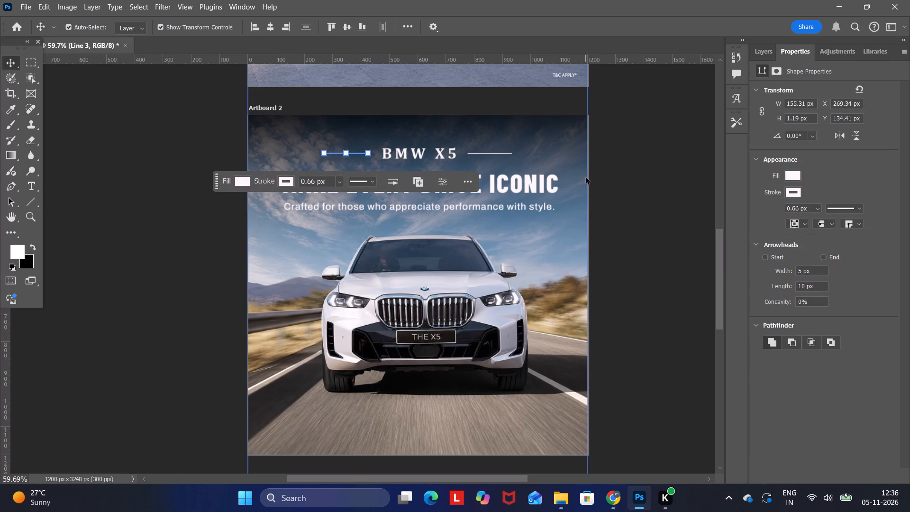
key("Right")
left_click(654, 168)
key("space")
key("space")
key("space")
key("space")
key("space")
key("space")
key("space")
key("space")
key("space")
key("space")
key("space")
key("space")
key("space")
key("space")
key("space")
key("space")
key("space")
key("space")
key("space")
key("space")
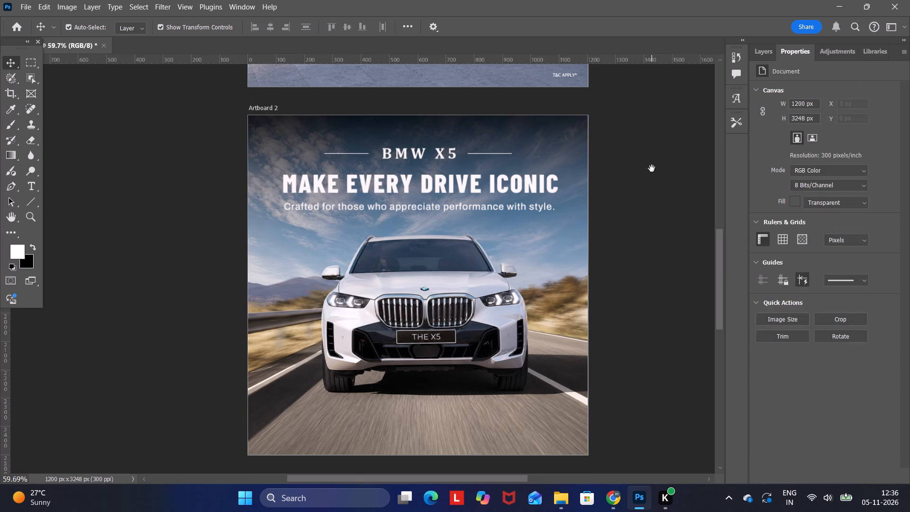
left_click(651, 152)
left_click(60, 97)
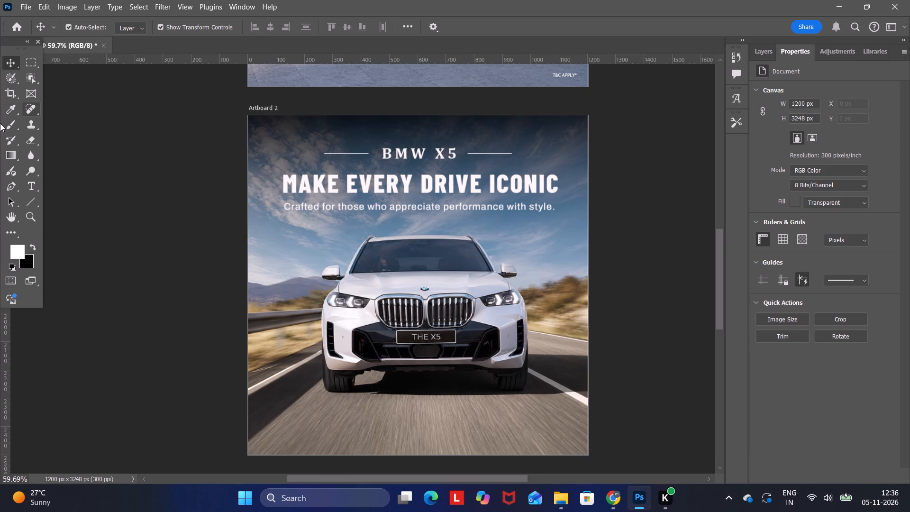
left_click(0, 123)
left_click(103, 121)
Move the White BMW X5 highway photo up on Artboard 2 so the car sits closer to the subheading.
left_click(562, 215)
left_click(511, 317)
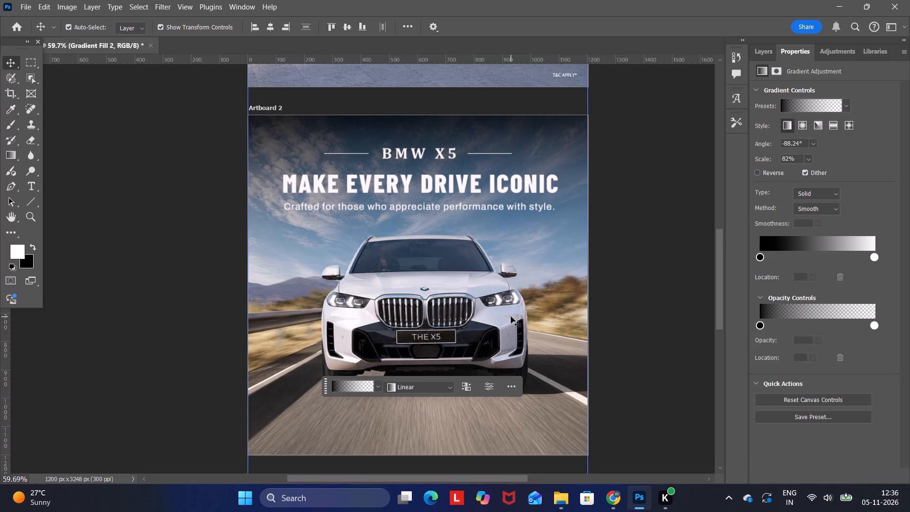
key("Up")
key("Up")
key("Up")
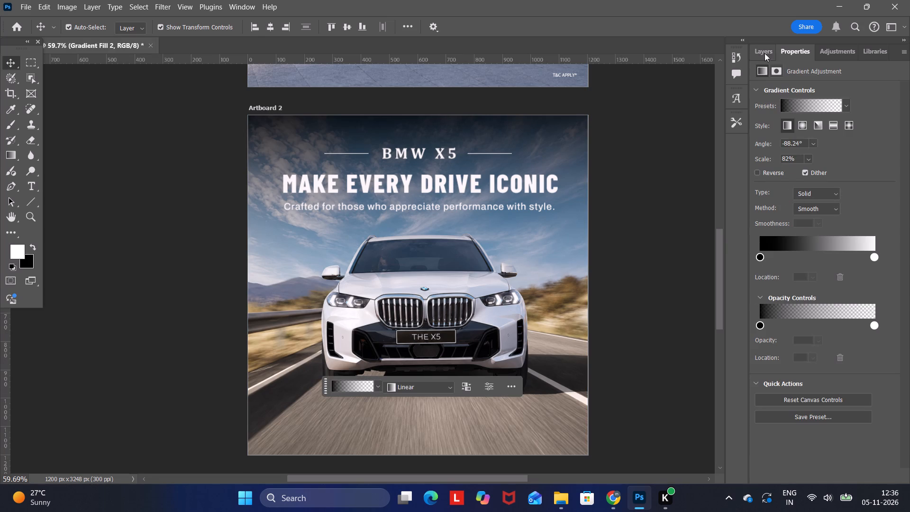
left_click(765, 48)
left_click(842, 286)
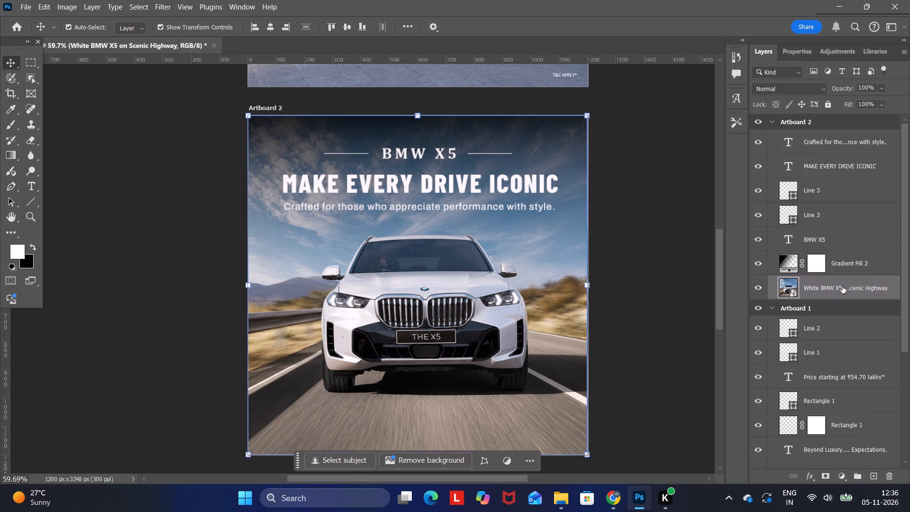
key("Up")
key("Up")
key("Up")
key("Up")
key("Up")
key("Up")
key("Up")
key("Up")
key("Up")
key("Up")
key("Up")
key("Up")
key("Up")
key("Up")
key("Up")
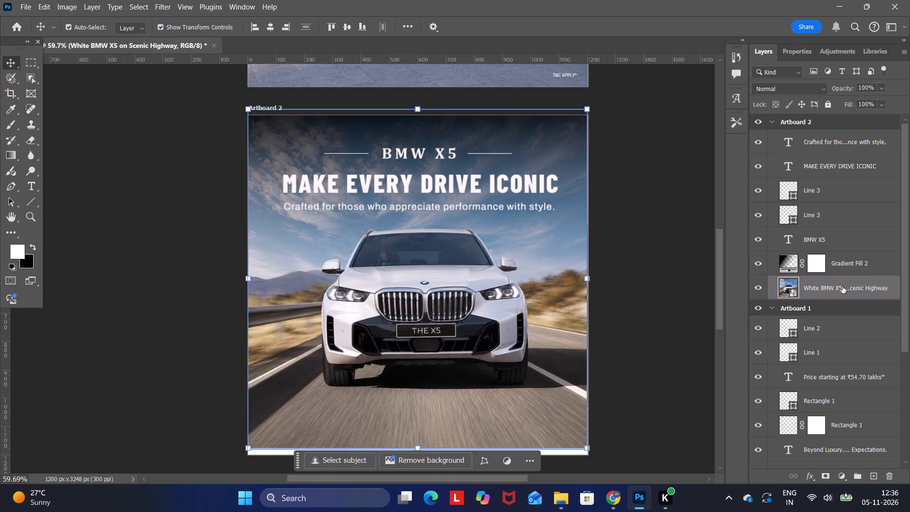
key("Up")
key("Up")
key("Up")
key("Up")
key("Up")
key("Up")
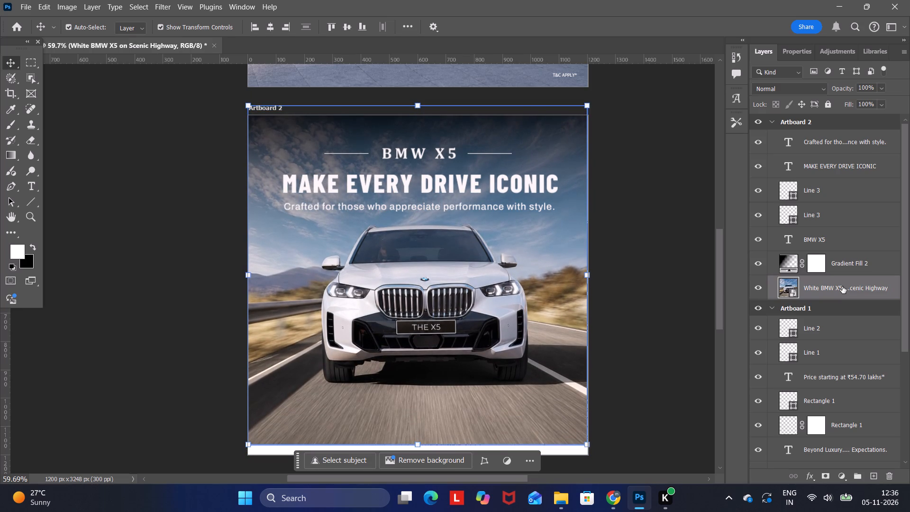
Nudge the BMW X5 photo slightly to the right and partway back down, narrowing the uncovered strip along the artboard's bottom.
key("Left")
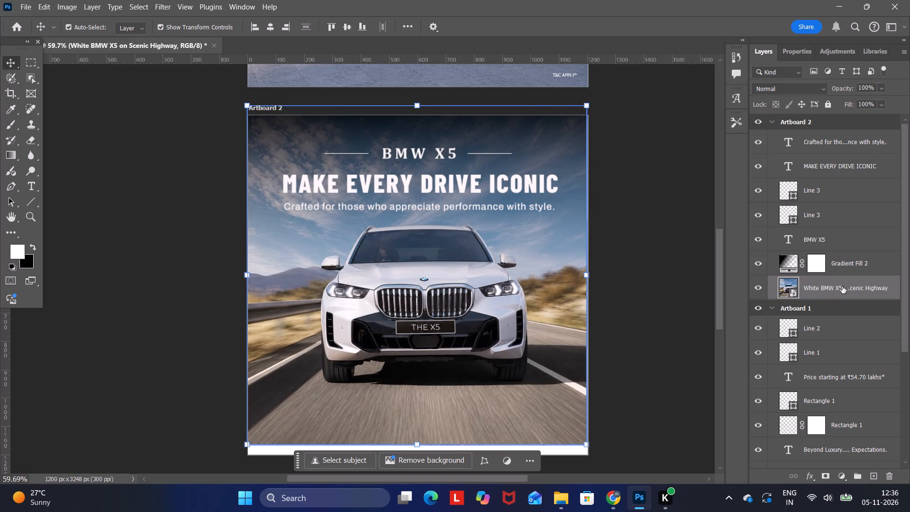
key("Right")
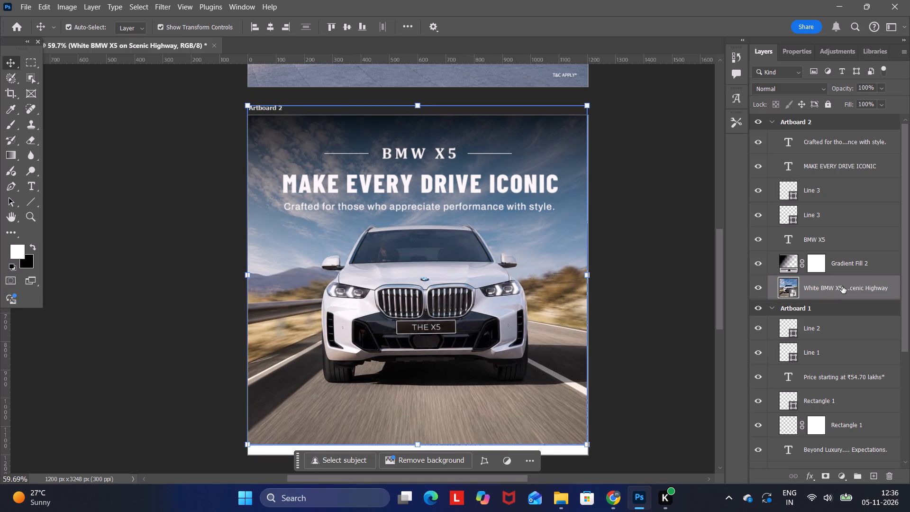
key("Right")
key("Right")
key("Right")
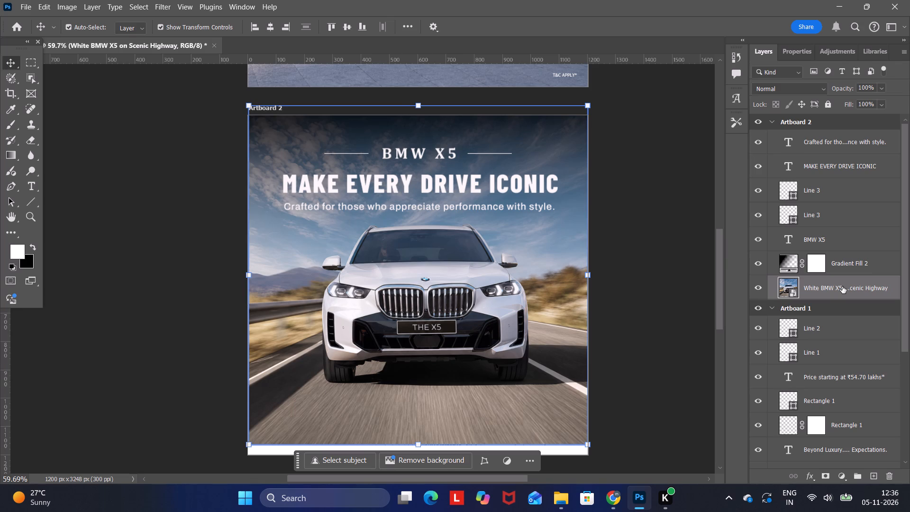
key("Down")
key("Down")
key("Down")
key("Down")
key("Down")
key("Down")
key("Down")
key("Down")
key("Down")
key("Down")
key("Down")
key("Down")
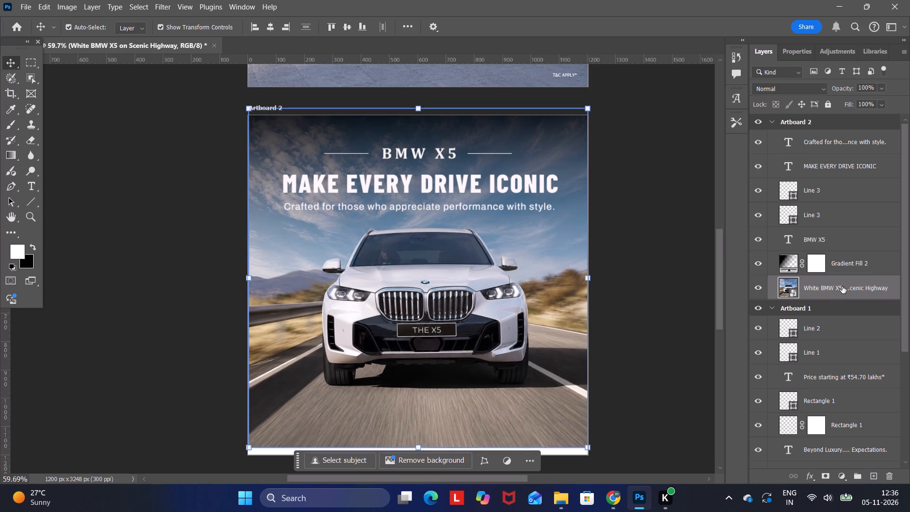
key("Down")
left_click(639, 158)
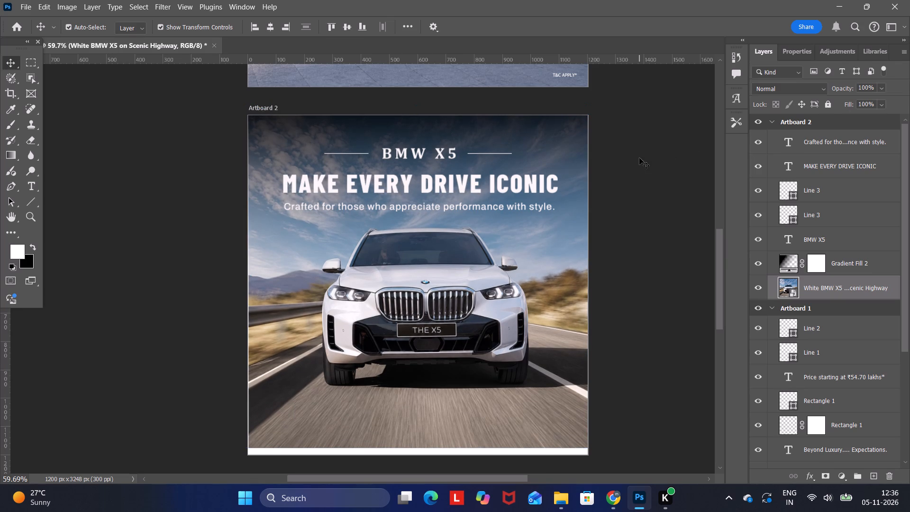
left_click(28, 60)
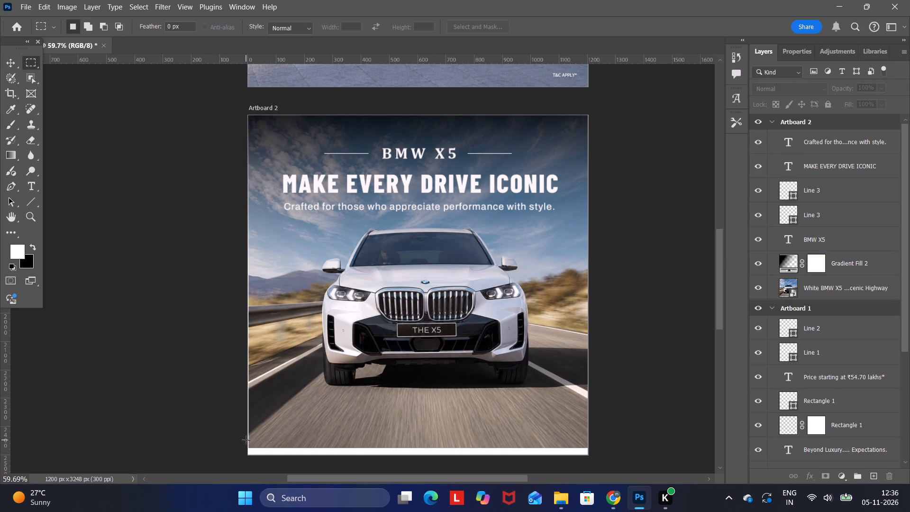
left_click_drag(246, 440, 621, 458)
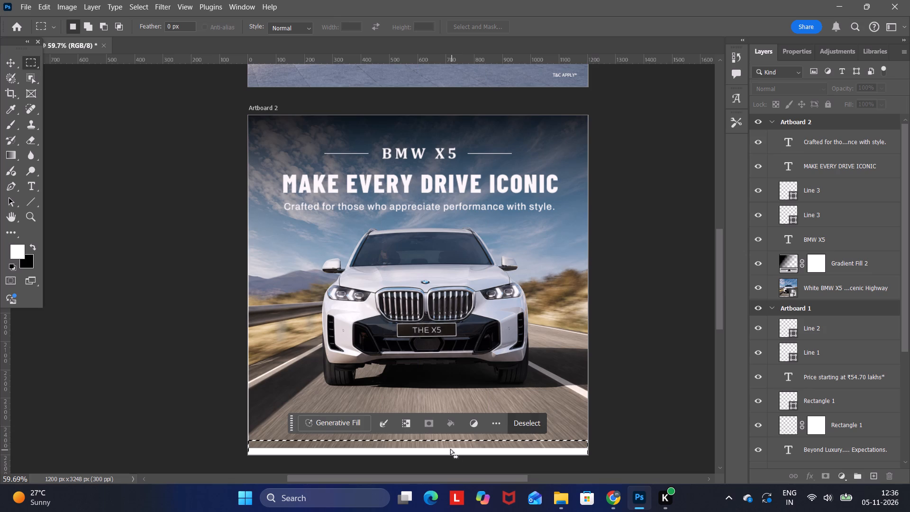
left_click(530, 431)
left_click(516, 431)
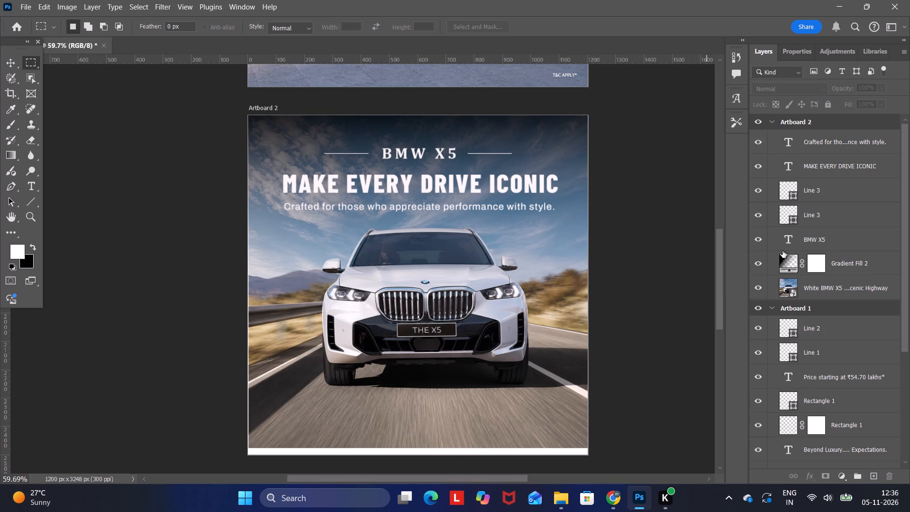
Nudge the BMW X5 photo slightly left to close the thin gap along Artboard 2's left edge.
left_click(812, 287)
key("Left")
key("Left")
key("Left")
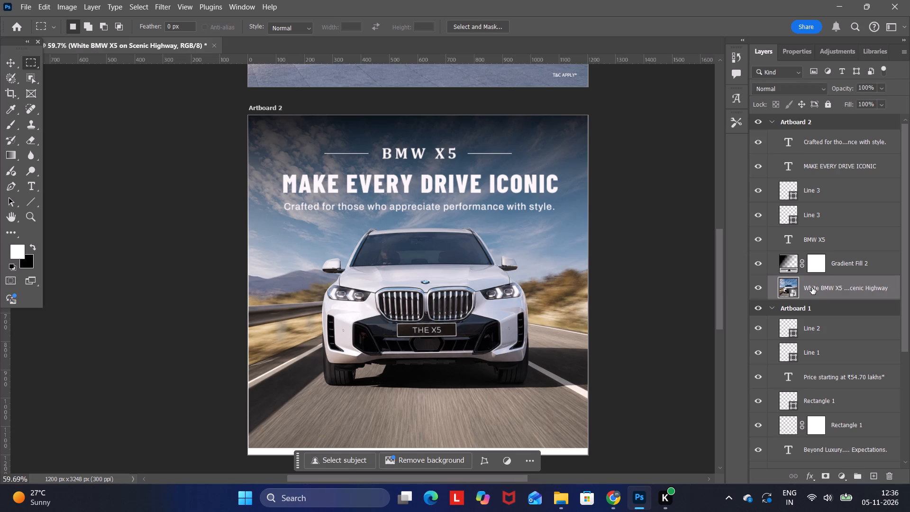
key("Left")
key("Left")
left_click(812, 287)
key("Left")
key("Left")
key("Left")
key("Left")
key("Left")
key("Left")
key("Left")
key("Left")
key("Left")
key("Left")
key("Left")
key("Left")
key("Left")
key("Left")
key("Left")
key("Left")
key("Left")
key("Left")
key("Left")
left_click(7, 62)
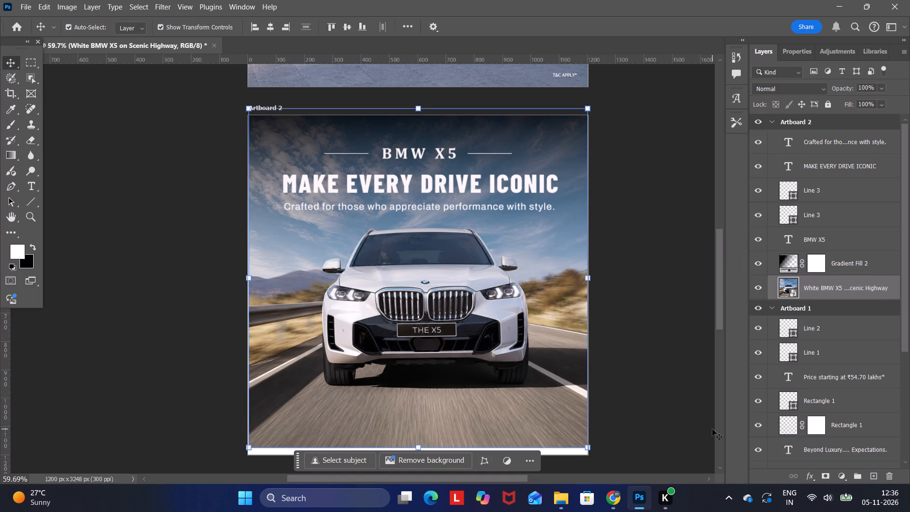
key("Left")
left_click(669, 358)
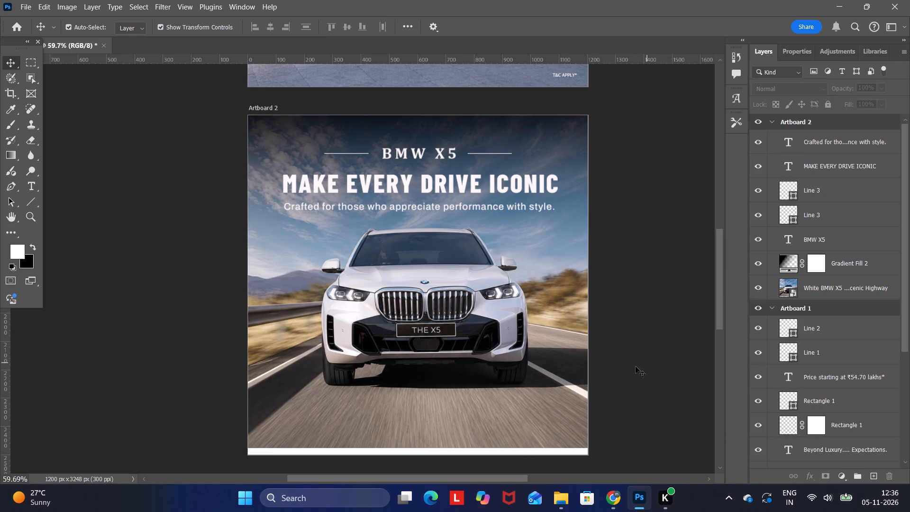
Nudge the BMW X5 photo down a few more pixels on Artboard 2.
left_click(563, 360)
key("Down")
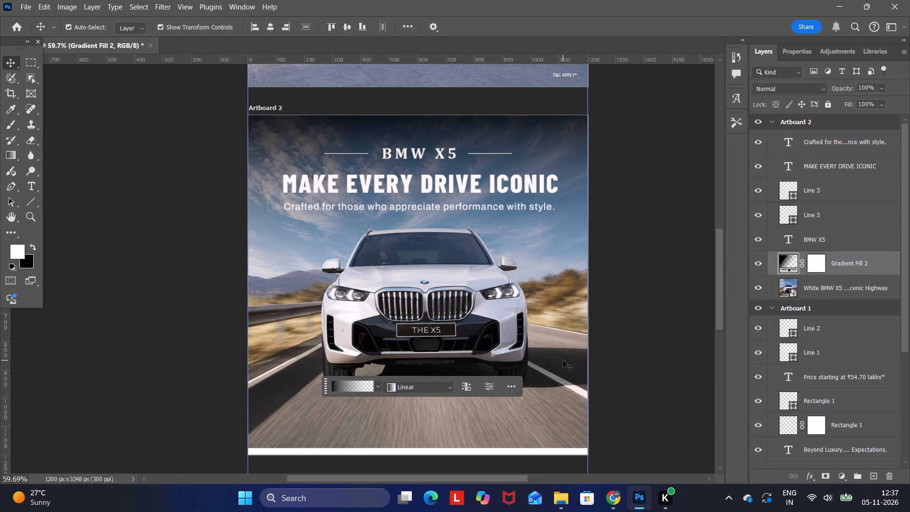
left_click(848, 295)
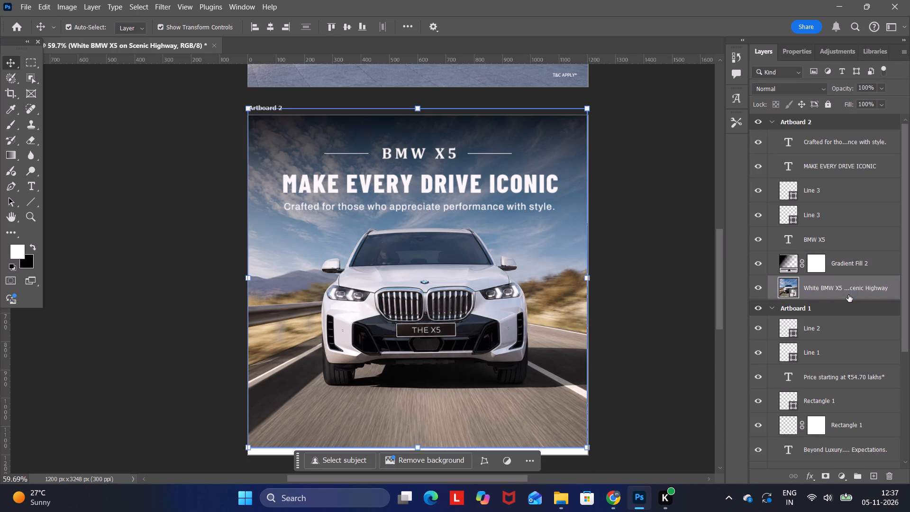
key("Down")
key("Down")
key("Down")
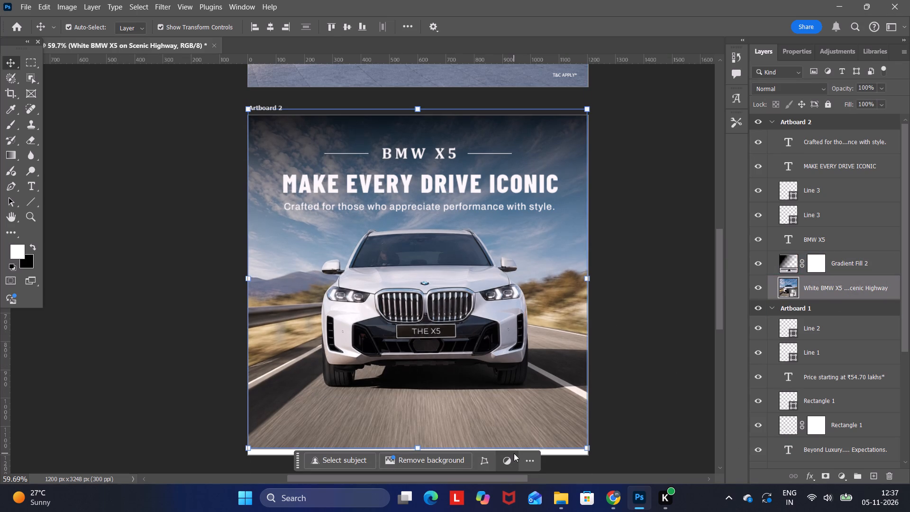
key("Down")
Select the uncovered strip along Artboard 2's bottom edge and extend the road into it with Generative Fill, without a prompt.
left_click(33, 59)
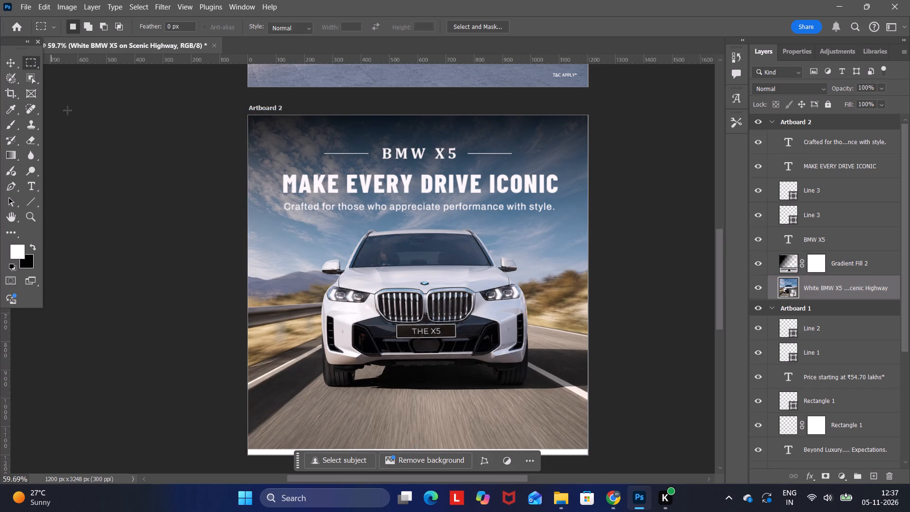
left_click_drag(245, 444, 599, 455)
left_click(351, 422)
left_click(539, 419)
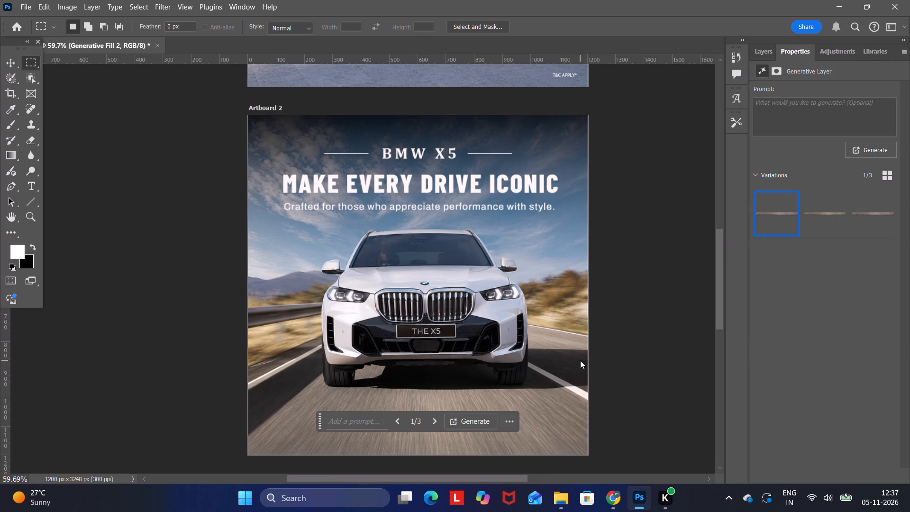
left_click(9, 66)
left_click(158, 159)
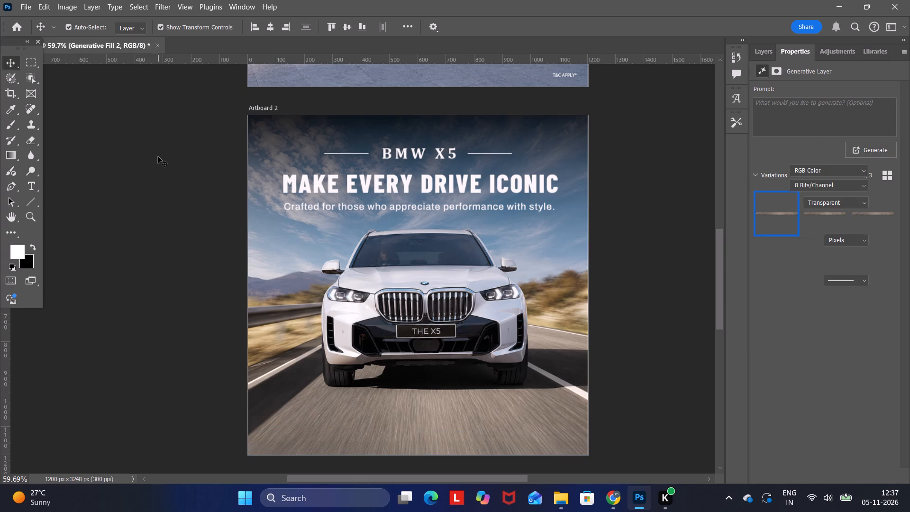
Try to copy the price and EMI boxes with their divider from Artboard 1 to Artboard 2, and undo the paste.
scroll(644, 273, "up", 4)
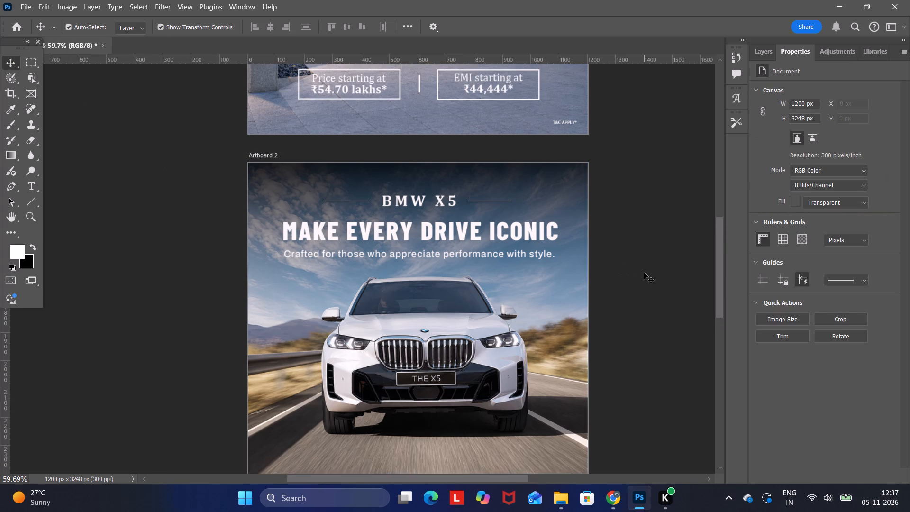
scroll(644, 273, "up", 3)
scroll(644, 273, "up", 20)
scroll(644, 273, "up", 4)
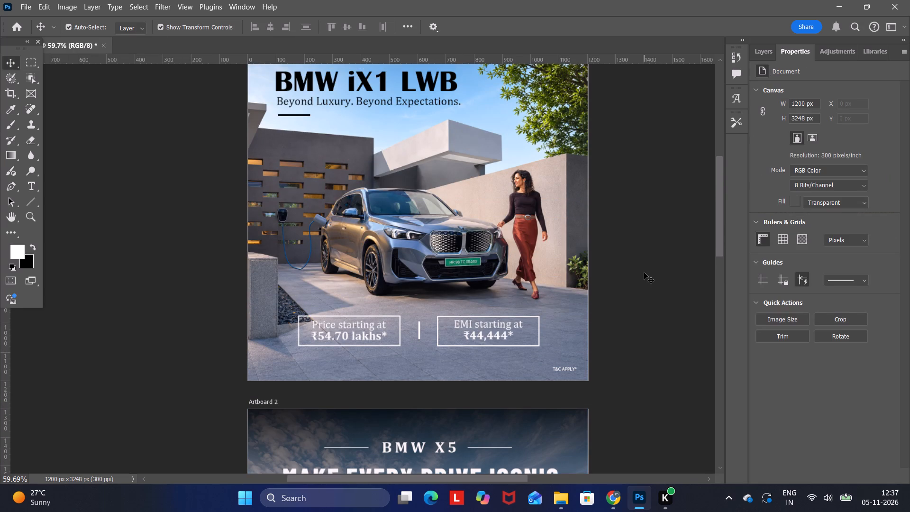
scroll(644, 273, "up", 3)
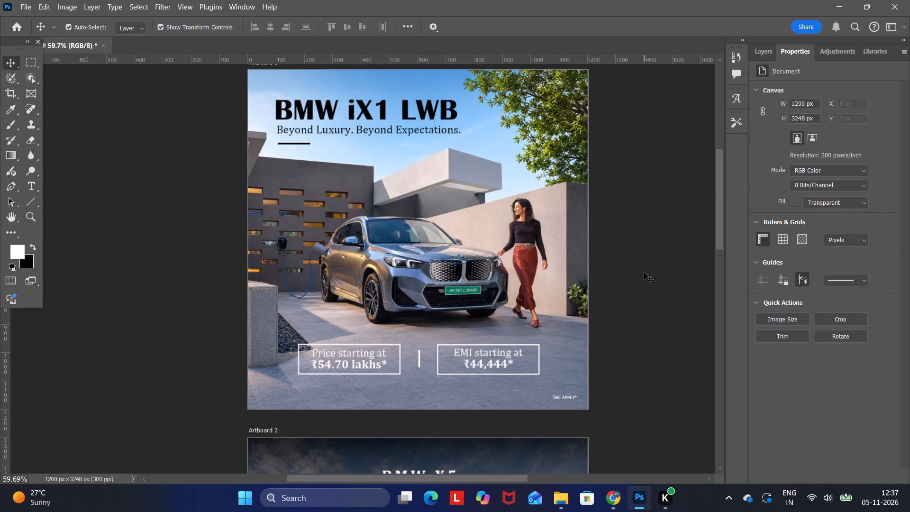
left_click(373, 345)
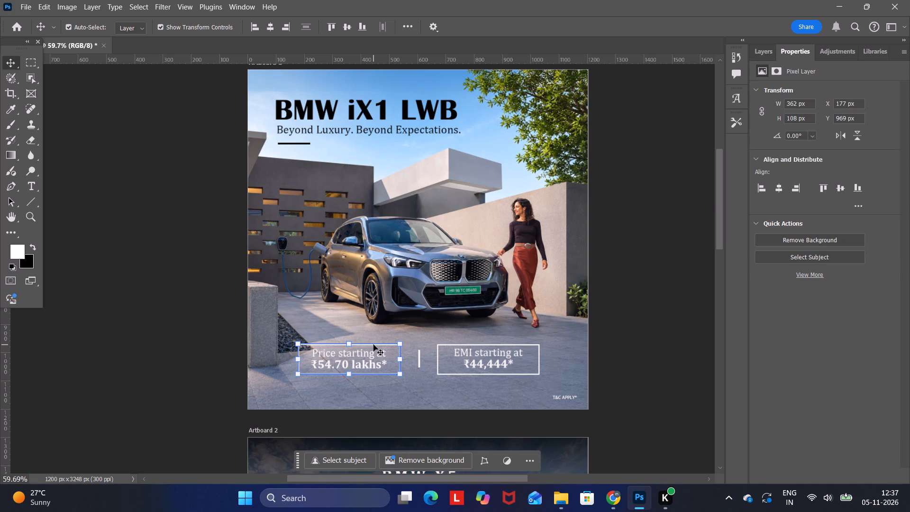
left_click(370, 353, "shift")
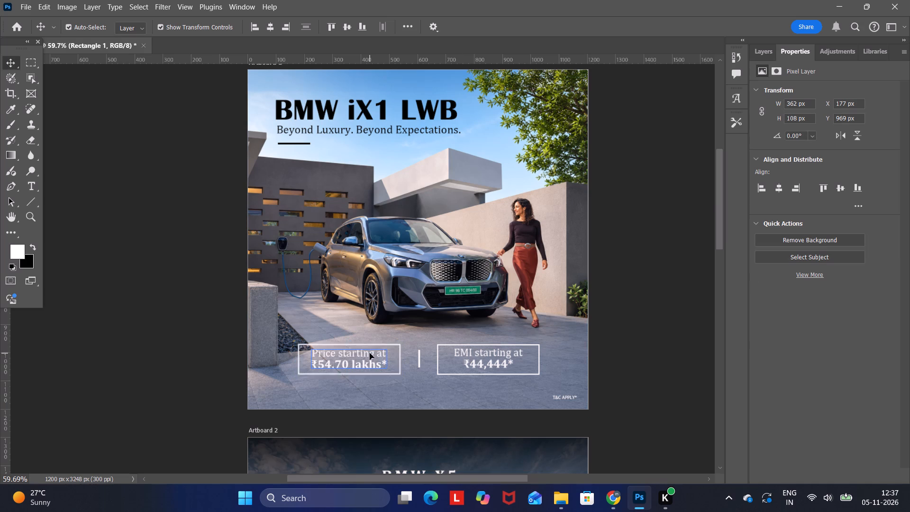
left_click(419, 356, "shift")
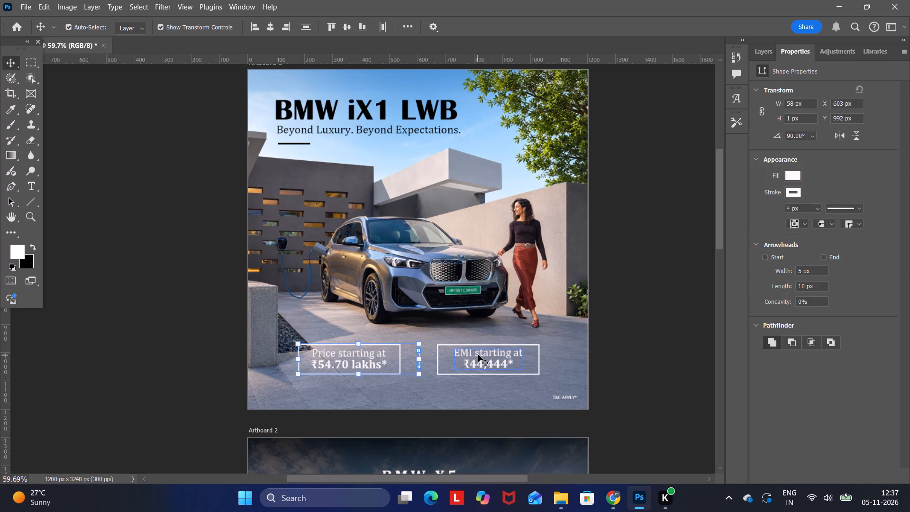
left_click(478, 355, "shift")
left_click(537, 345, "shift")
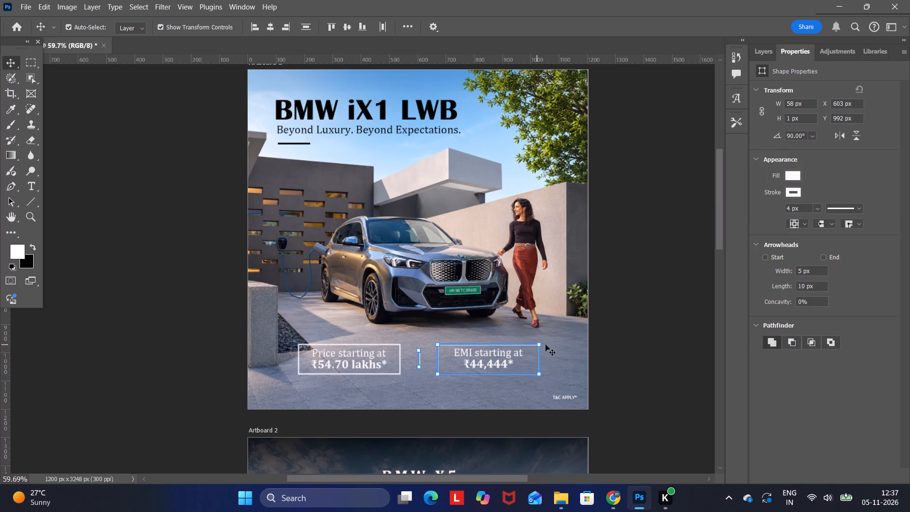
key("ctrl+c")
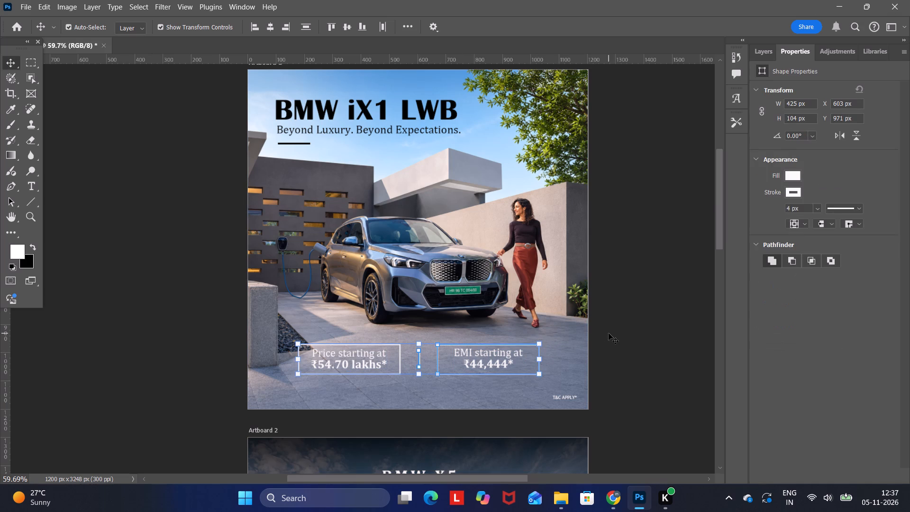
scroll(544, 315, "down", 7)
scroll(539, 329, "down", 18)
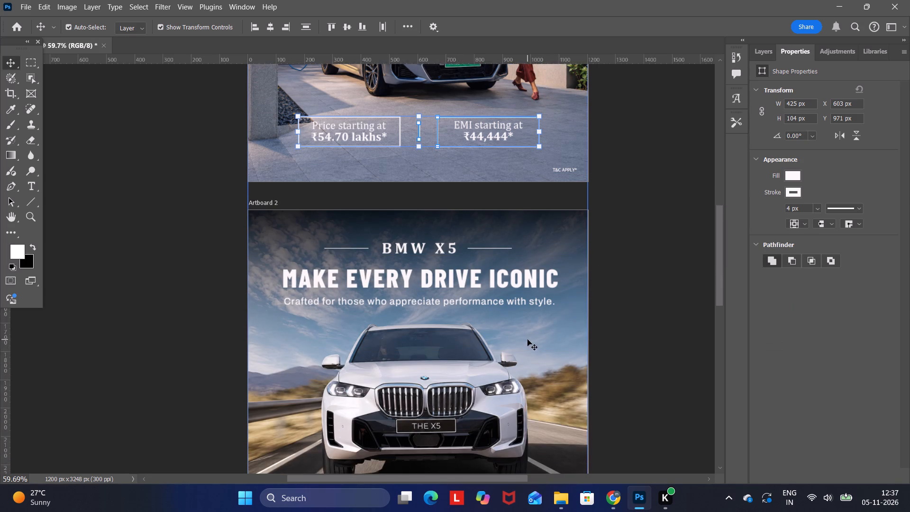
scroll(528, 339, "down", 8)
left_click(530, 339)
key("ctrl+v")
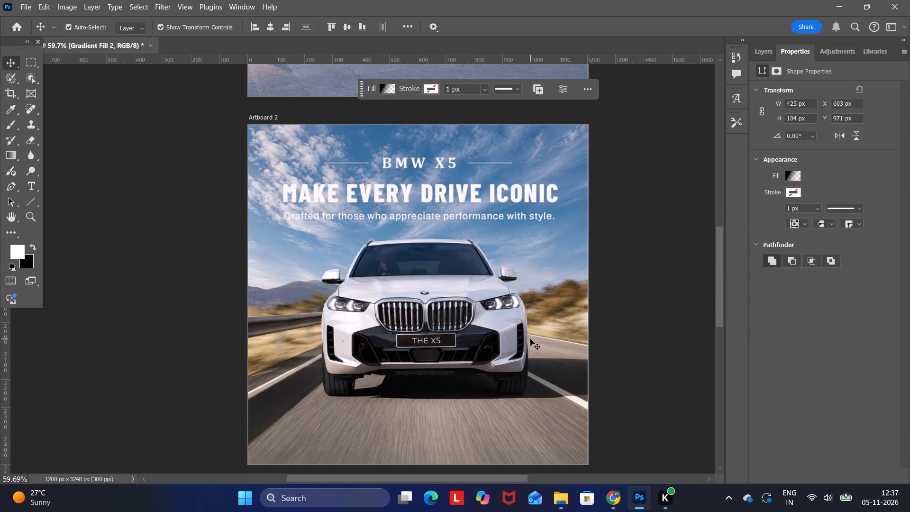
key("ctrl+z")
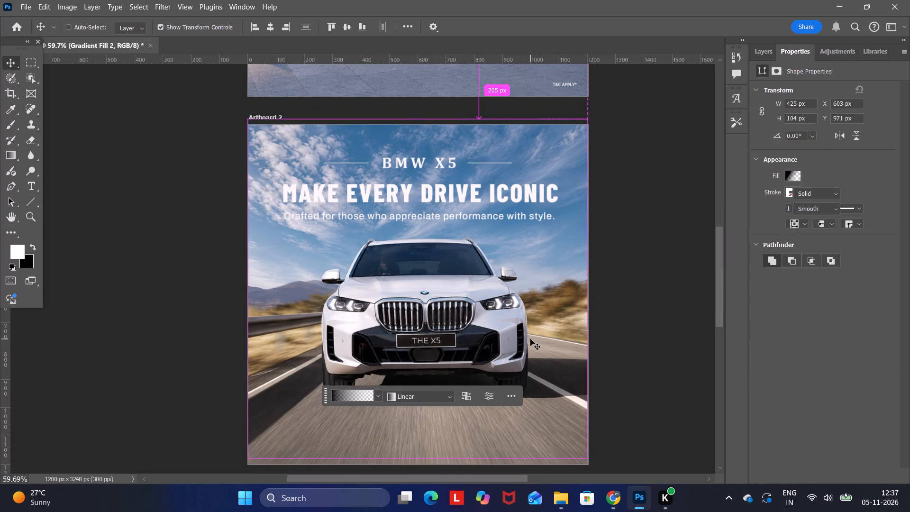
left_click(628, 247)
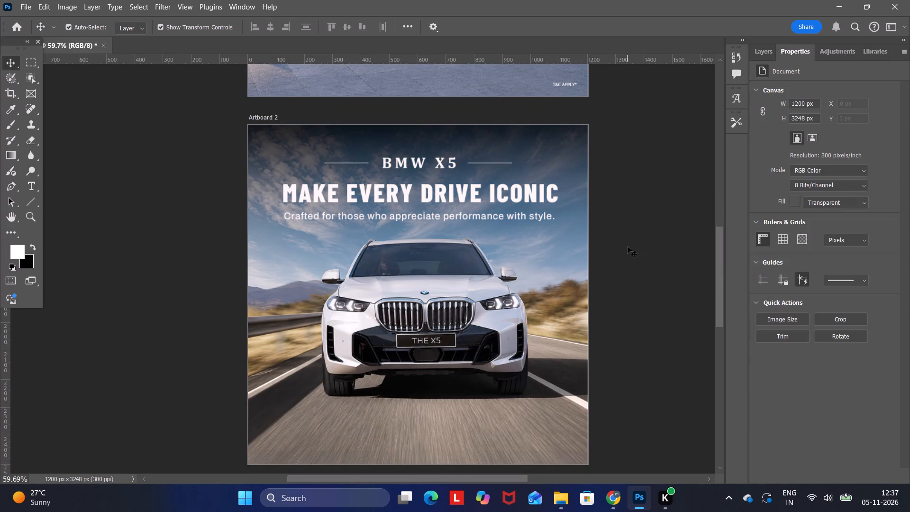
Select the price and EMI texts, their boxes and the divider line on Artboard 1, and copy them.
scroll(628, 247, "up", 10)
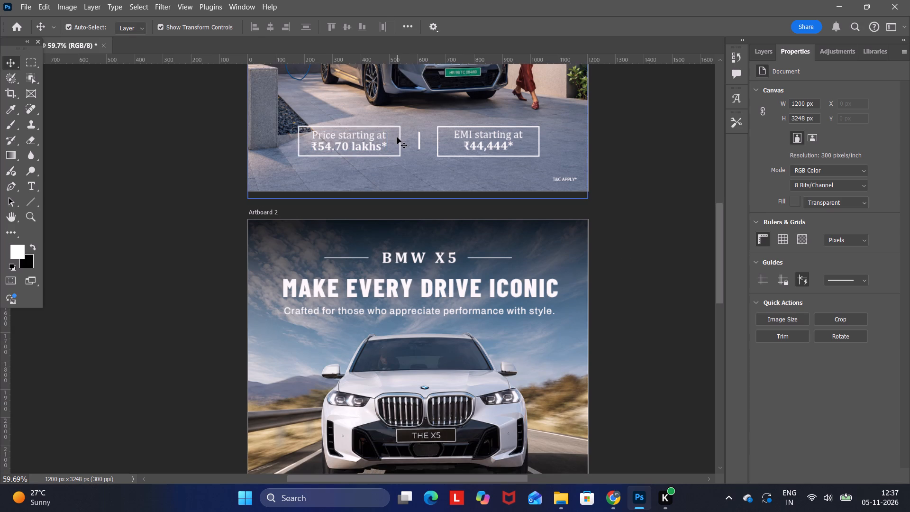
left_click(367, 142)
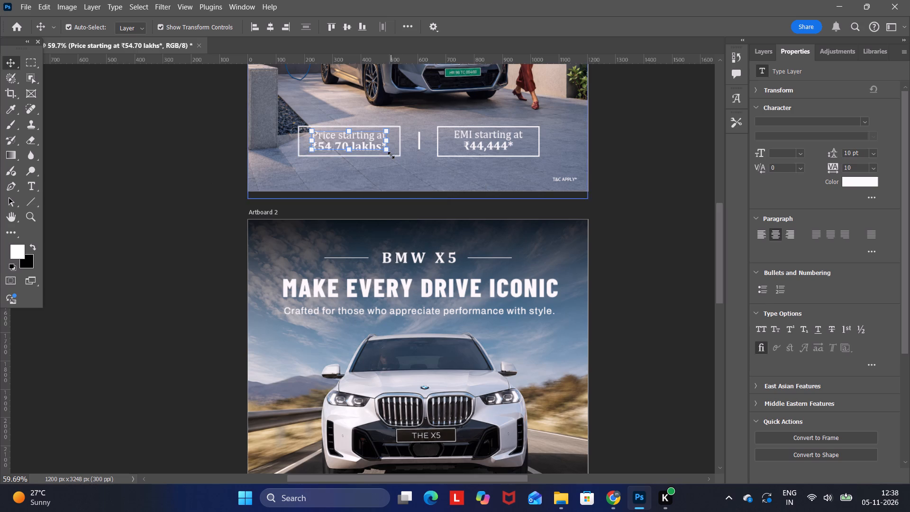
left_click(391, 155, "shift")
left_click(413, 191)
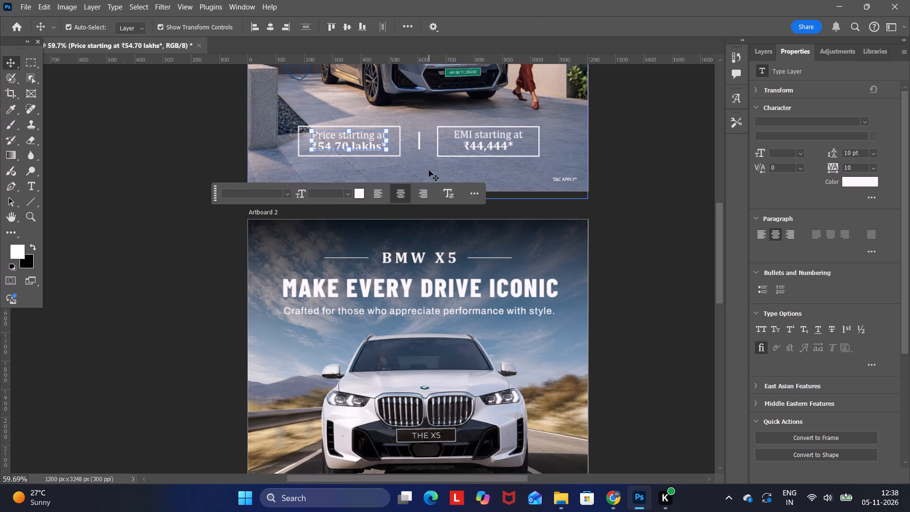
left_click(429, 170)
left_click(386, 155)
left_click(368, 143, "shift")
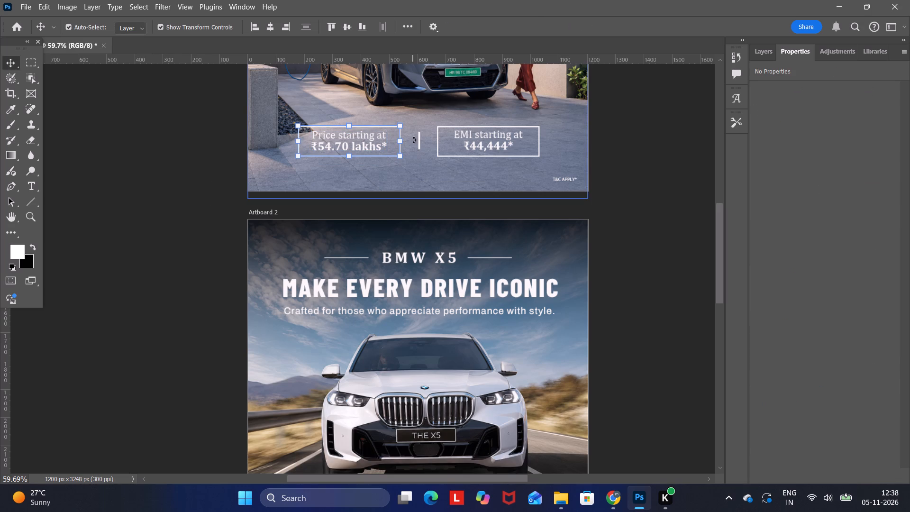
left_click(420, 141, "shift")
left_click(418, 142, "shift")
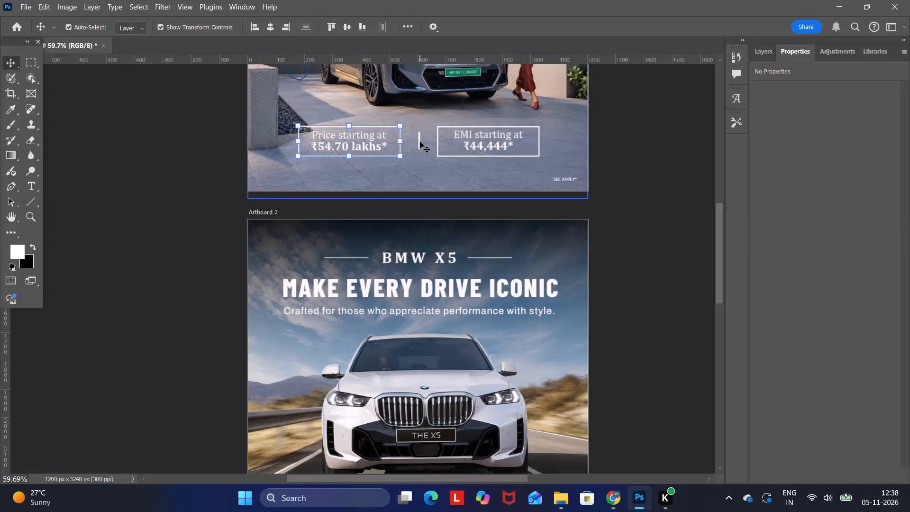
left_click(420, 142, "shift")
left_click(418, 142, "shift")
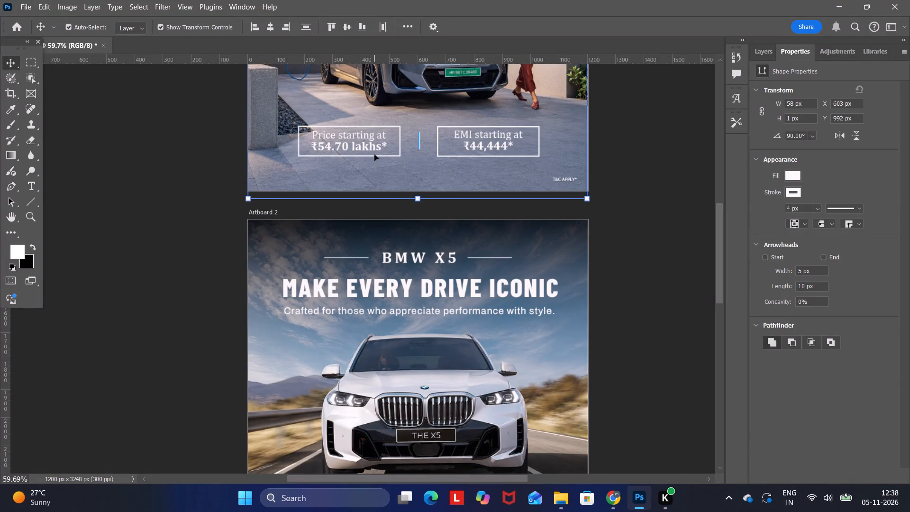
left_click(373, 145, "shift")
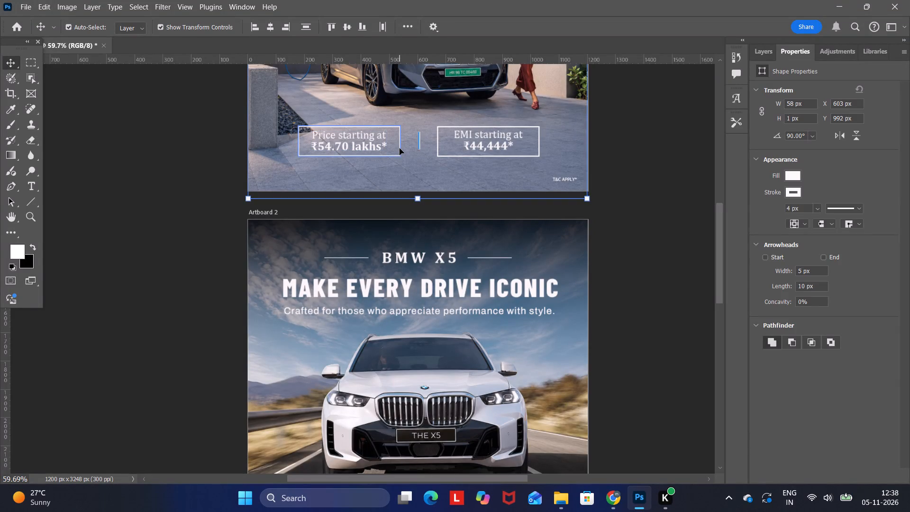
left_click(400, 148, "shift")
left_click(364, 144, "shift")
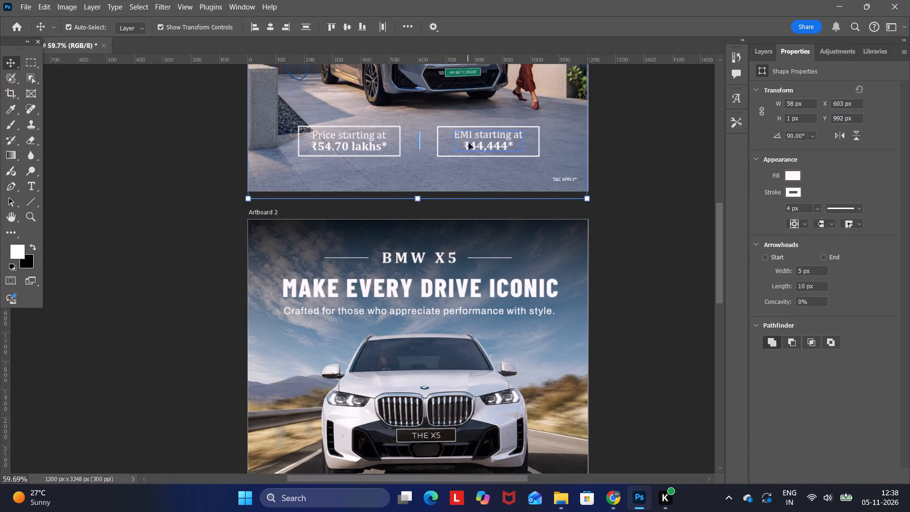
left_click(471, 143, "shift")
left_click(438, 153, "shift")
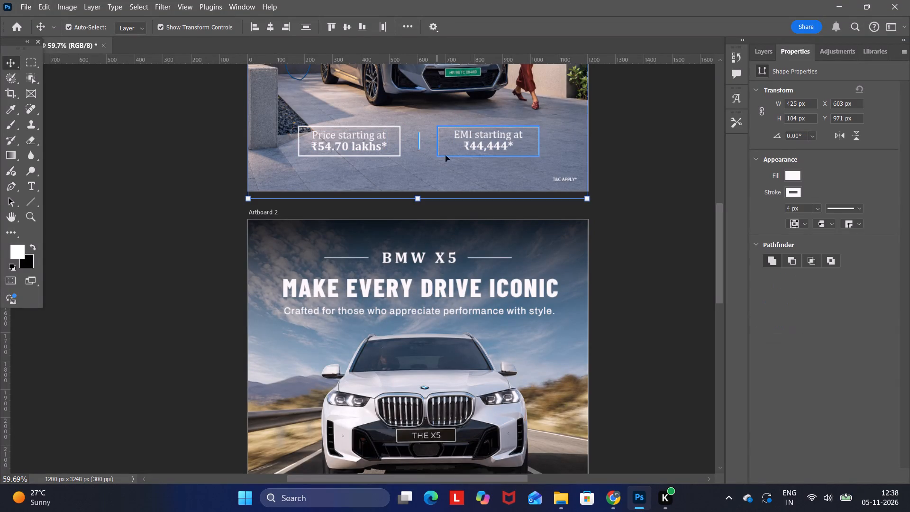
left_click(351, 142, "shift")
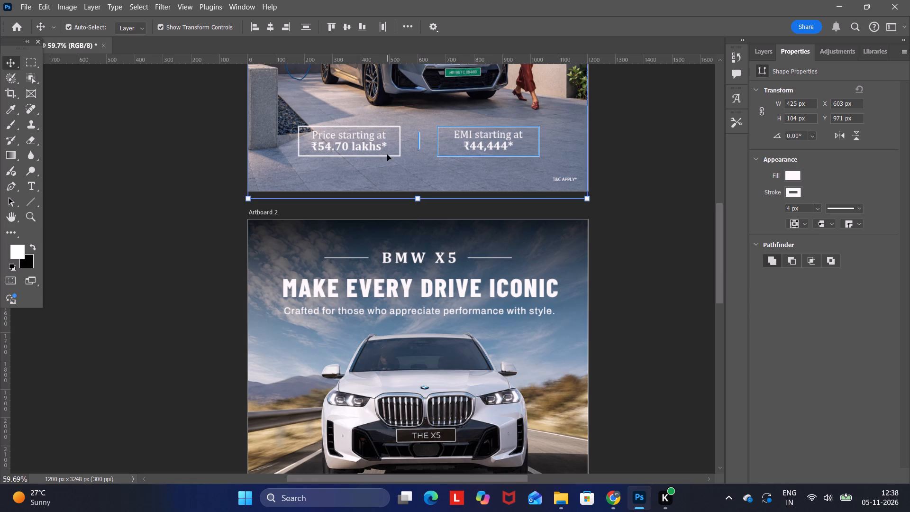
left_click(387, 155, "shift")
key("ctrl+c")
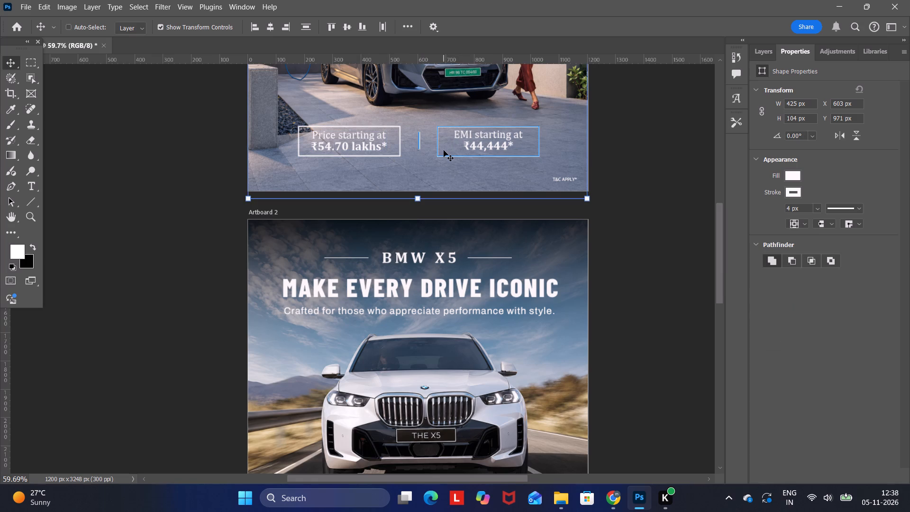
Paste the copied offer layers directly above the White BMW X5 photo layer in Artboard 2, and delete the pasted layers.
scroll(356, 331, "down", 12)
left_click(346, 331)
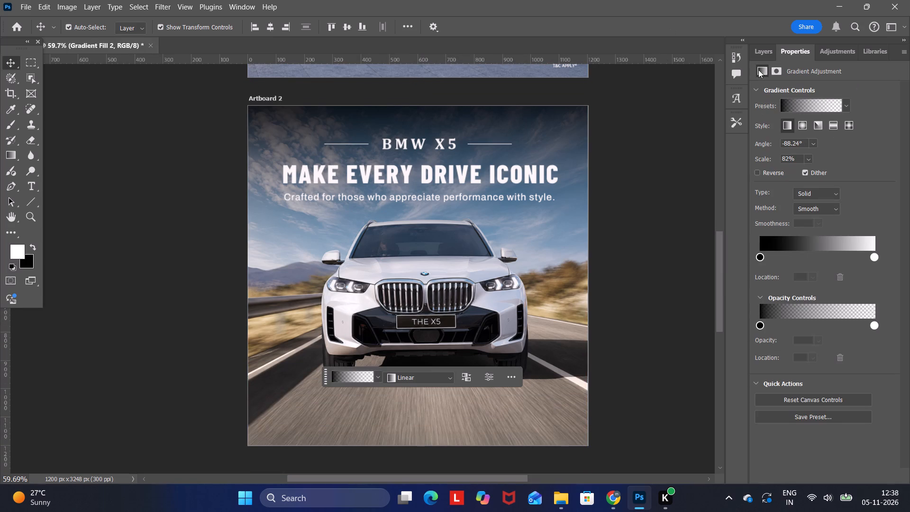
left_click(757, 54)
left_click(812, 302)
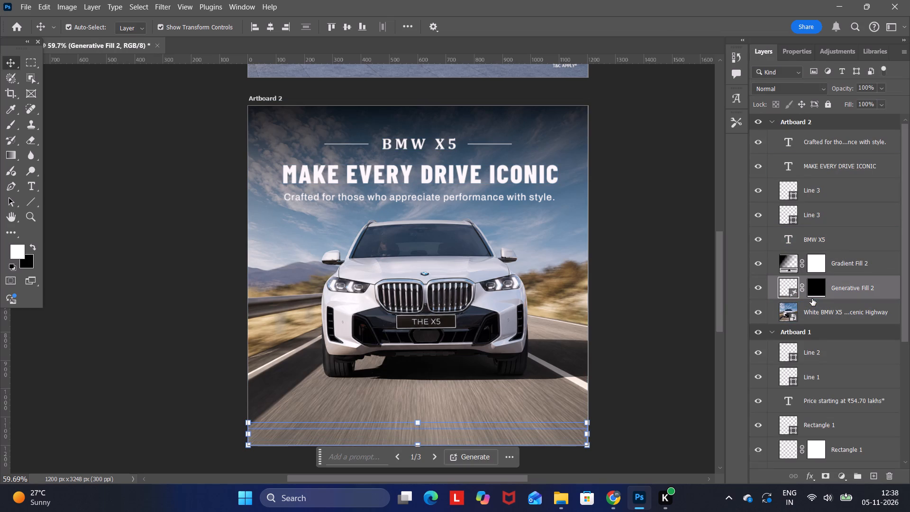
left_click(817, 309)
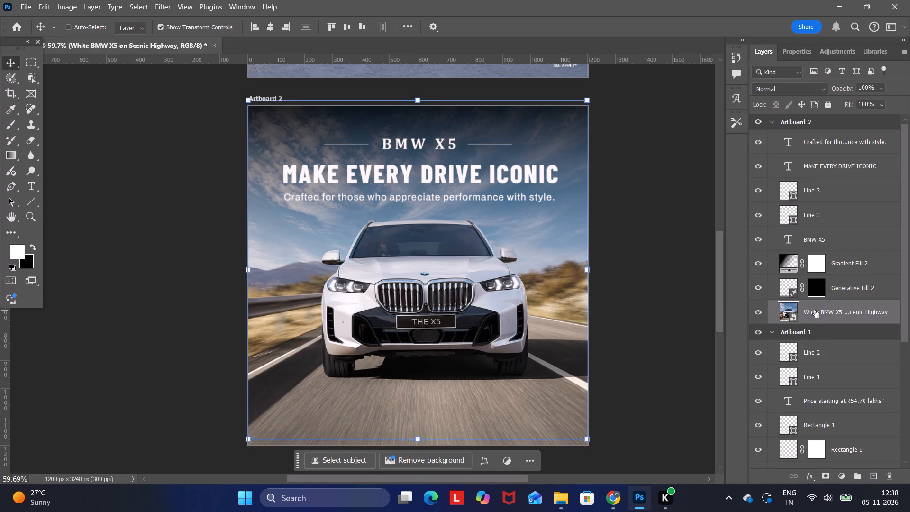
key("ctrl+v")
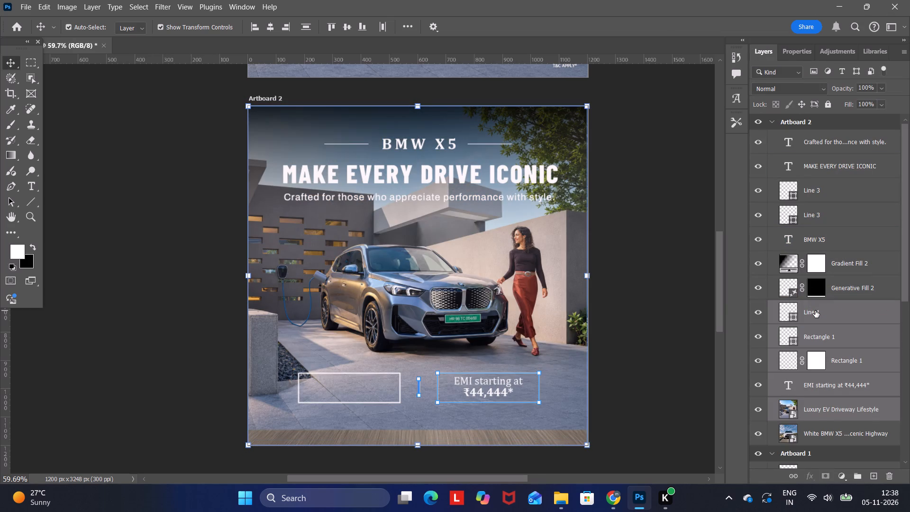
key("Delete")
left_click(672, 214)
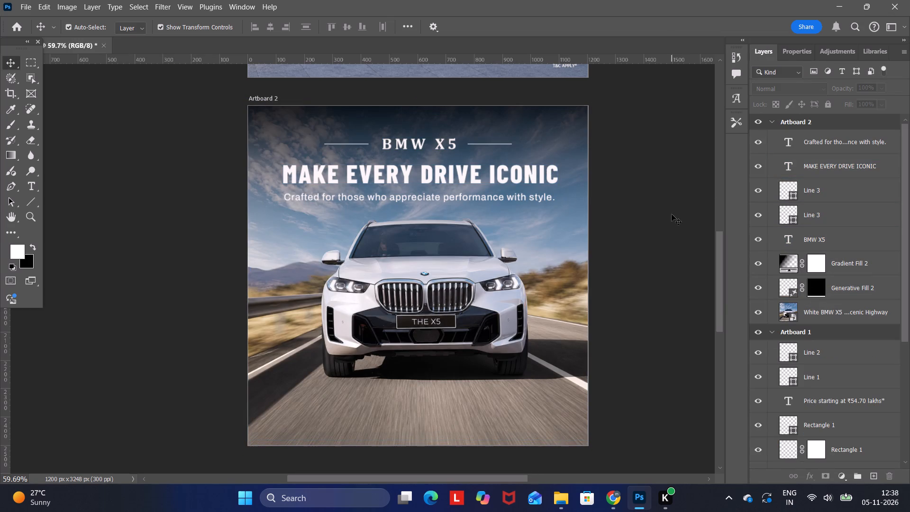
Draw a white rounded rectangle about 440 × 118 px with the Rectangle tool on the road at Artboard 2's lower left.
double_click(32, 202)
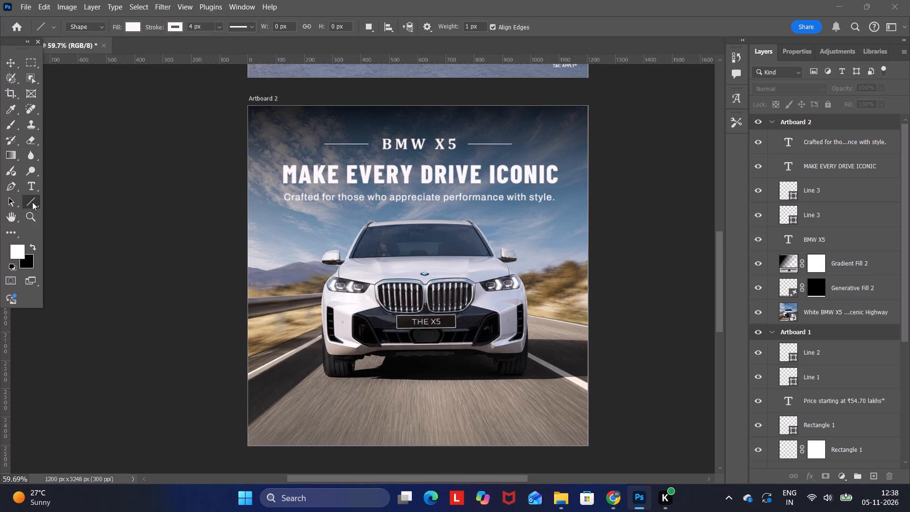
left_click(99, 206)
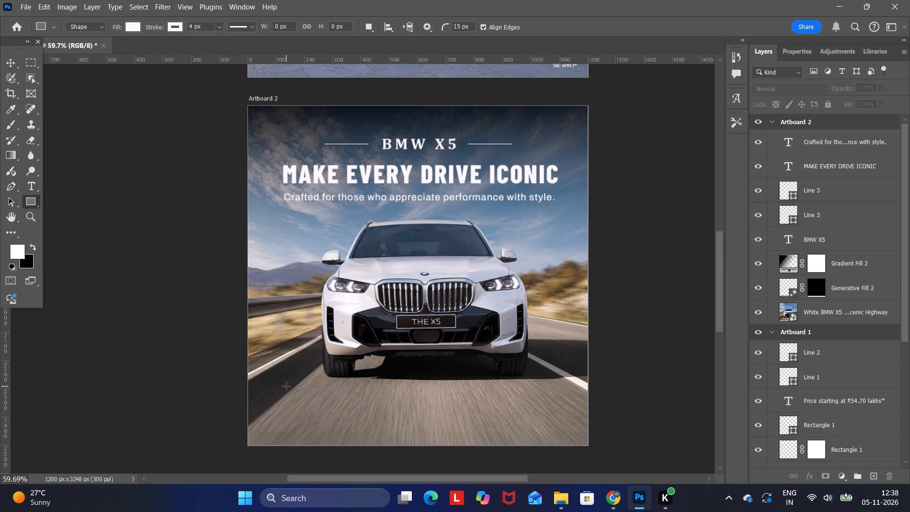
left_click_drag(283, 389, 403, 418)
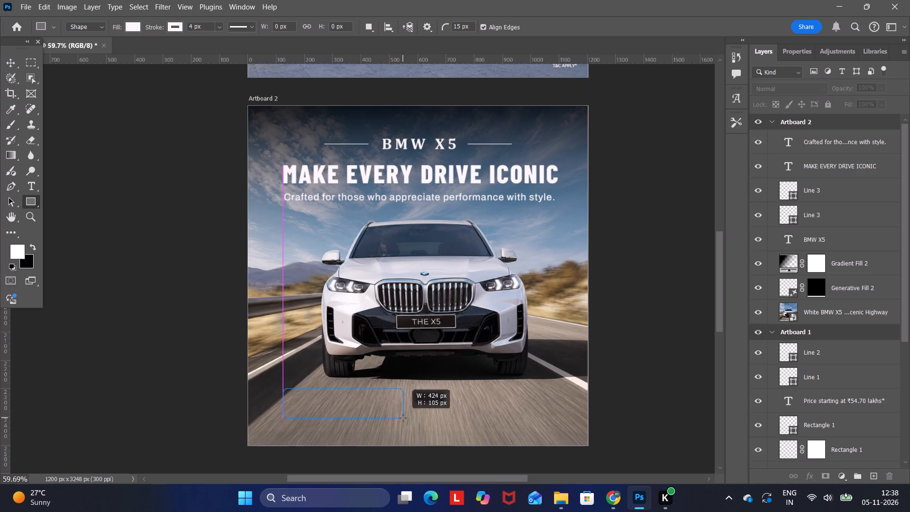
left_click_drag(403, 418, 408, 421)
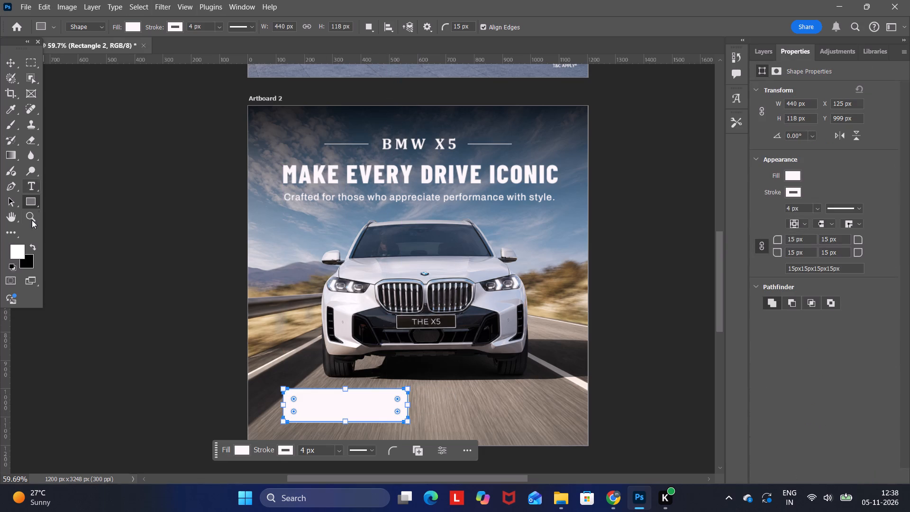
Set the white rectangle's corner radius to 0 px and remove its fill, leaving only the 4 px outline.
left_click(31, 201)
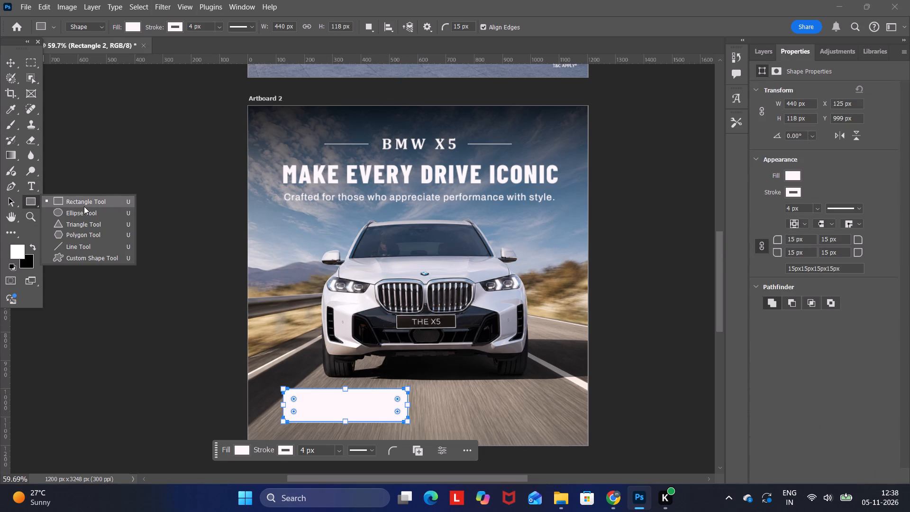
left_click(385, 447)
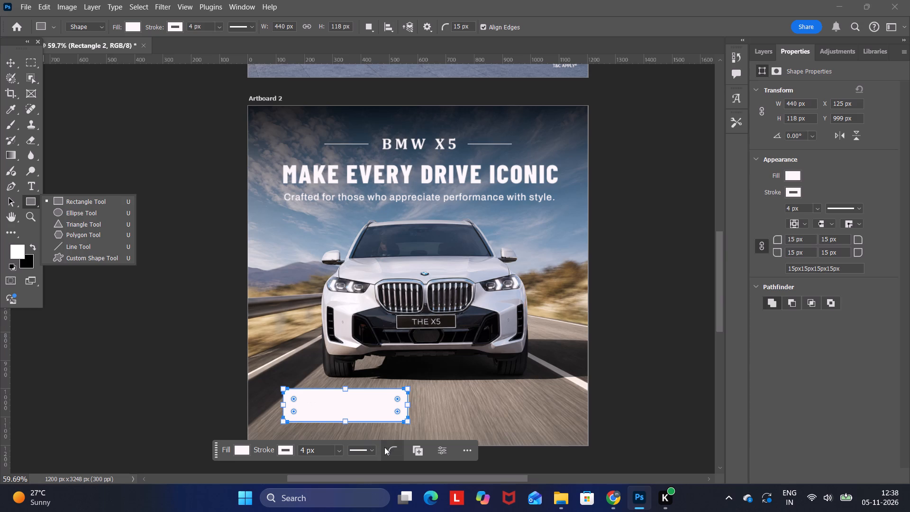
left_click_drag(450, 391, 417, 390)
key("2")
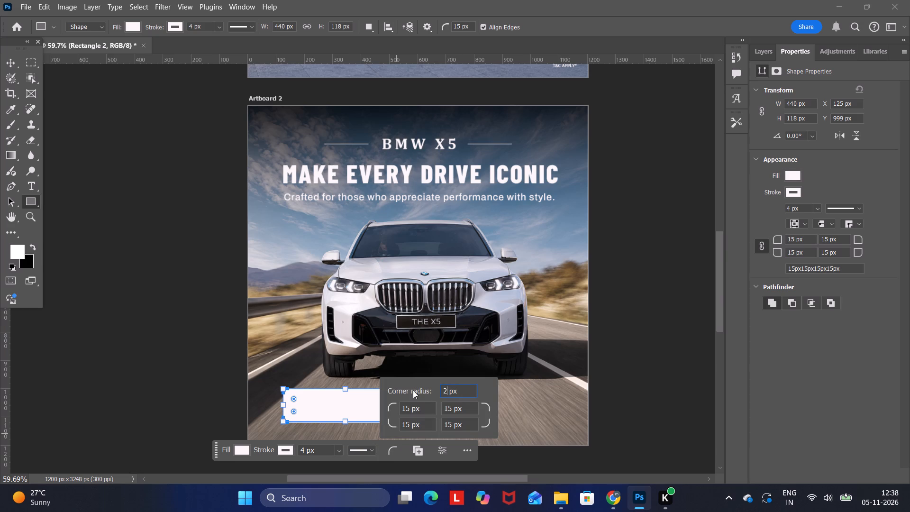
key("BackSpace")
key("0")
key("Return")
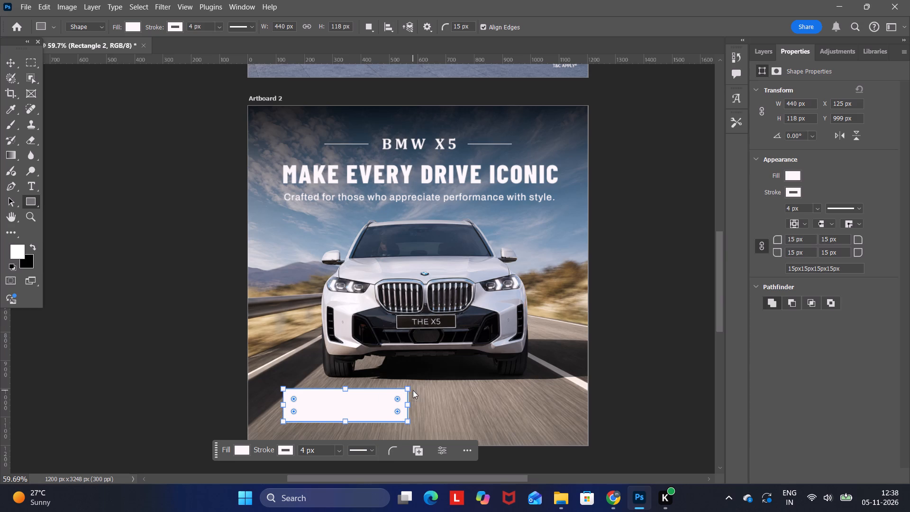
left_click(240, 448)
left_click(235, 285)
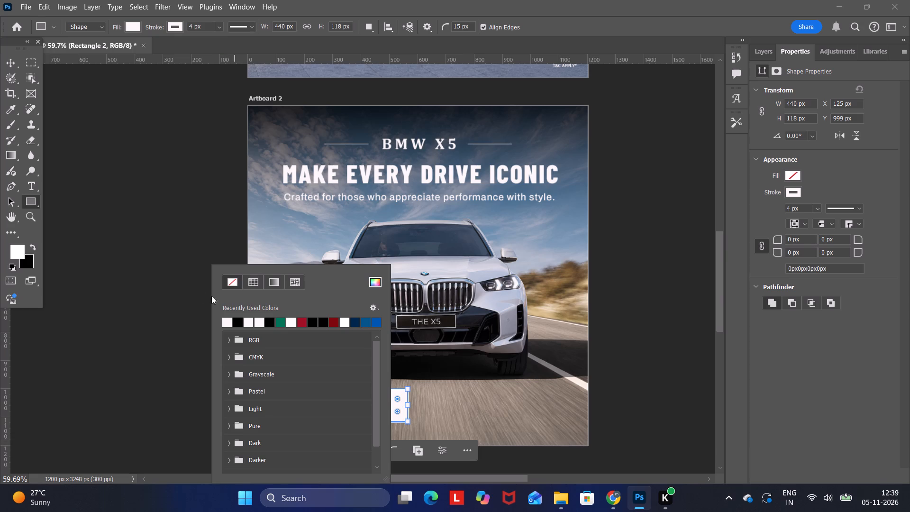
Add a second 440 × 118 px outlined rectangle and place it level with the first at X 655, Y 999 px.
left_click(175, 293)
left_click(434, 224)
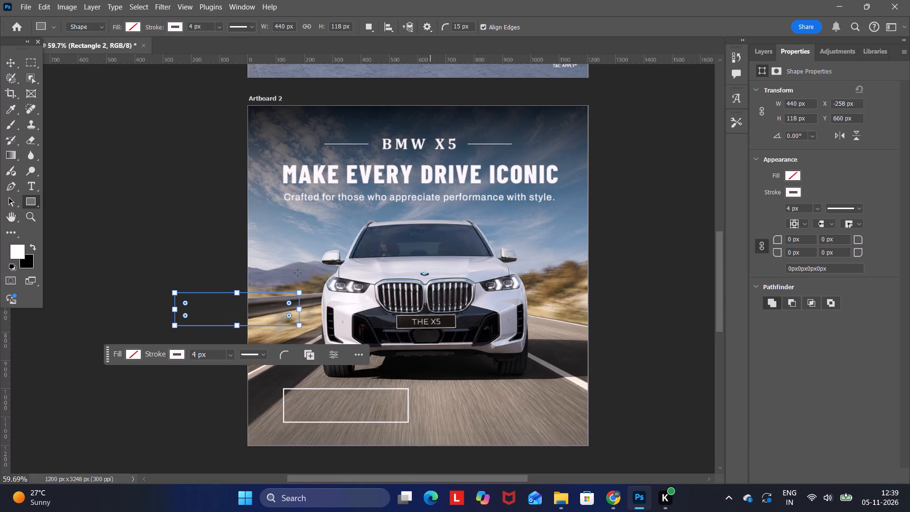
left_click(7, 58)
left_click_drag(223, 300, 233, 302)
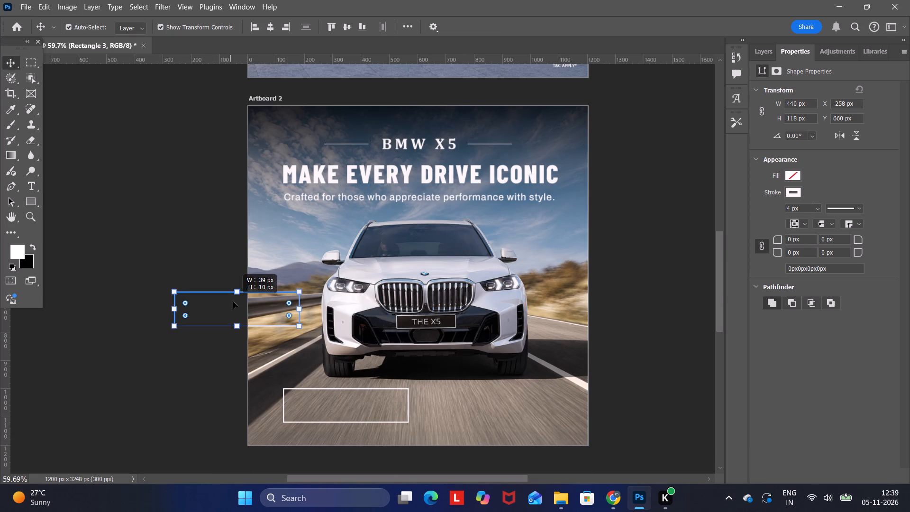
left_click_drag(233, 302, 258, 308)
left_click_drag(293, 309, 305, 312)
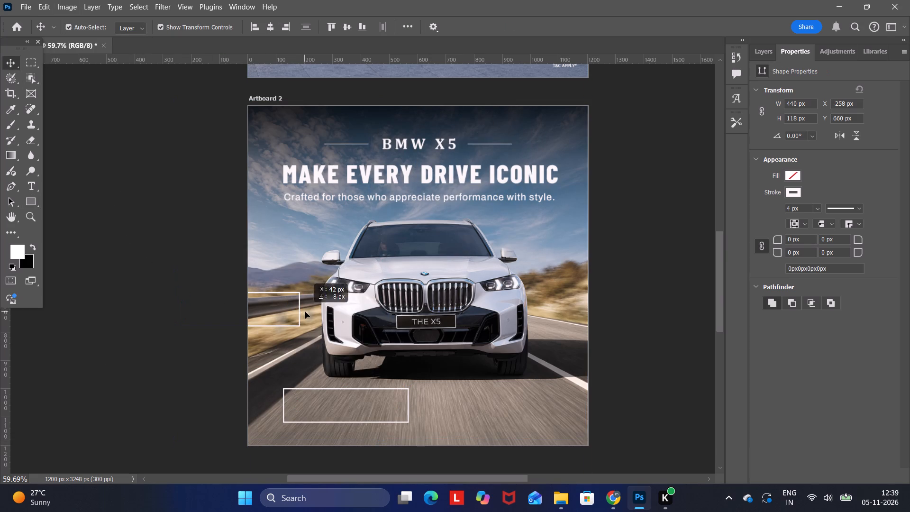
left_click_drag(305, 312, 308, 313)
left_click(287, 327)
left_click_drag(287, 326, 543, 420)
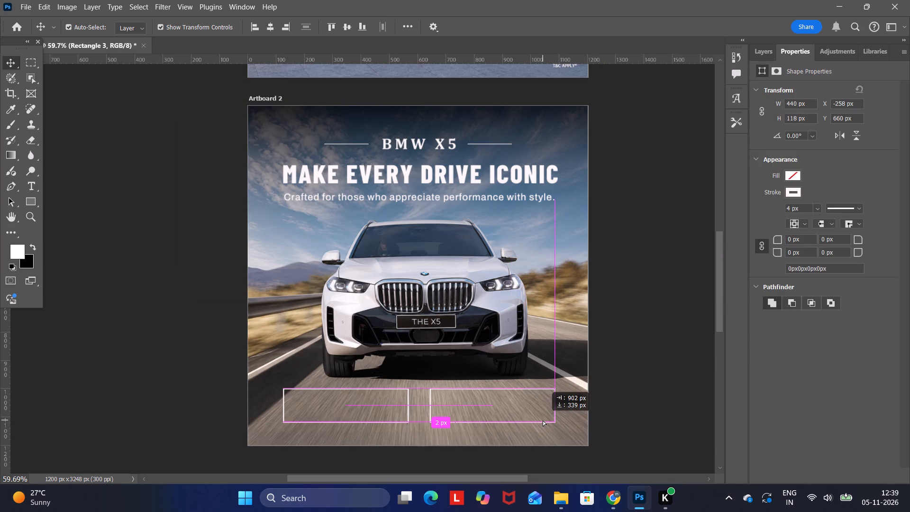
left_click_drag(543, 420, 546, 420)
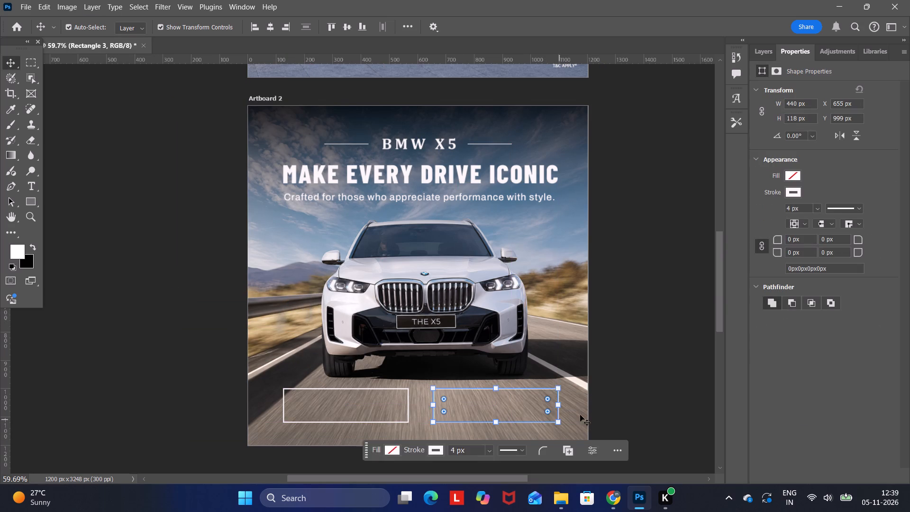
left_click(631, 371)
Copy the "Price starting at" text from Artboard 1 and place it inside the first outlined box on Artboard 2.
scroll(610, 376, "up", 6)
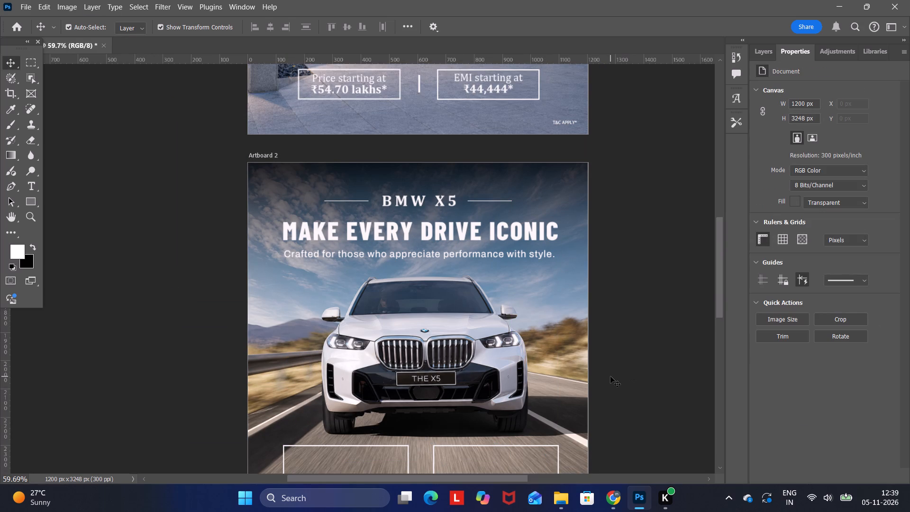
scroll(610, 376, "up", 5)
left_click(324, 136)
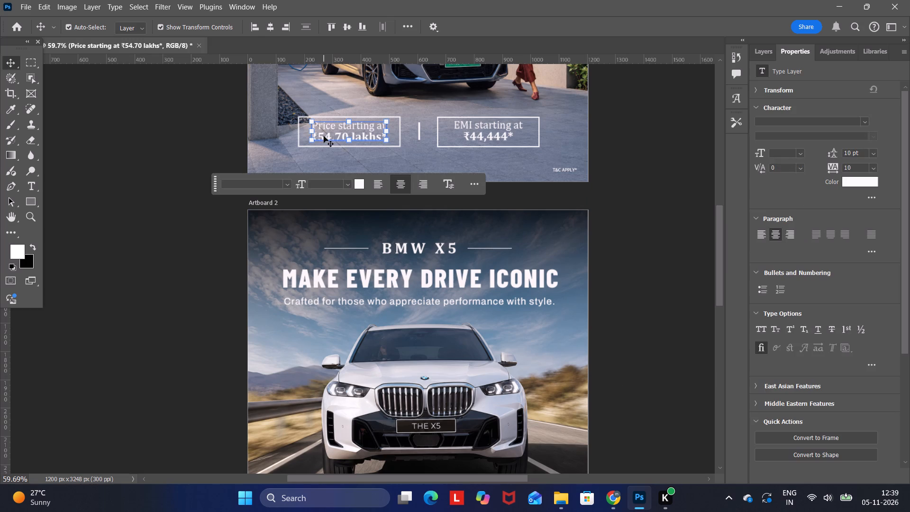
key("ctrl+c")
scroll(320, 273, "down", 7)
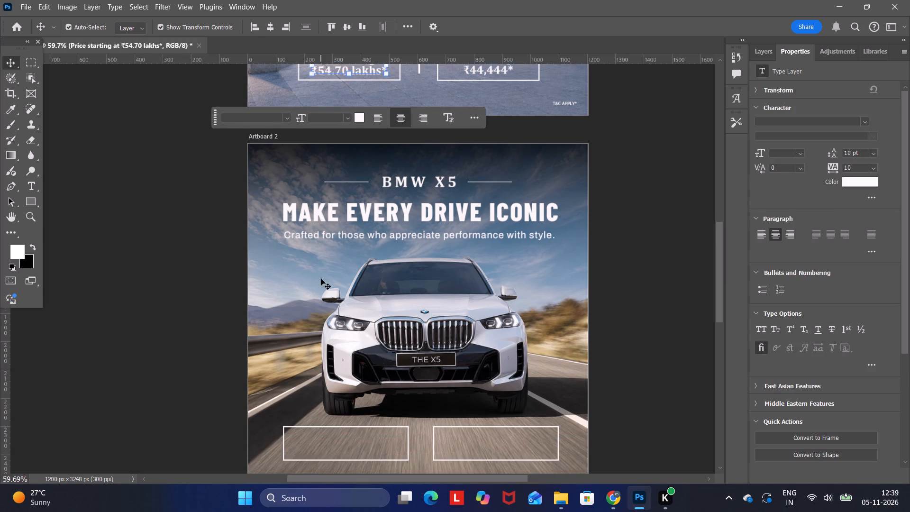
scroll(321, 282, "down", 7)
left_click(318, 273)
key("ctrl+v")
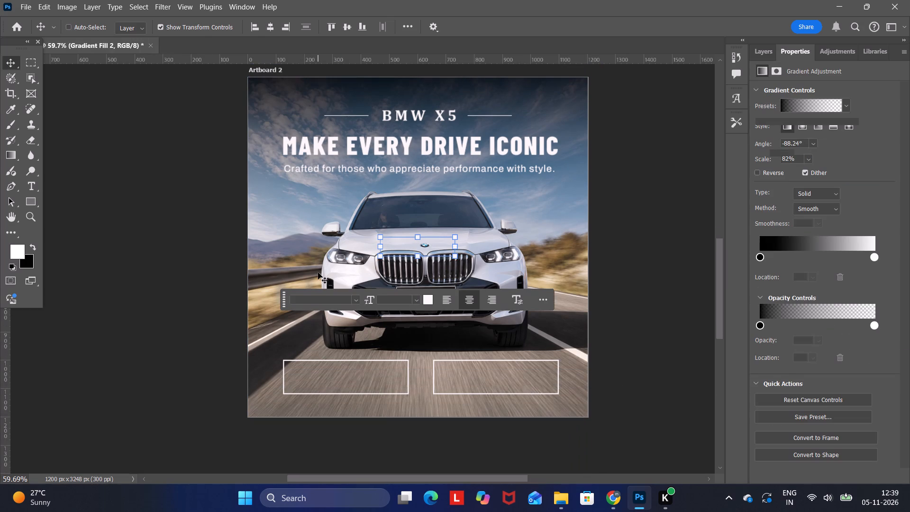
left_click_drag(395, 246, 324, 373)
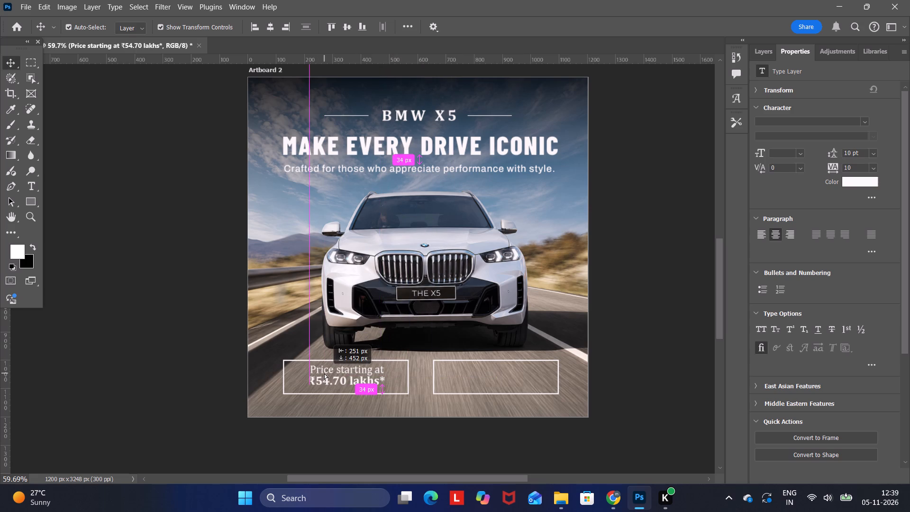
left_click_drag(324, 373, 323, 373)
left_click(651, 274)
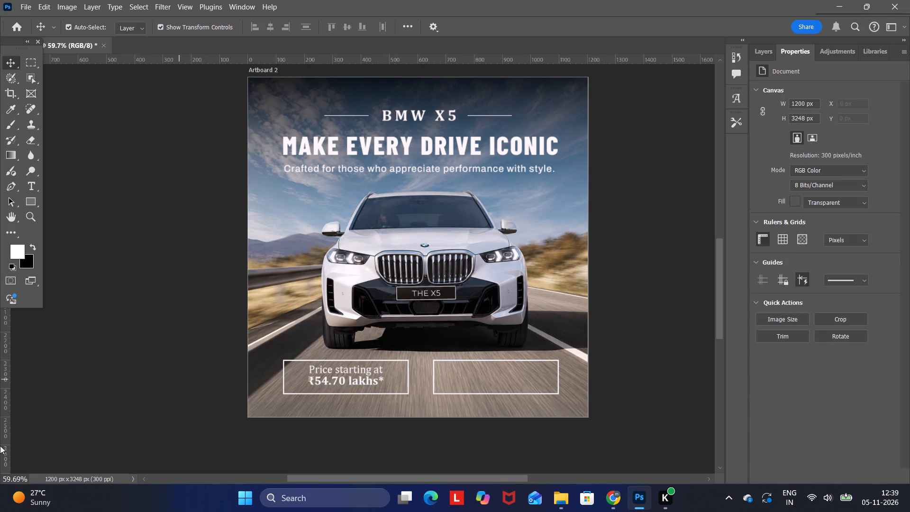
Switch to Chrome and copy the BMW X5 price "₹96.90 lakhs*" from the BMW Special Offers page.
left_click(617, 498)
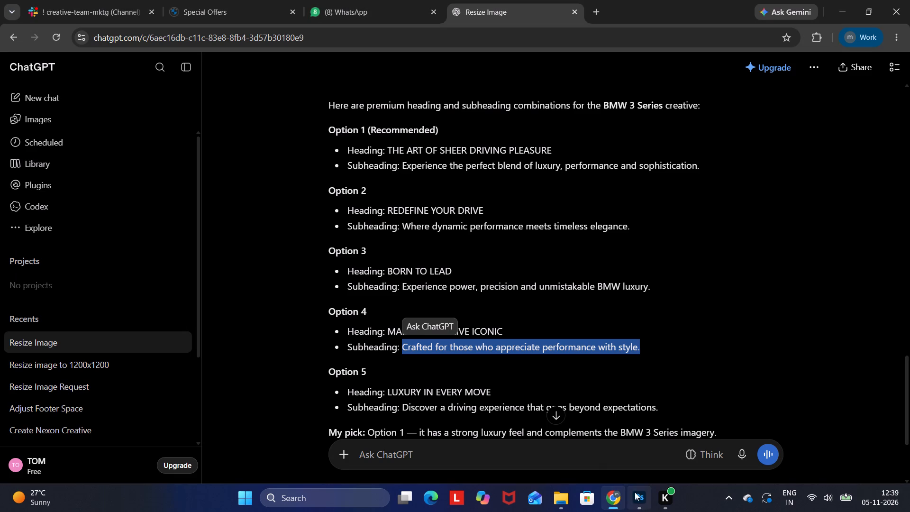
left_click(228, 0)
left_click(616, 287)
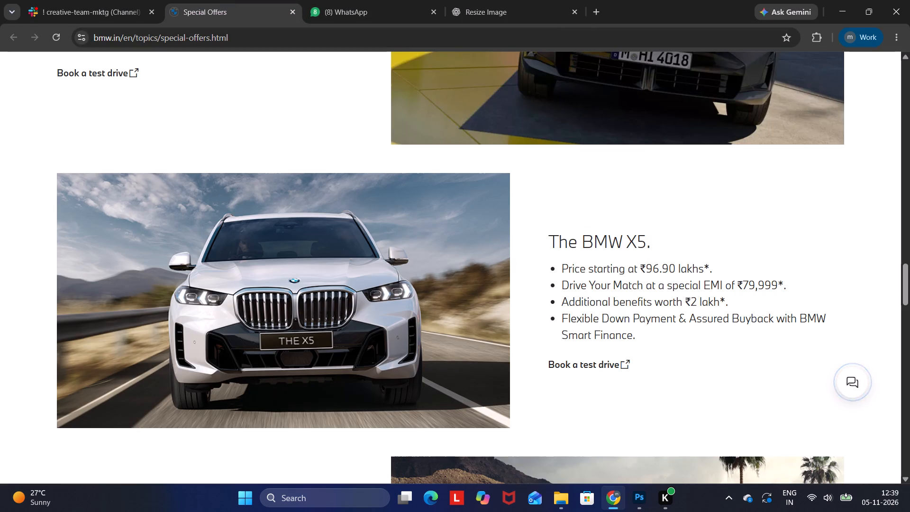
left_click_drag(639, 269, 707, 266)
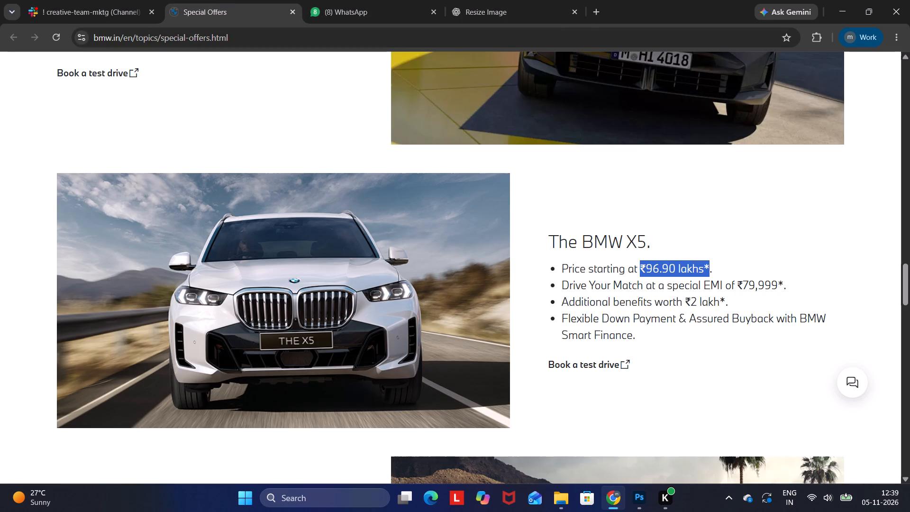
left_click_drag(707, 266, 707, 266)
key("ctrl+c")
Back in Photoshop, replace the amount in Artboard 2's price text with the copied price, capitalised as "₹96.90 Lakhs*".
left_click(637, 495)
double_click(353, 383)
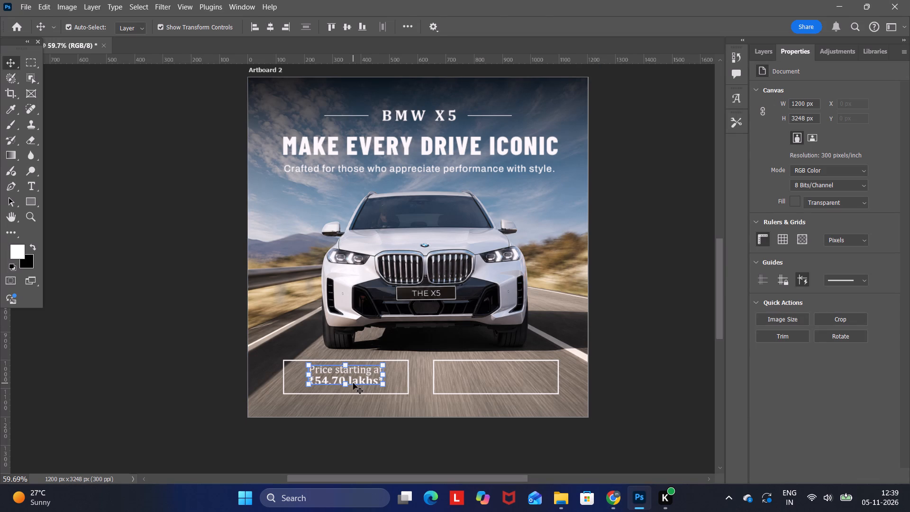
triple_click(354, 381)
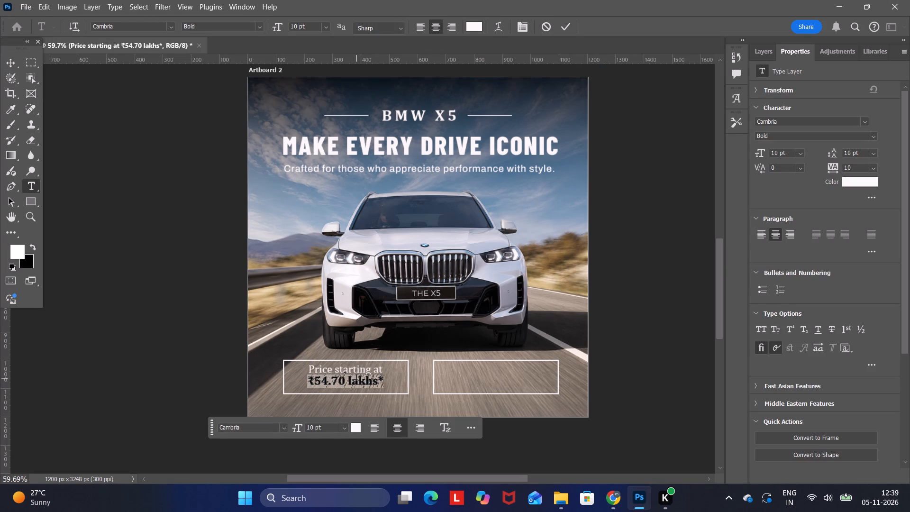
key("ctrl+v")
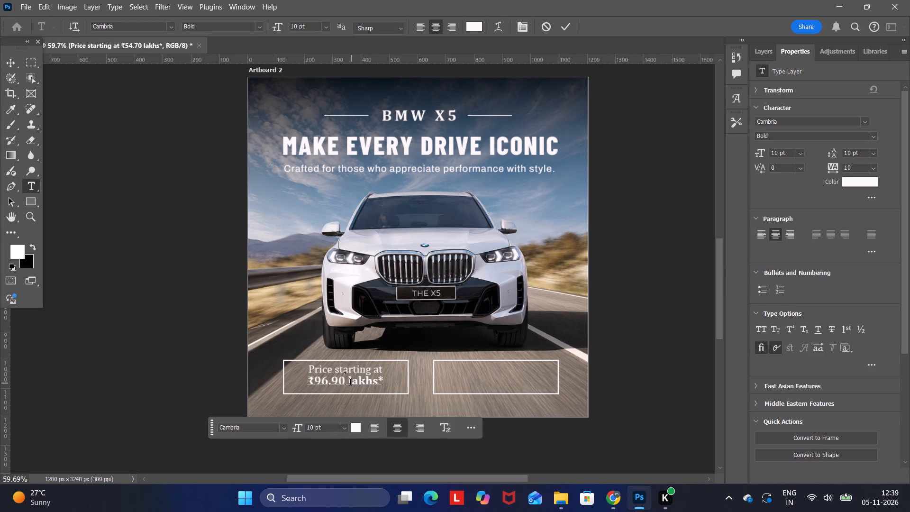
left_click(352, 382)
key("BackSpace")
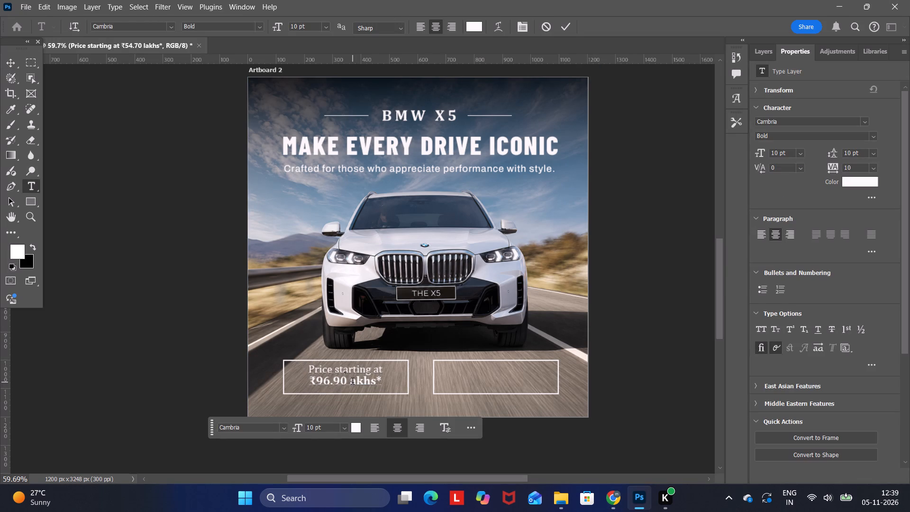
key("l")
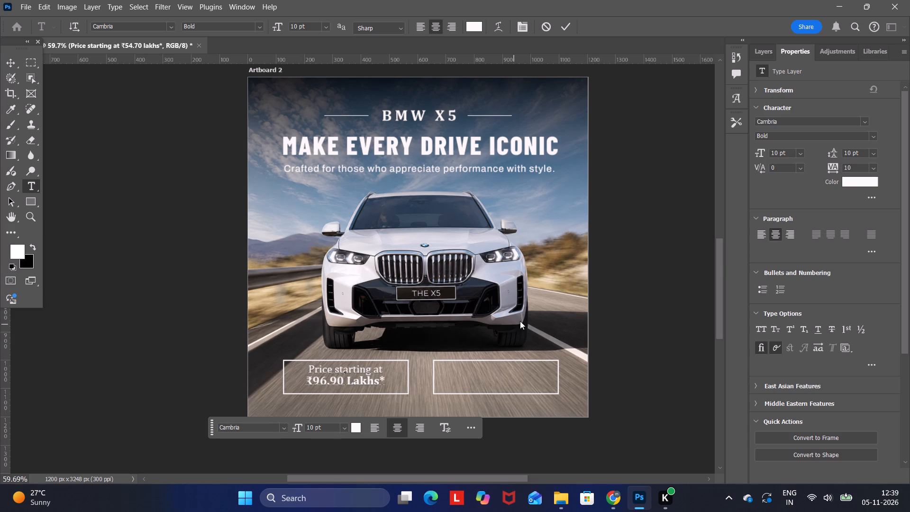
left_click(602, 304)
left_click(605, 303)
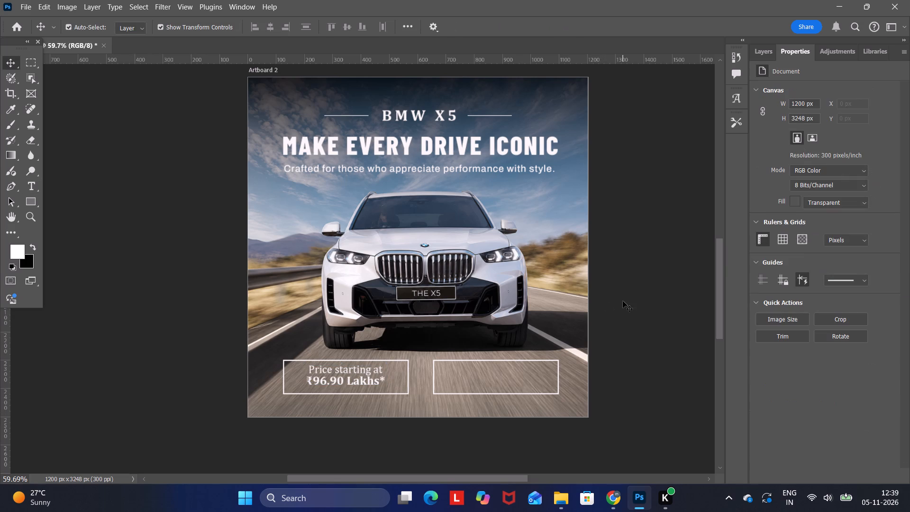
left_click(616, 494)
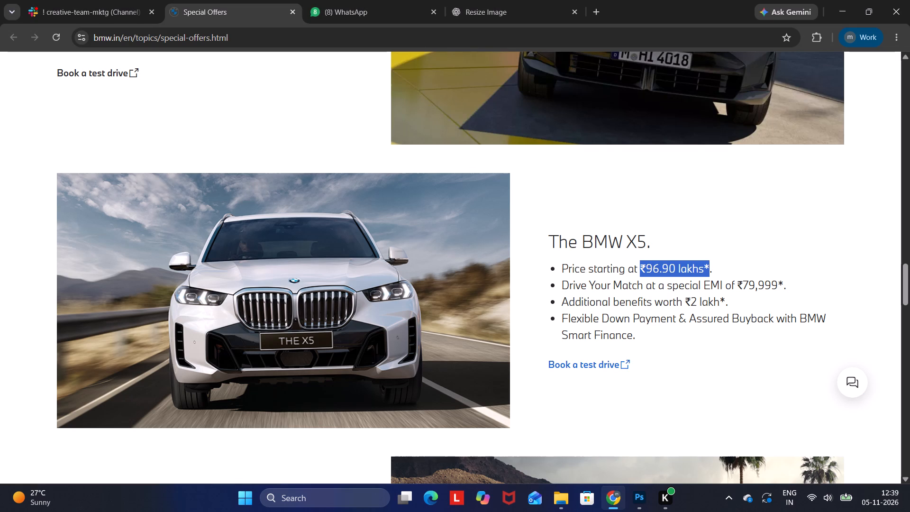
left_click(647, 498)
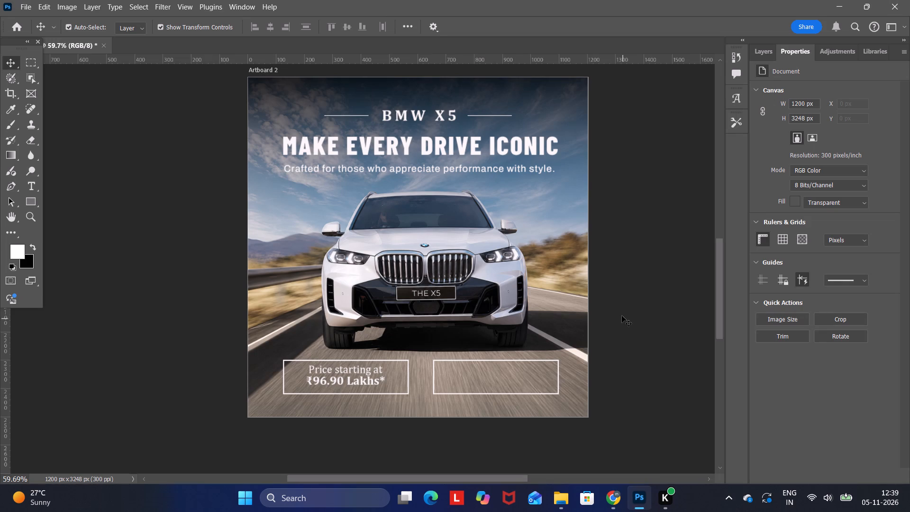
Copy the "EMI starting at" text from Artboard 1 and place it inside the empty outlined box on Artboard 2.
scroll(621, 317, "up", 11)
left_click(490, 103)
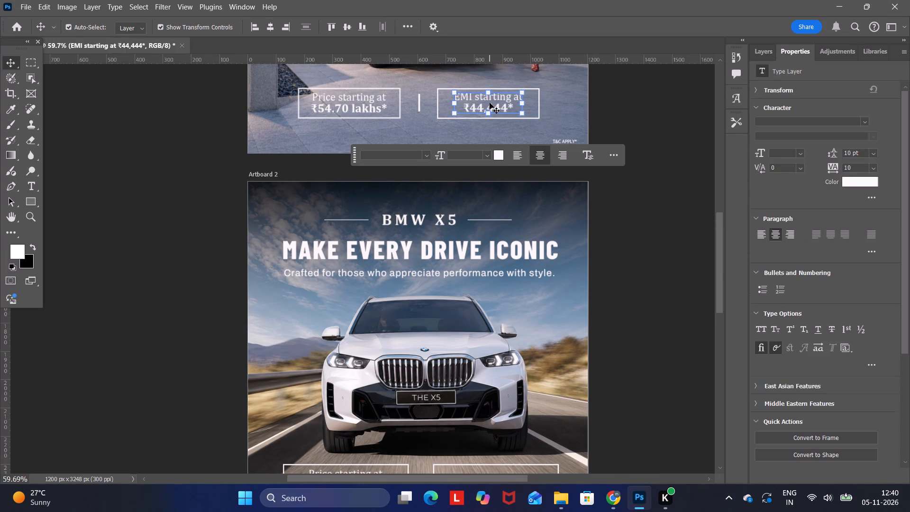
key("ctrl+c")
scroll(495, 137, "down", 6)
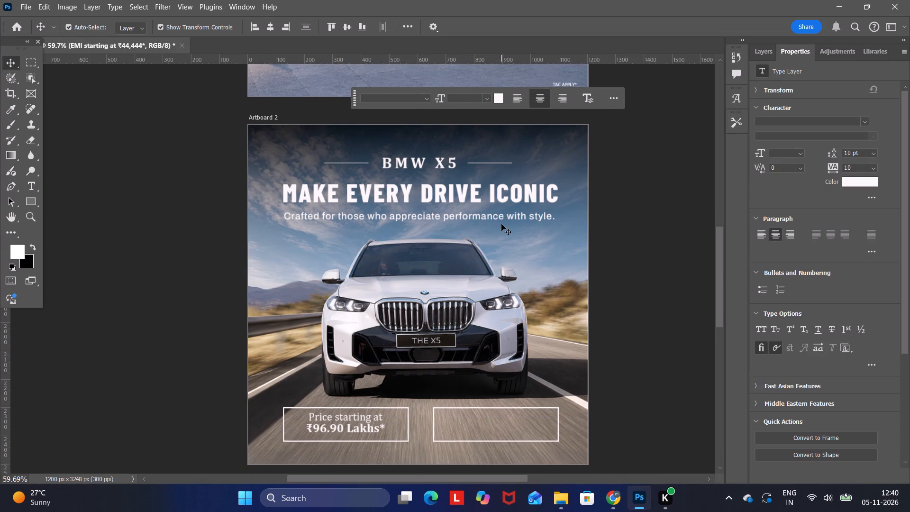
scroll(500, 229, "down", 6)
left_click(500, 229)
key("ctrl+v")
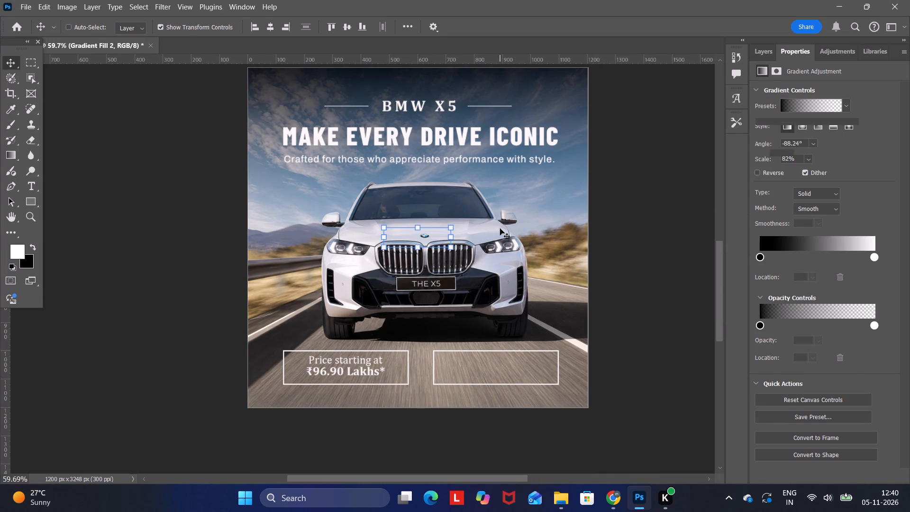
left_click_drag(428, 236, 506, 365)
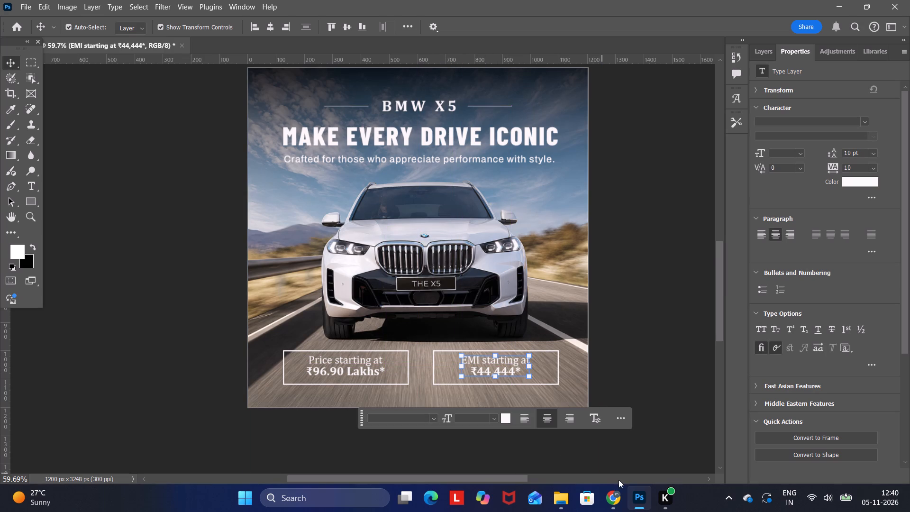
Switch to Chrome and copy the BMW X5 EMI amount "₹79,999*" from the Special Offers page.
left_click(611, 491)
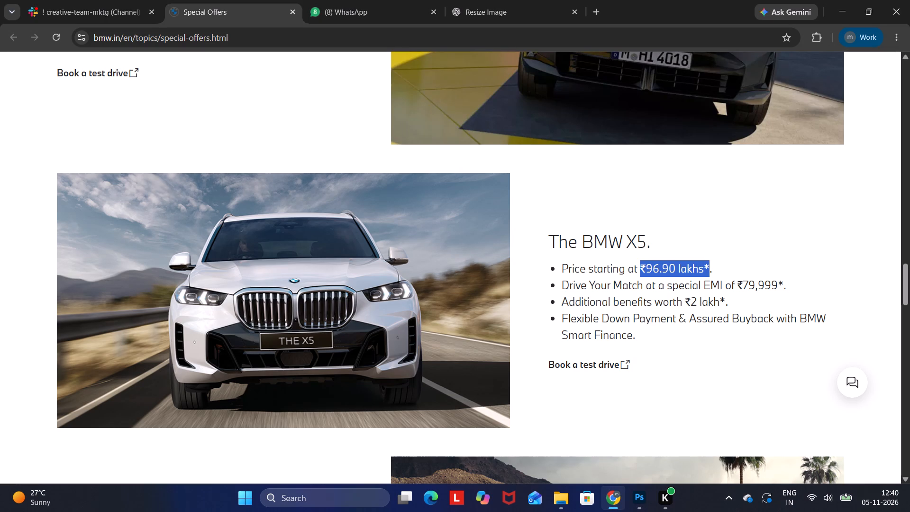
left_click_drag(740, 287, 783, 287)
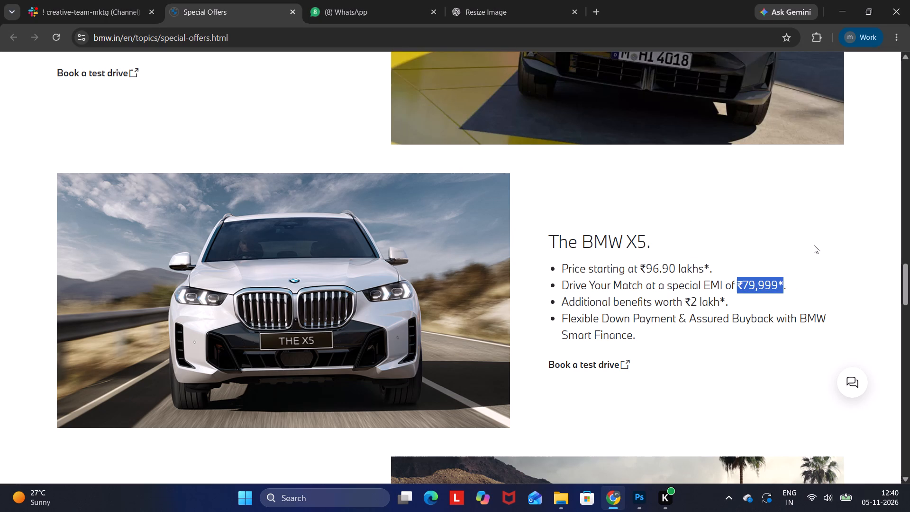
key("ctrl+c")
Back in Photoshop, replace the amount in Artboard 2's EMI text with the copied "₹79,999*".
left_click(619, 498)
left_click(482, 365)
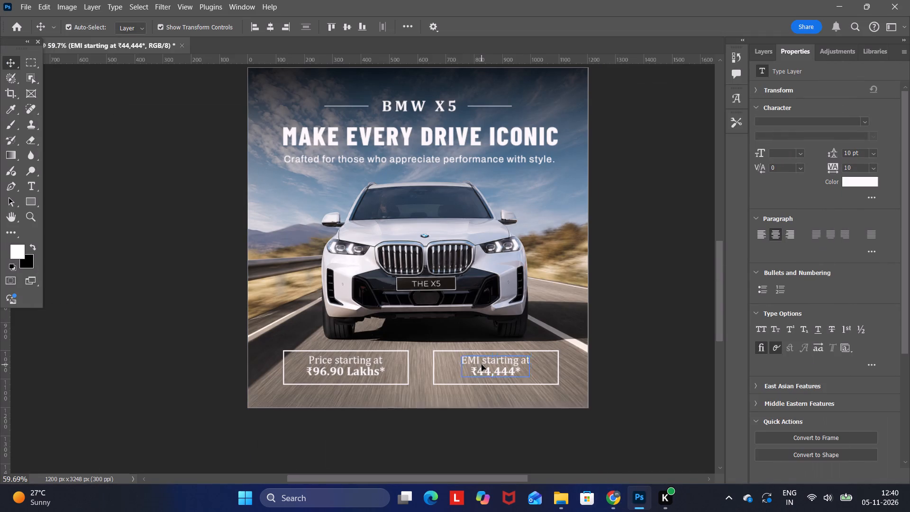
double_click(483, 371)
double_click(482, 373)
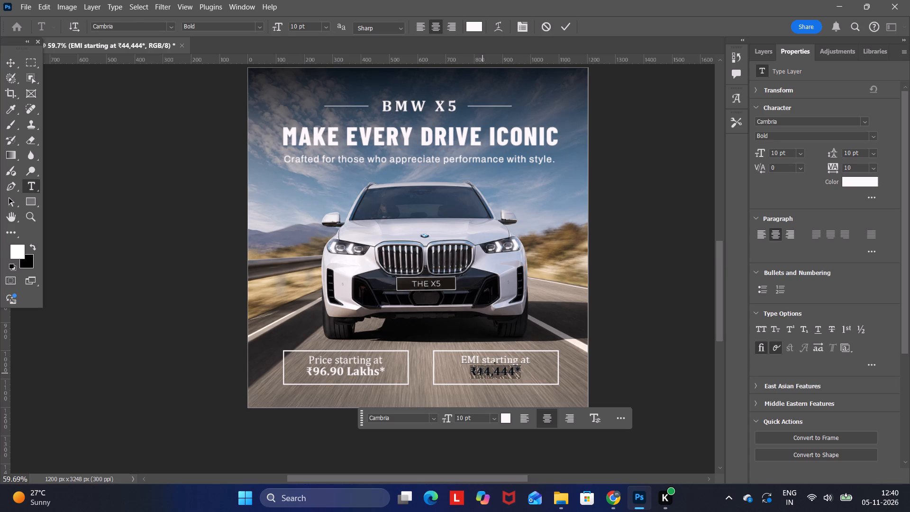
key("ctrl+v")
left_click(634, 265)
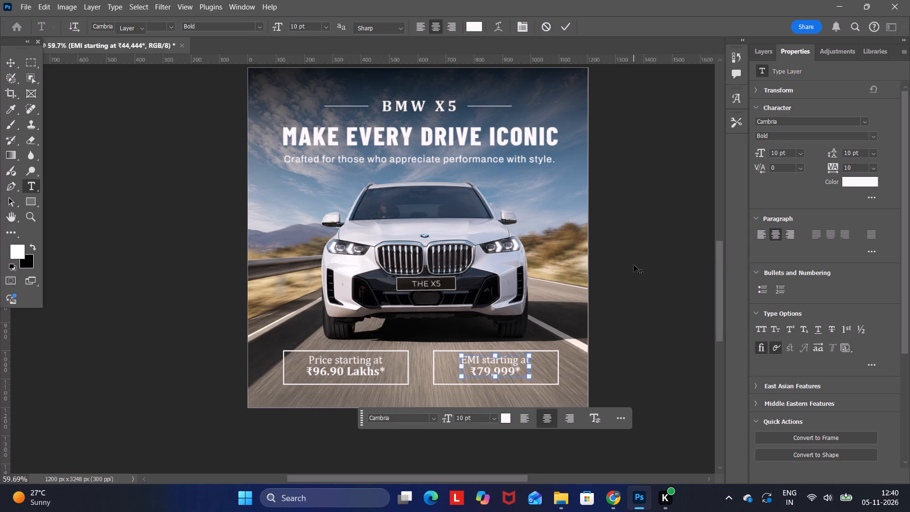
left_click(634, 265)
Narrow the outlined price box on Artboard 2 to about 364 px wide and centre it around the price text.
left_click(401, 382)
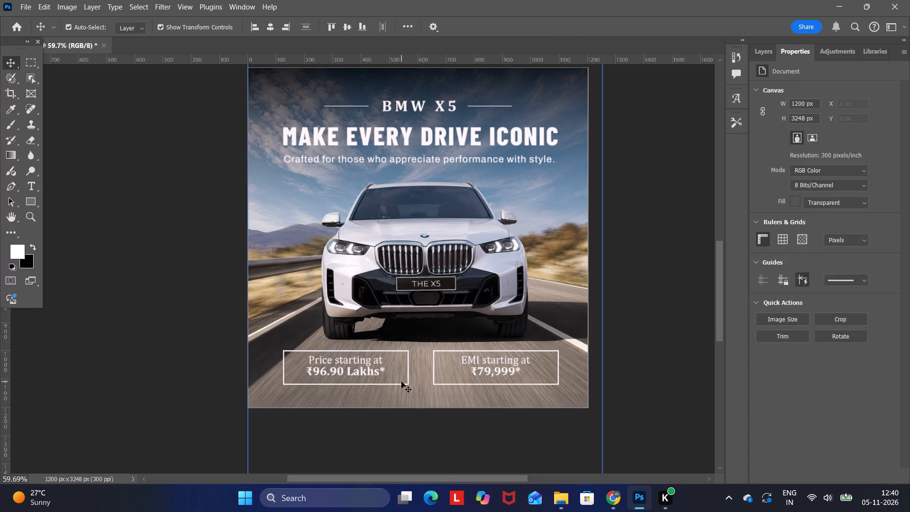
left_click(407, 384)
left_click_drag(411, 370, 389, 374)
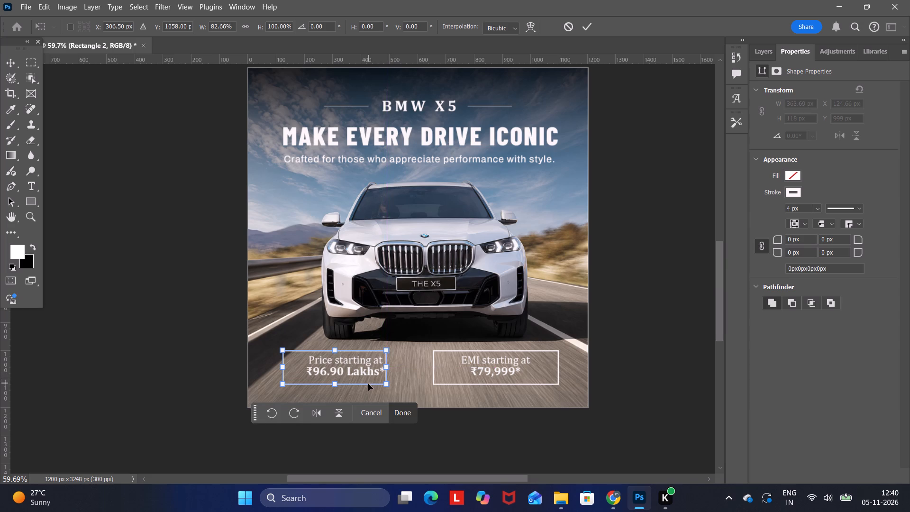
left_click_drag(368, 384, 379, 384)
left_click(636, 317)
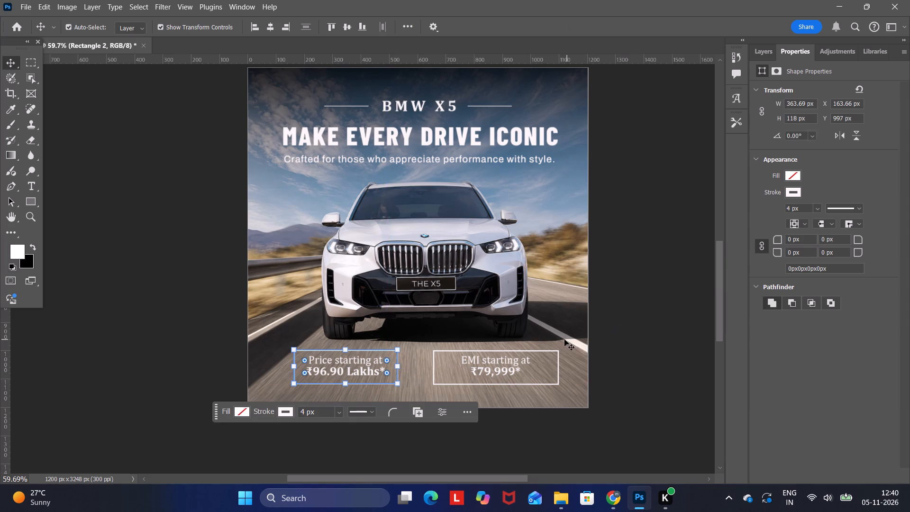
Delete the wide outlined box around the EMI text on Artboard 2.
left_click(550, 350)
left_click(549, 352)
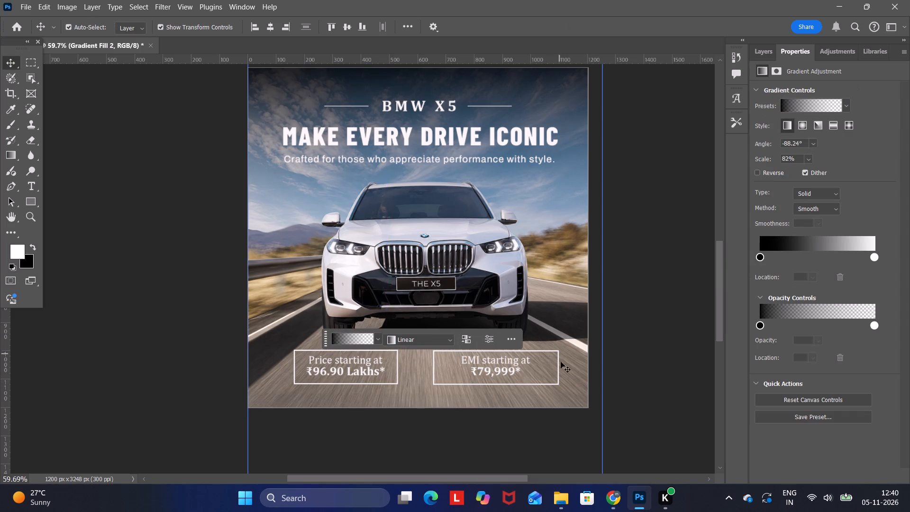
left_click(547, 384)
key("Delete")
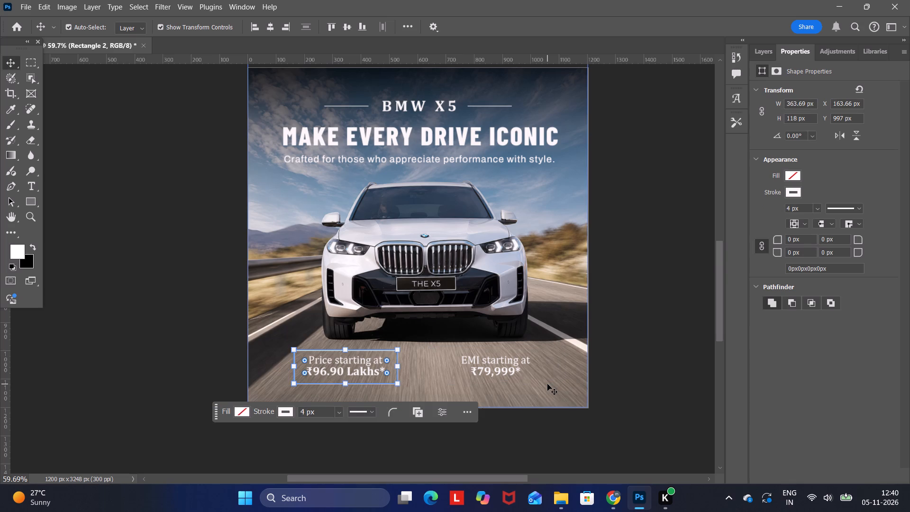
Duplicate the narrowed price box and place the copy around the EMI text, at about X 691 px, Y 993 px.
key("ctrl+c")
left_click(571, 374)
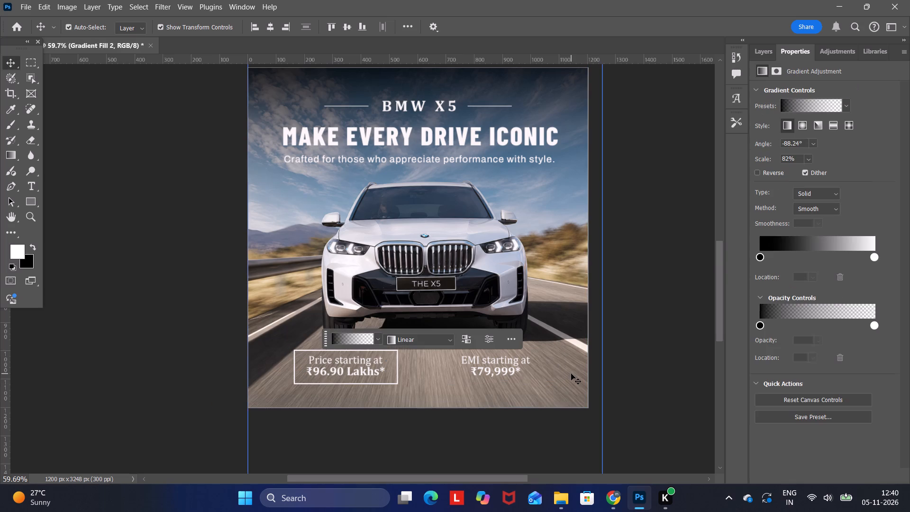
key("ctrl+v")
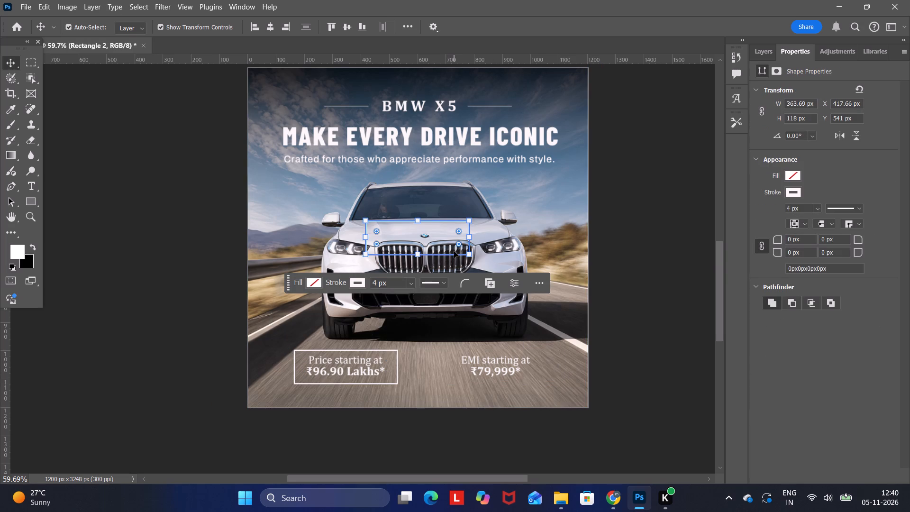
left_click_drag(452, 255, 514, 384)
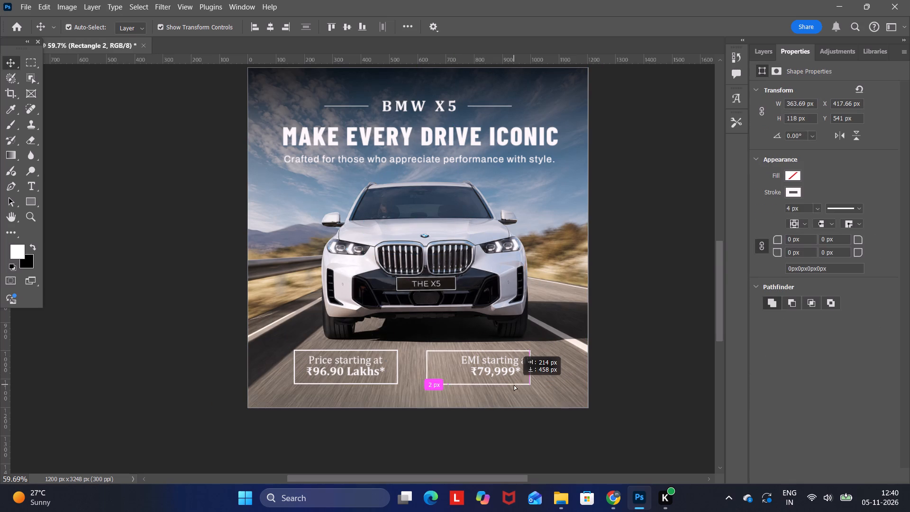
left_click_drag(514, 384, 529, 382)
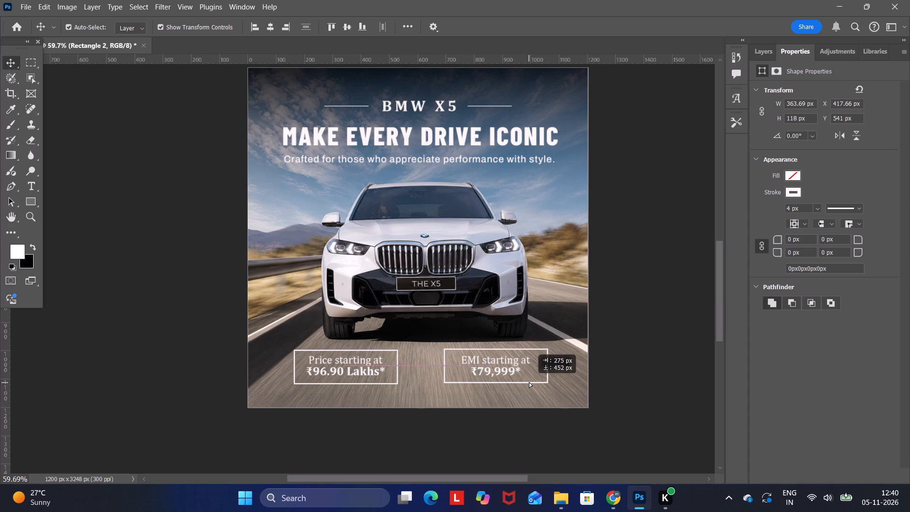
left_click_drag(529, 382, 529, 382)
left_click_drag(529, 382, 527, 383)
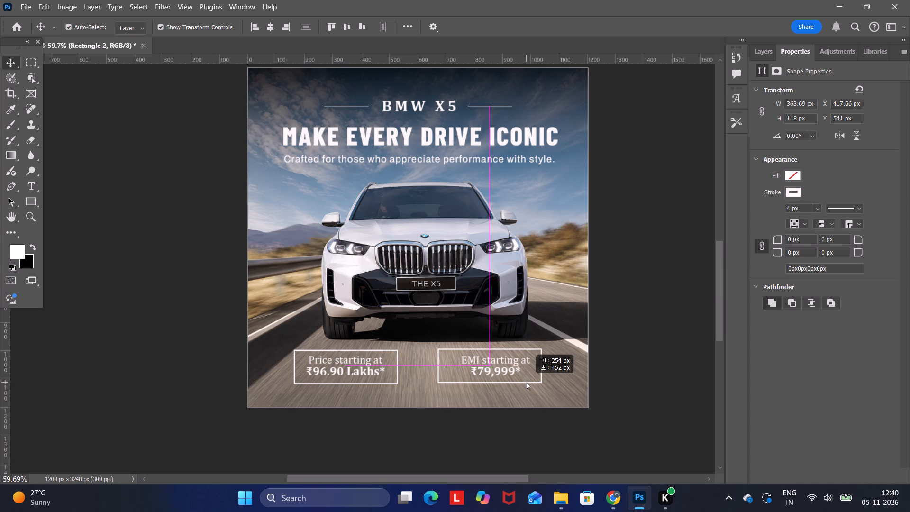
left_click_drag(527, 383, 528, 383)
left_click(655, 278)
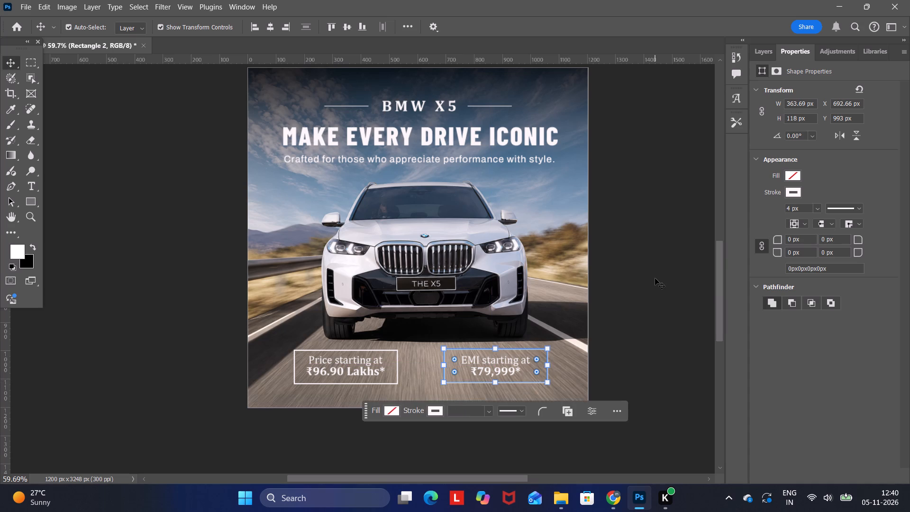
left_click(533, 379)
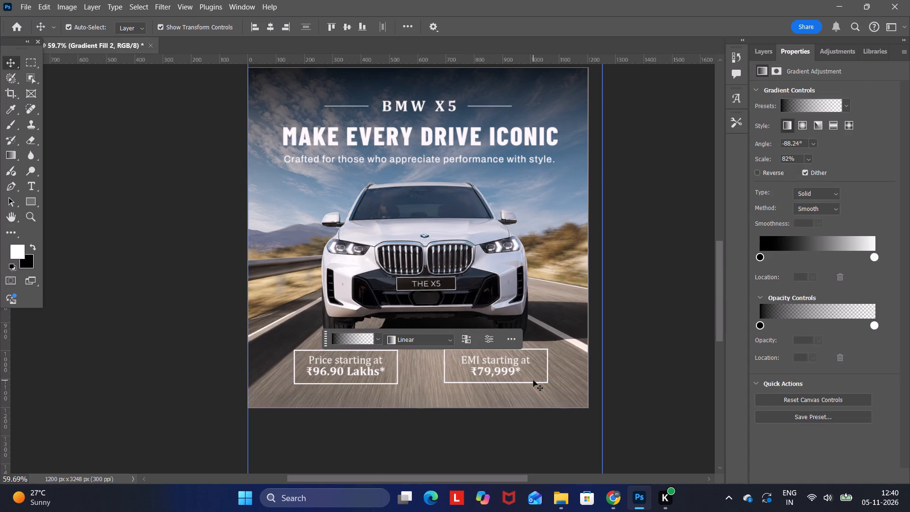
left_click(532, 382)
key("Left")
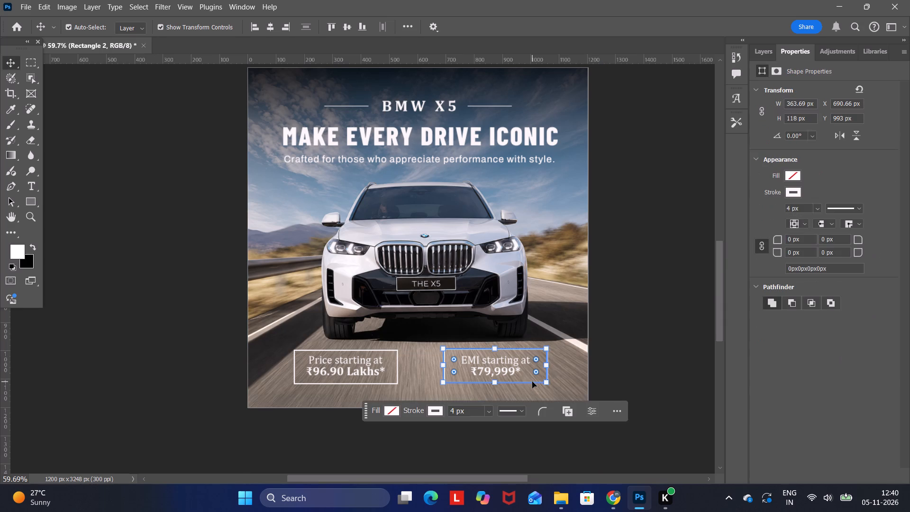
left_click(630, 307)
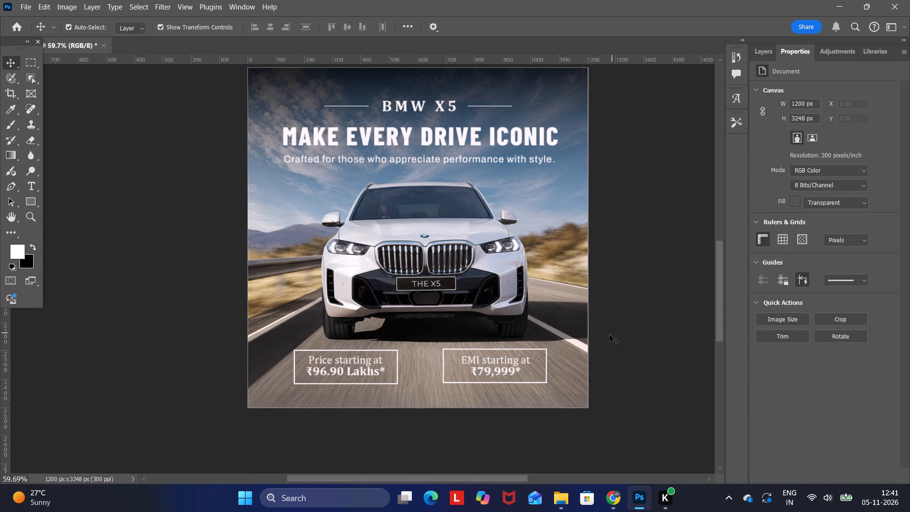
Copy the short vertical divider line from Artboard 1 and place it between the price and EMI boxes on Artboard 2.
scroll(598, 345, "up", 19)
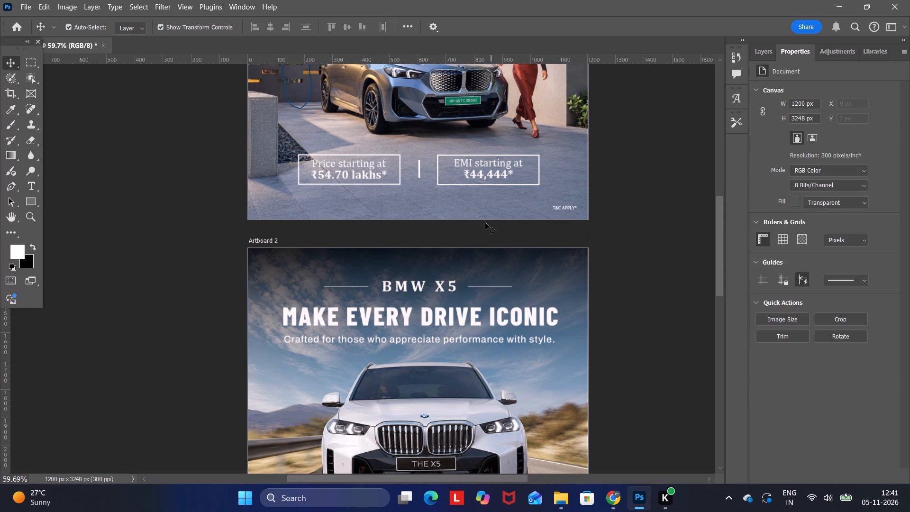
left_click(419, 170)
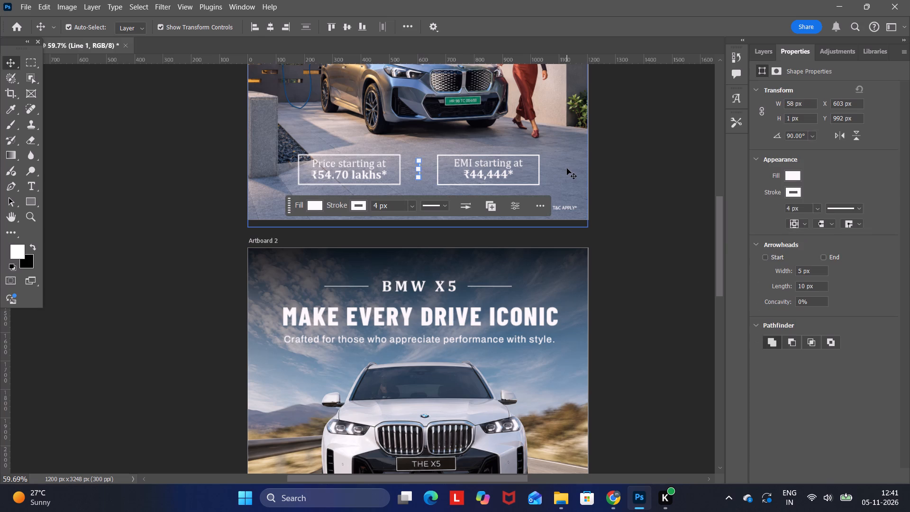
key("ctrl+c")
scroll(514, 304, "down", 17)
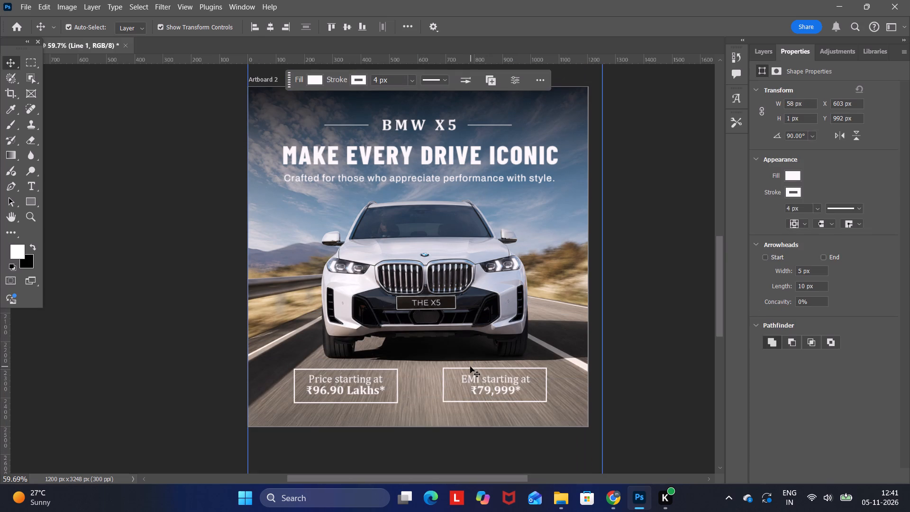
left_click(470, 366)
key("ctrl+v")
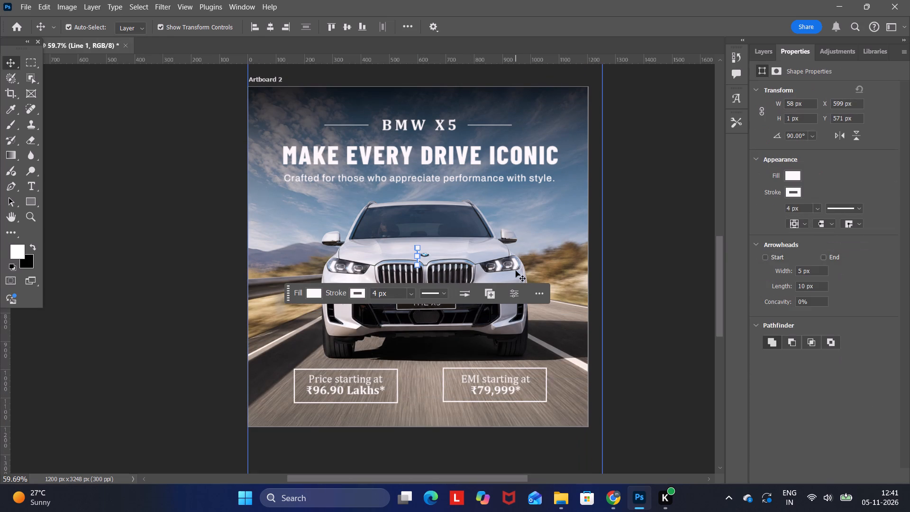
key("Down")
key("Down")
key("Down")
key("Down")
key("Down")
key("Down")
key("Down")
key("Down")
key("Down")
key("Down")
key("Down")
key("Down")
key("Down")
key("Down")
key("Down")
key("Down")
key("Down")
key("Down")
key("Down")
key("Down")
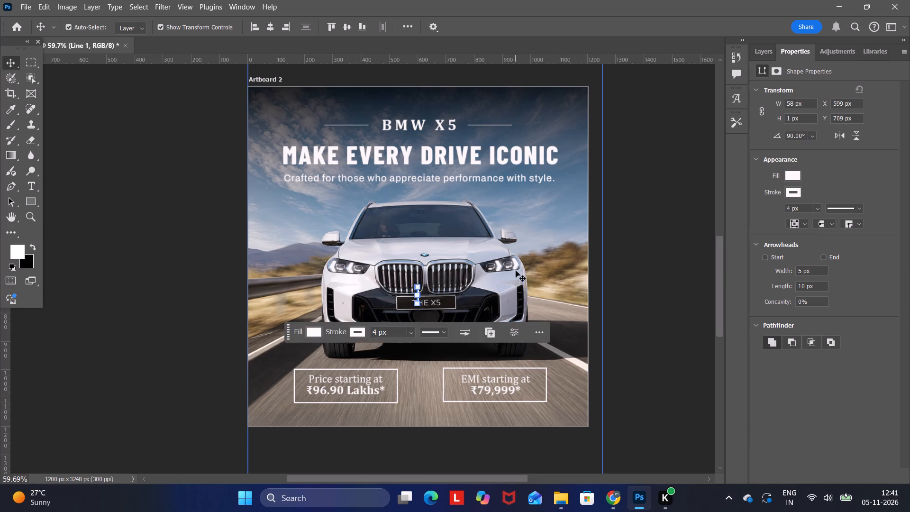
key("shift+Down")
key("shift+Down")
key("shift+Down")
key("shift+Down")
key("shift+Down")
key("shift+Down")
key("shift+Down")
key("shift+Down")
key("shift+Down")
key("shift+Down")
key("shift+Down")
key("shift+Down")
key("shift+Down")
key("shift+Down")
key("shift+Down")
key("shift+Down")
key("shift+Down")
key("shift+Down")
key("shift+Down")
key("shift+Down")
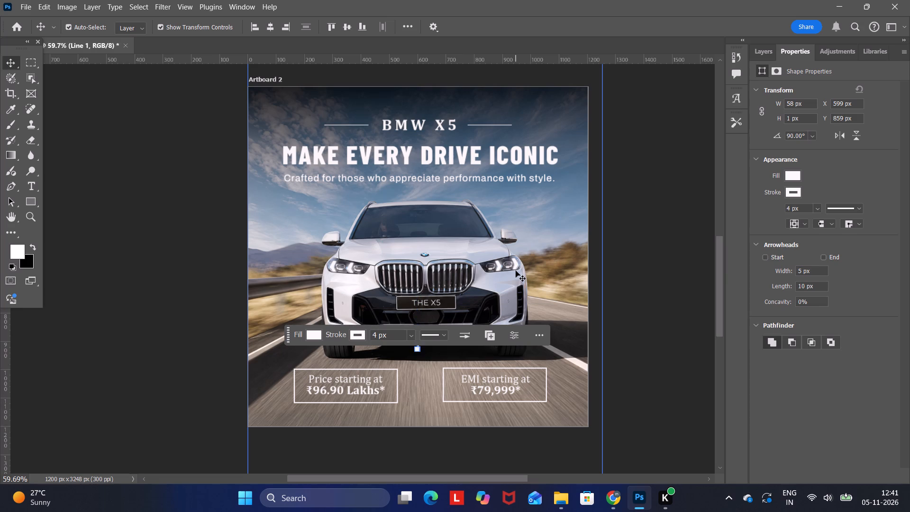
key("Down")
key("shift+Down")
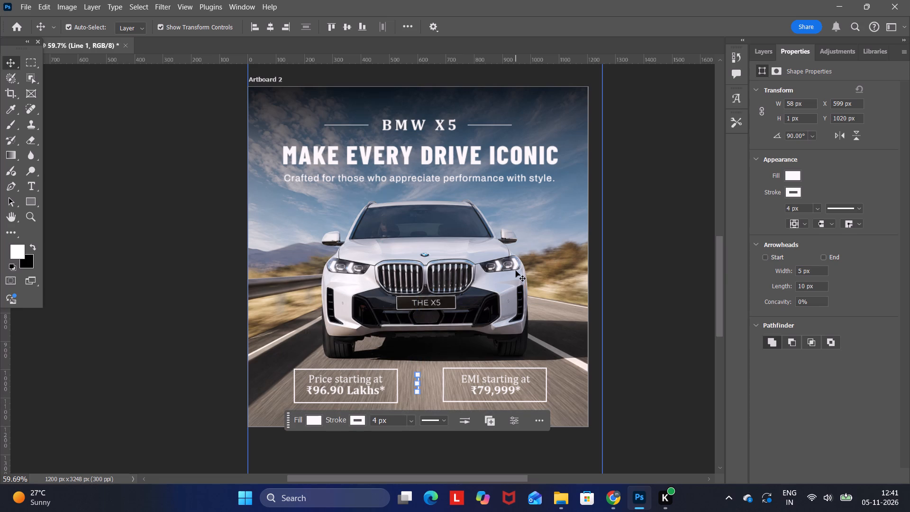
key("shift+Down")
left_click(664, 235)
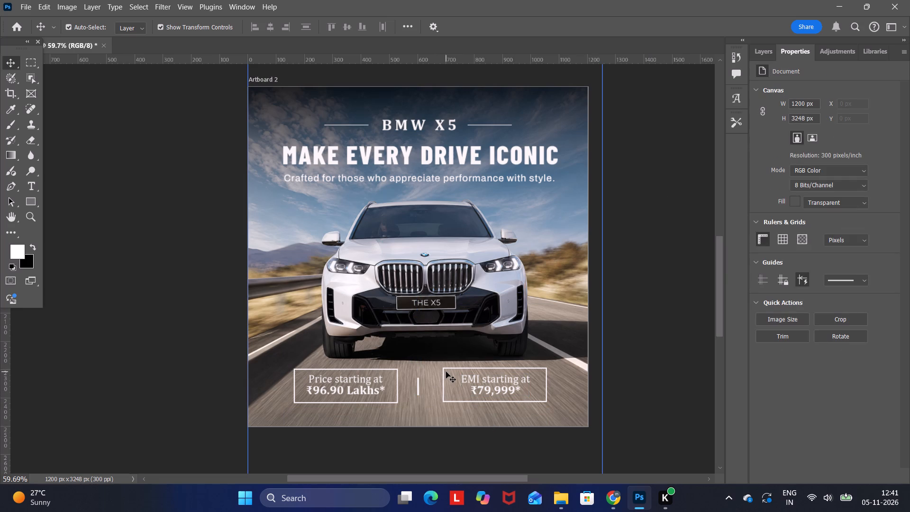
Move the EMI box about 19 px closer to the divider line and re-centre the EMI text inside it.
left_click_drag(449, 368, 444, 368)
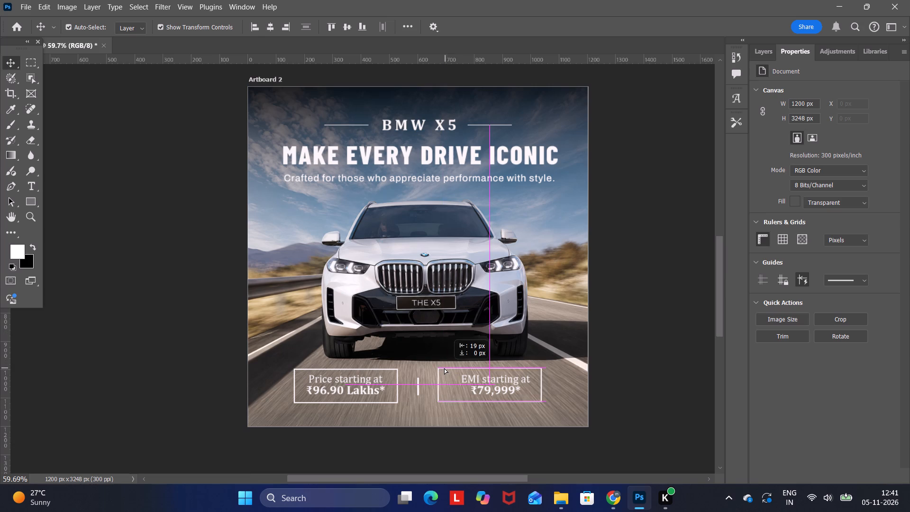
left_click_drag(444, 368, 442, 368)
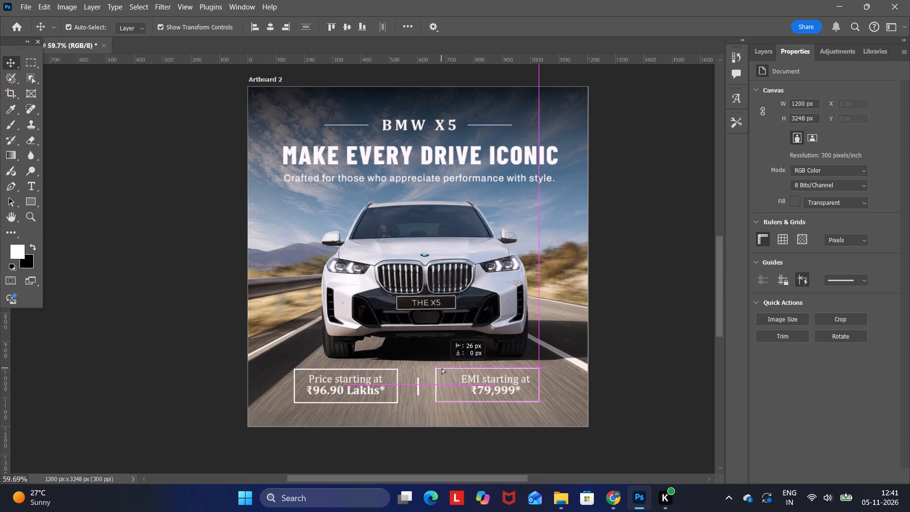
left_click_drag(442, 368, 443, 368)
left_click(639, 343)
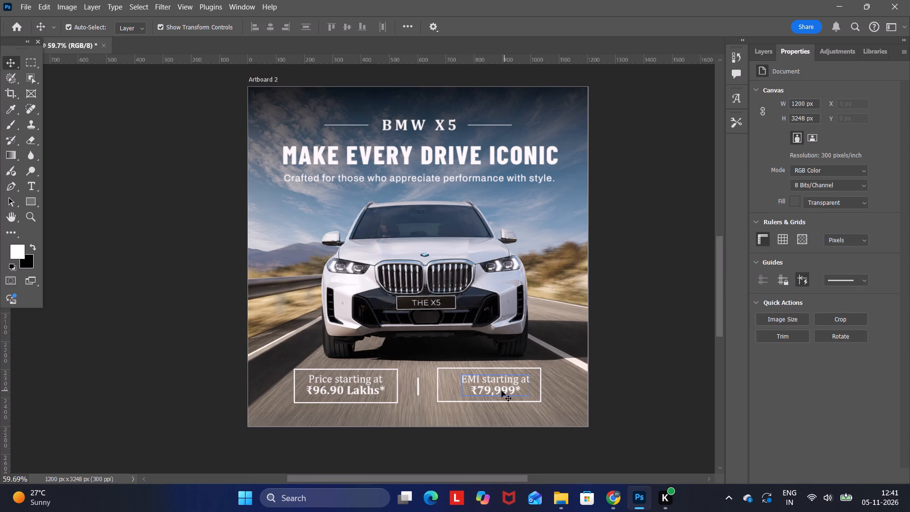
left_click_drag(501, 389, 495, 389)
left_click(622, 348)
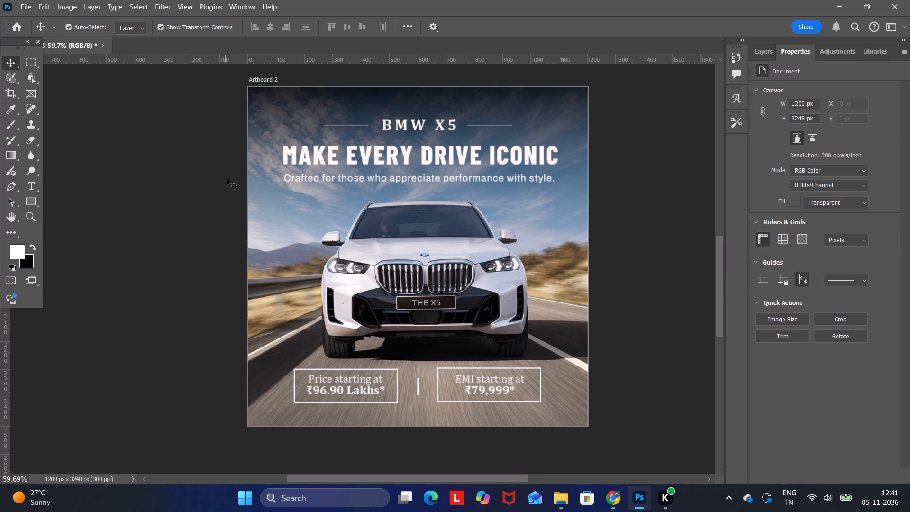
Add a black-to-transparent linear gradient above the car photo layer on Artboard 2, running from below the bottom edge up to the grille.
left_click(757, 50)
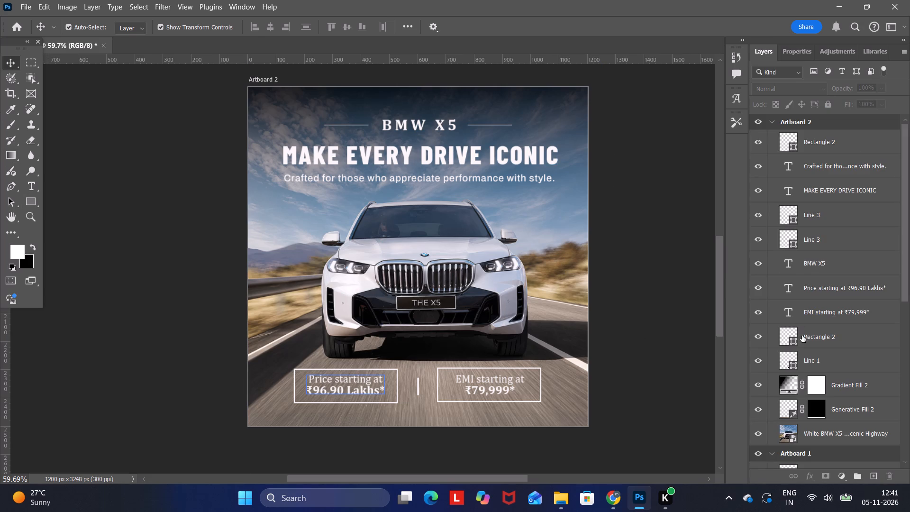
left_click(816, 428)
left_click(702, 367)
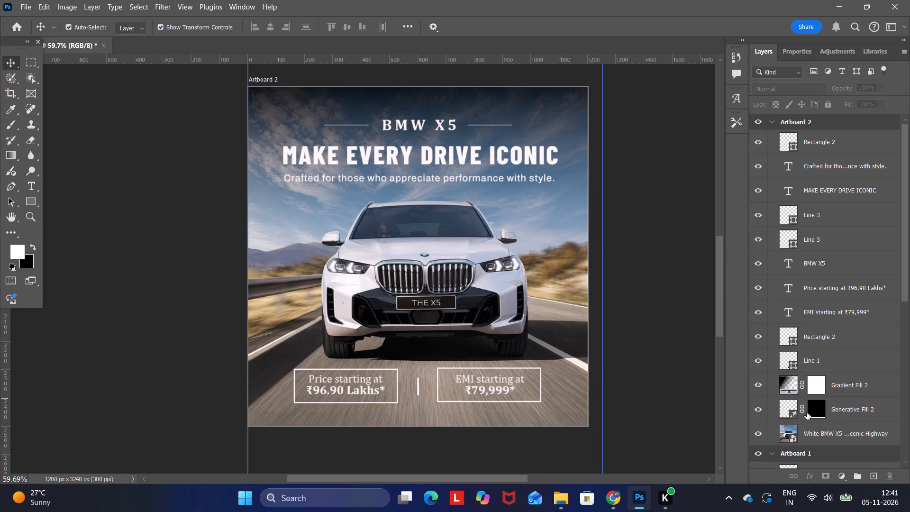
left_click(825, 436)
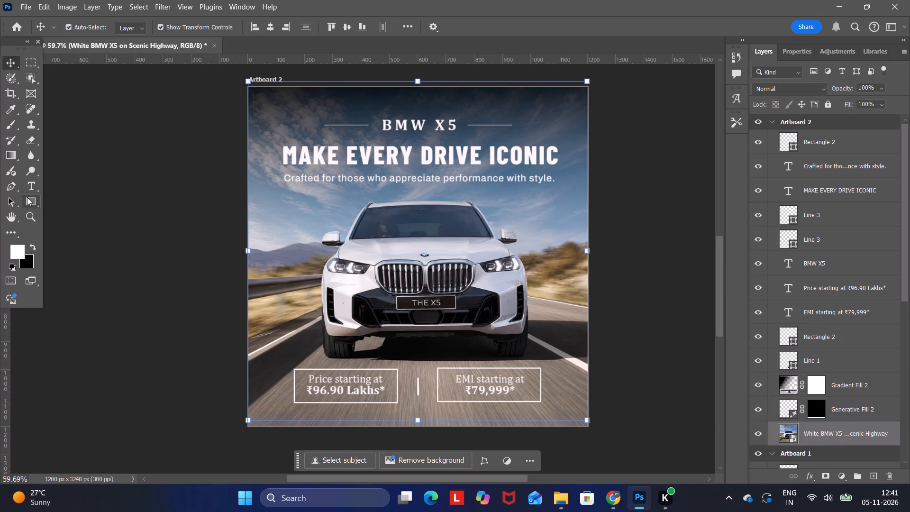
left_click(12, 156)
scroll(407, 397, "down", 4)
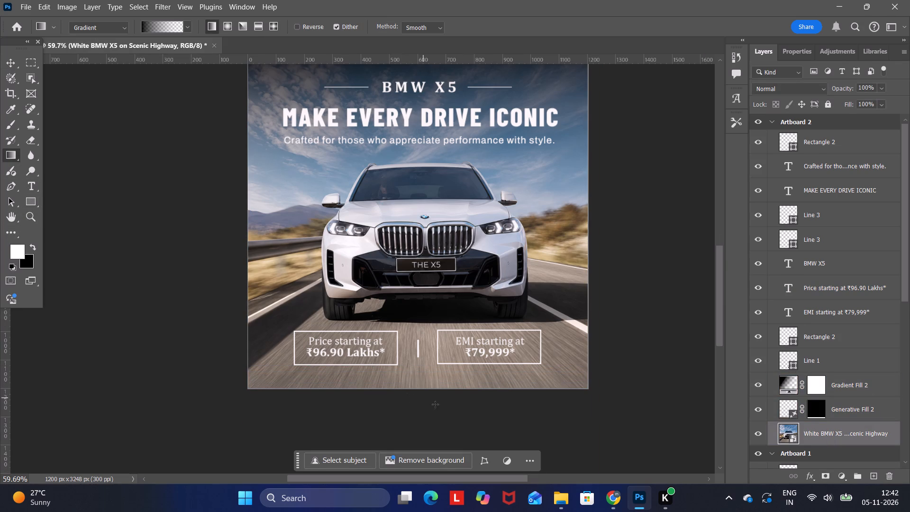
left_click_drag(434, 419, 441, 246)
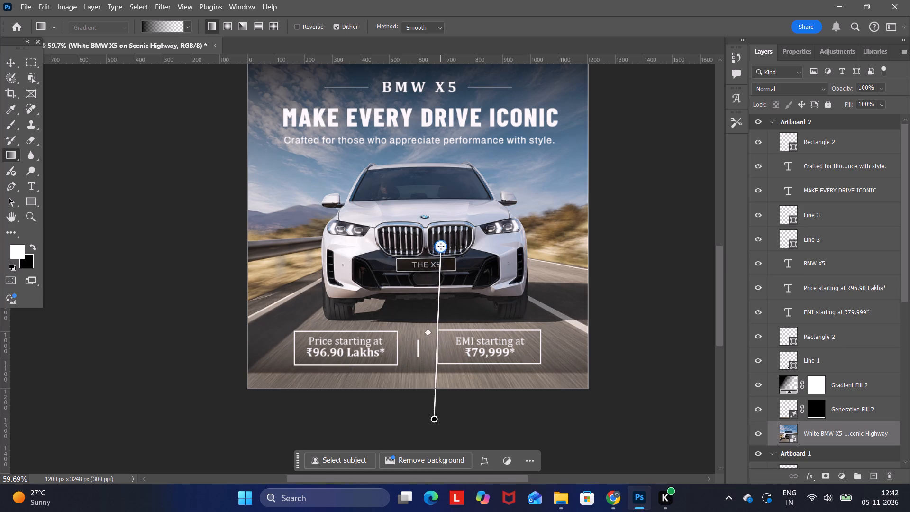
left_click_drag(441, 246, 435, 253)
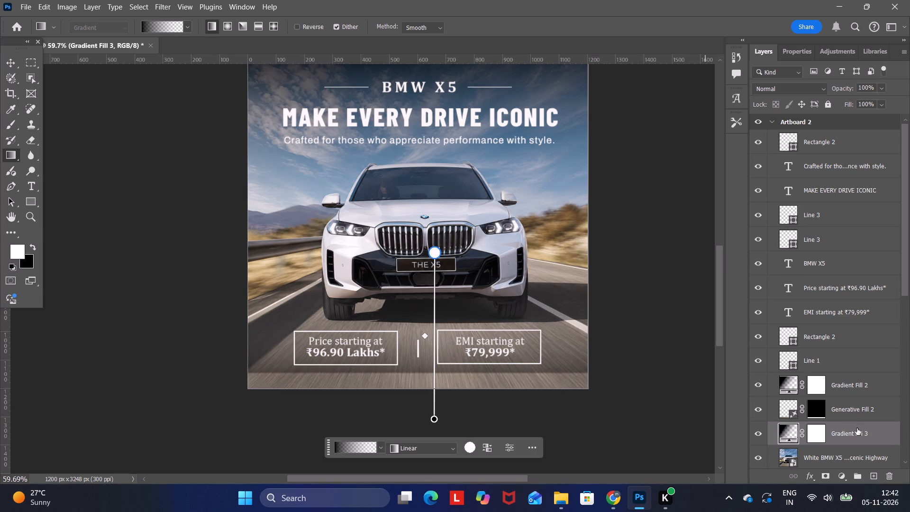
Move the Generative Fill 2 layer beneath the new bottom gradient, directly above the car photo layer.
scroll(832, 386, "down", 5)
left_click_drag(845, 330, 845, 336)
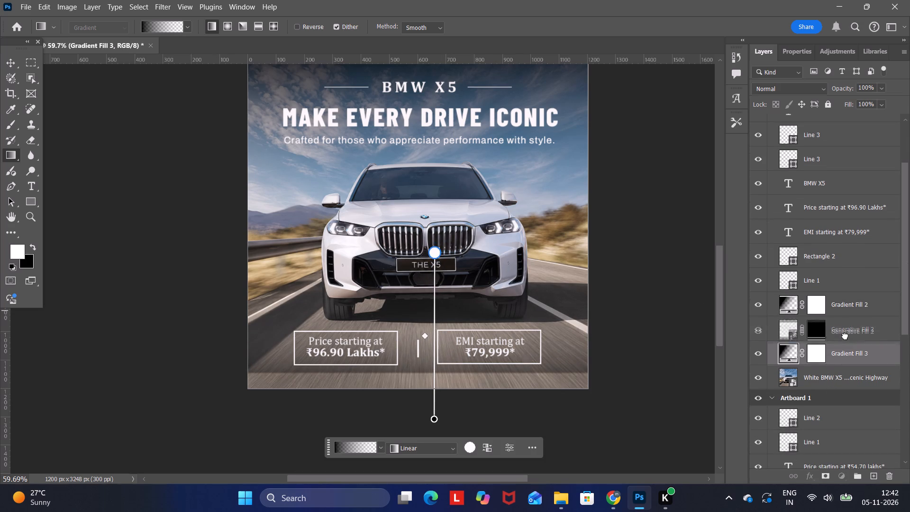
left_click_drag(845, 336, 847, 365)
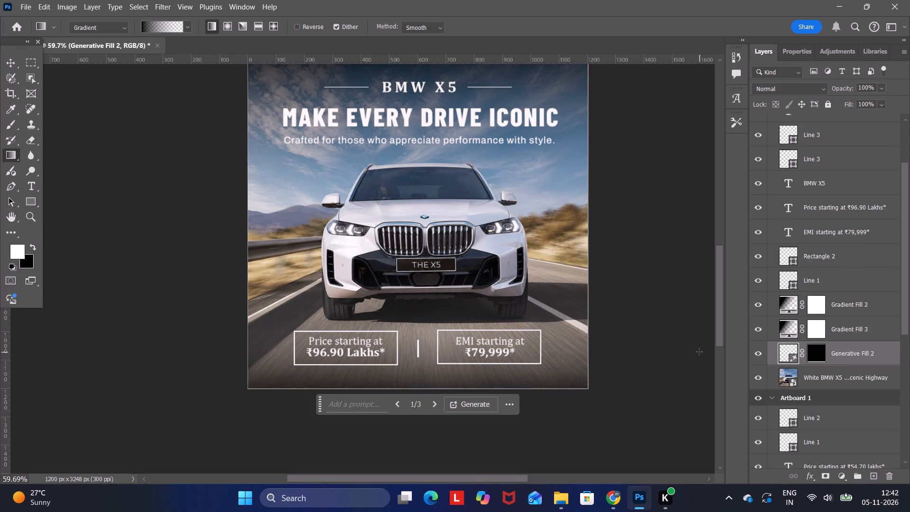
left_click(10, 64)
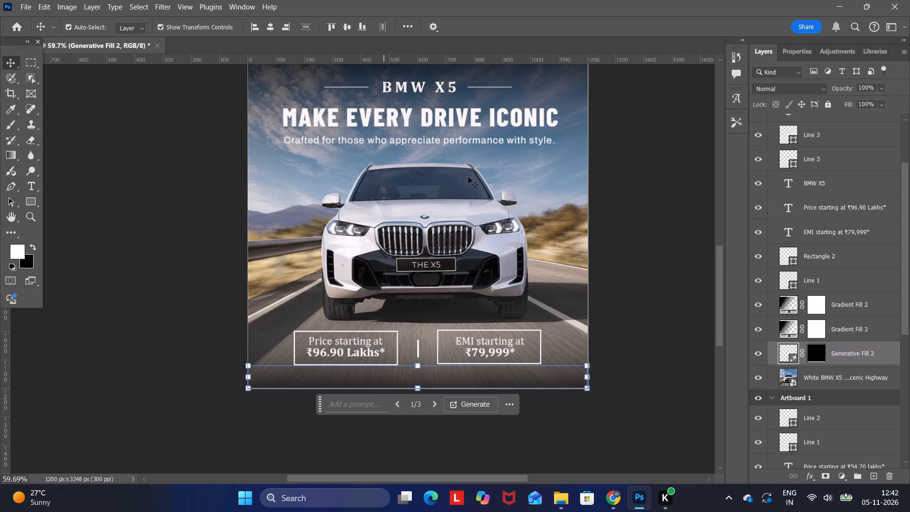
left_click(660, 198)
scroll(680, 273, "up", 4)
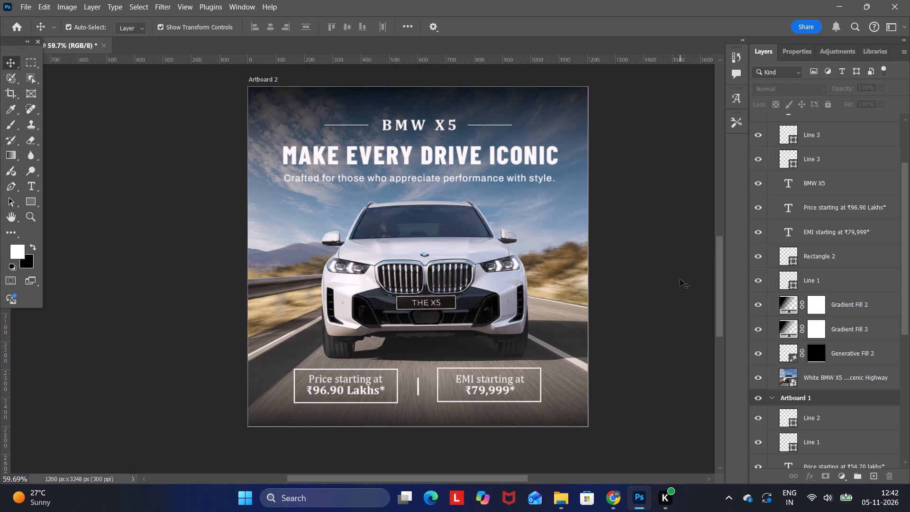
Delete the Gradient Fill 1 layer beneath the driveway photo on Artboard 1.
scroll(680, 281, "up", 2)
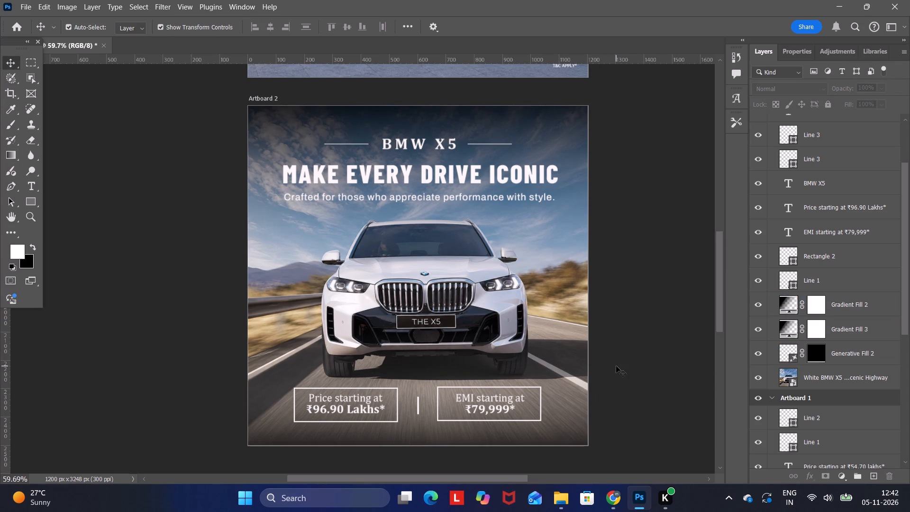
scroll(616, 366, "up", 20)
scroll(616, 366, "up", 2)
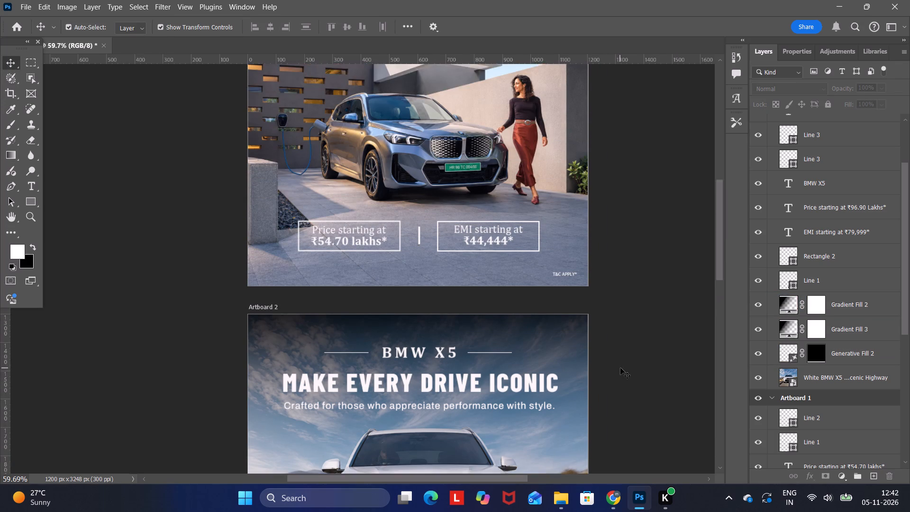
scroll(620, 368, "up", 20)
scroll(620, 368, "up", 2)
scroll(621, 369, "down", 5)
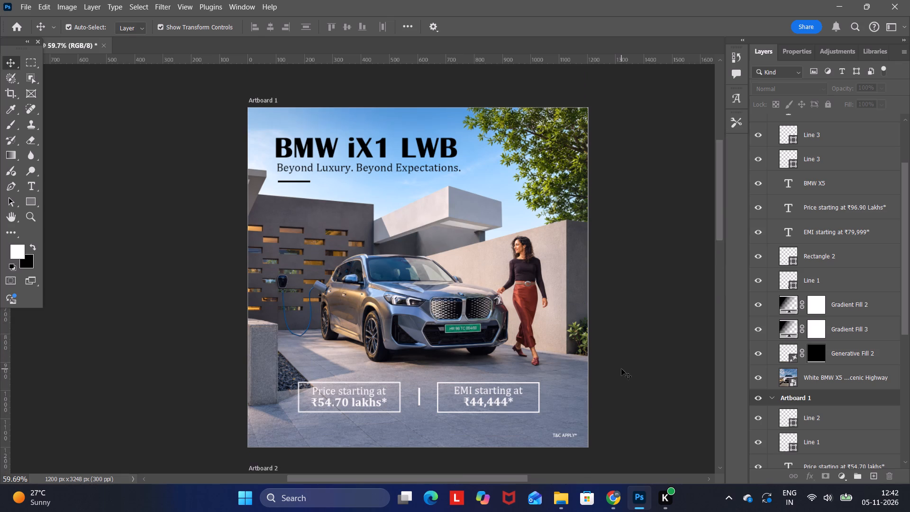
scroll(621, 369, "down", 5)
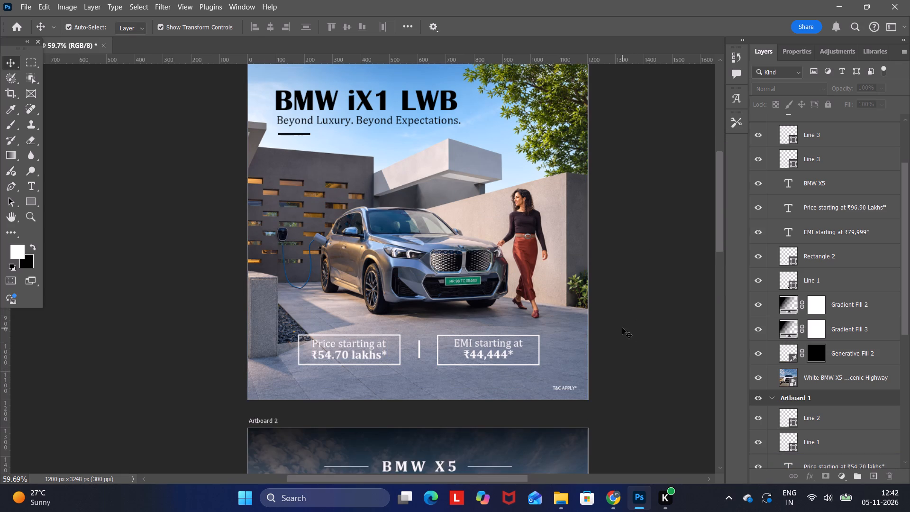
scroll(844, 353, "up", 2)
scroll(846, 356, "down", 4)
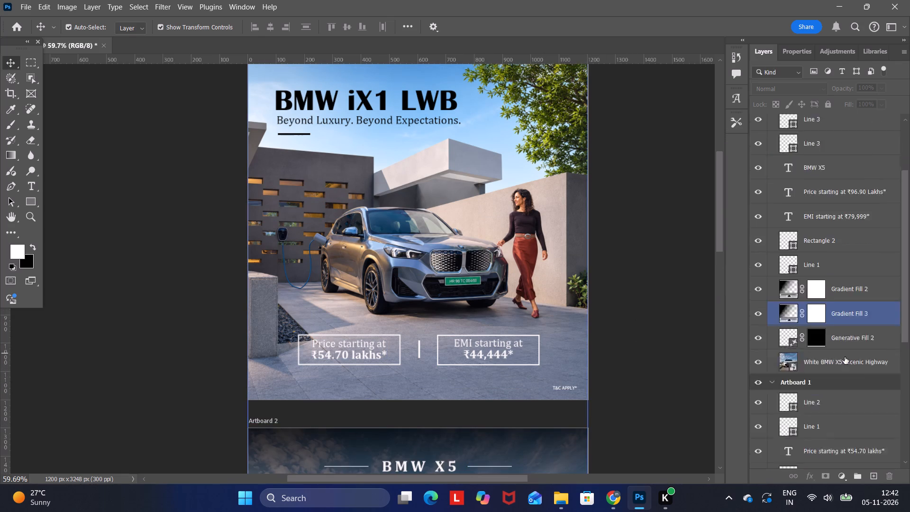
scroll(845, 357, "down", 17)
scroll(867, 395, "down", 5)
left_click(838, 434)
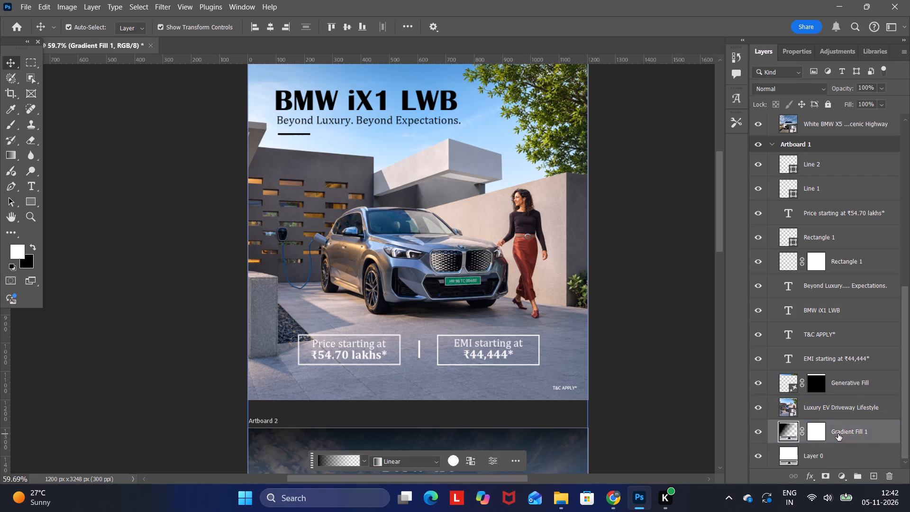
key("Delete")
left_click(614, 375)
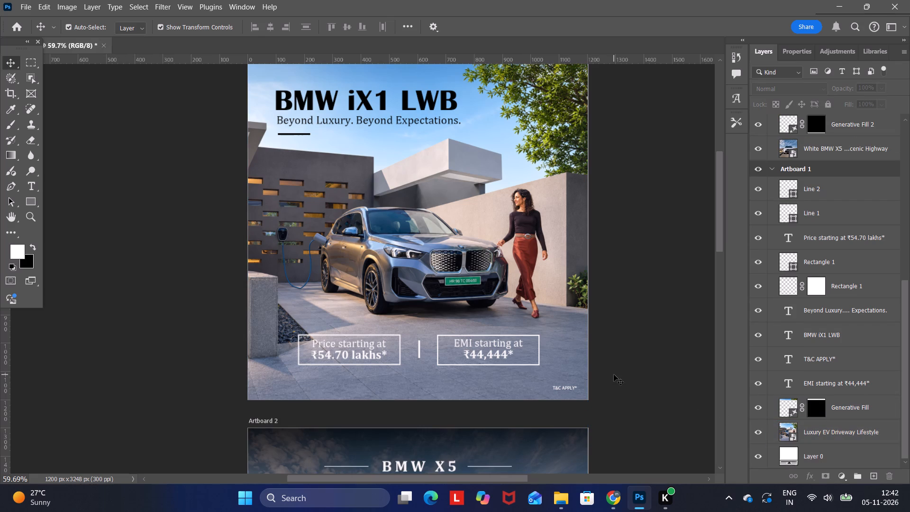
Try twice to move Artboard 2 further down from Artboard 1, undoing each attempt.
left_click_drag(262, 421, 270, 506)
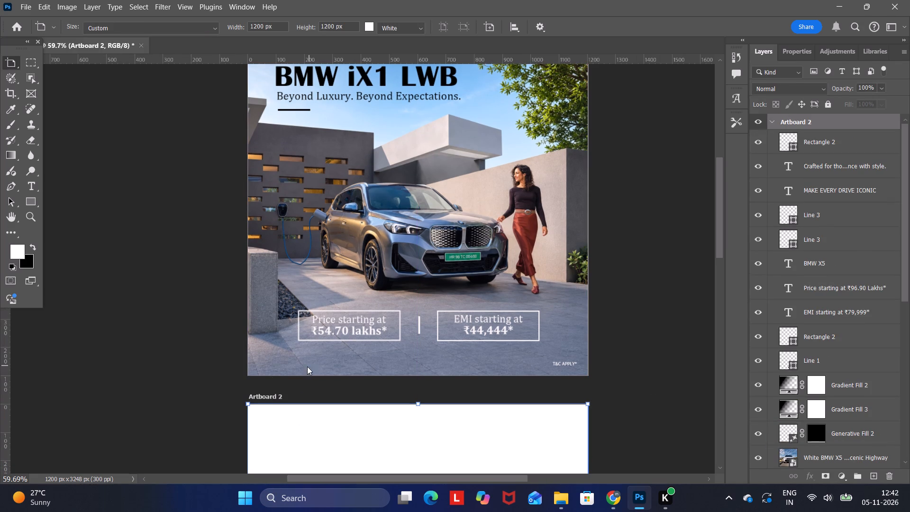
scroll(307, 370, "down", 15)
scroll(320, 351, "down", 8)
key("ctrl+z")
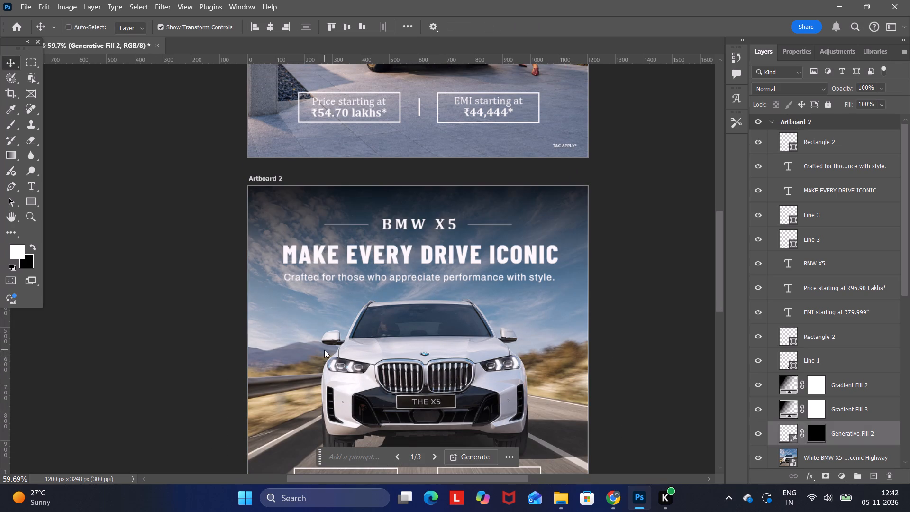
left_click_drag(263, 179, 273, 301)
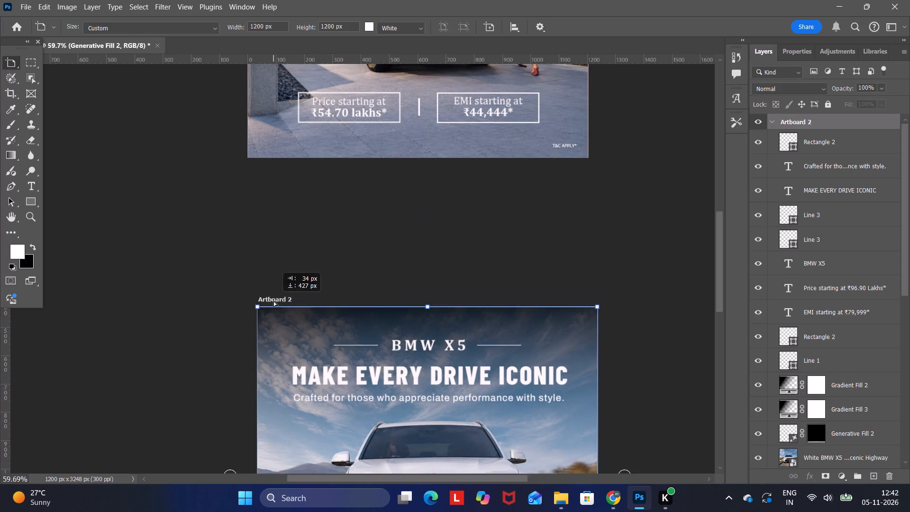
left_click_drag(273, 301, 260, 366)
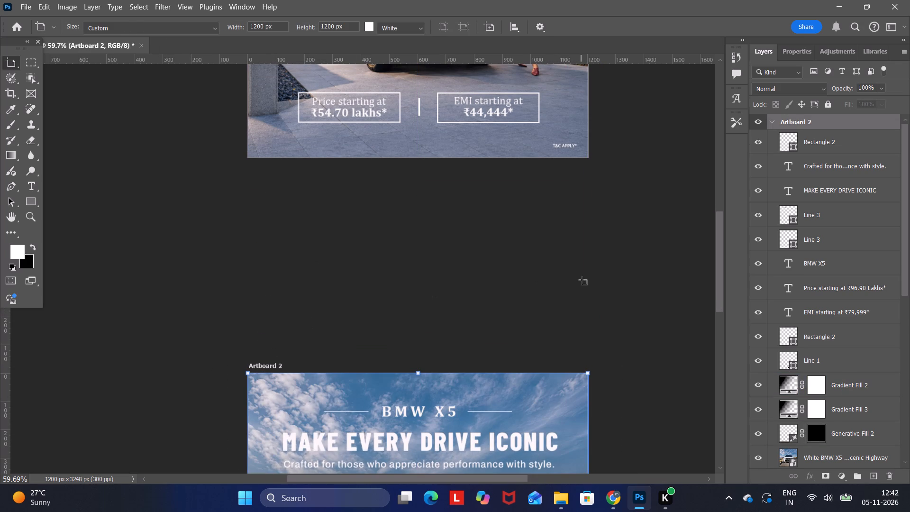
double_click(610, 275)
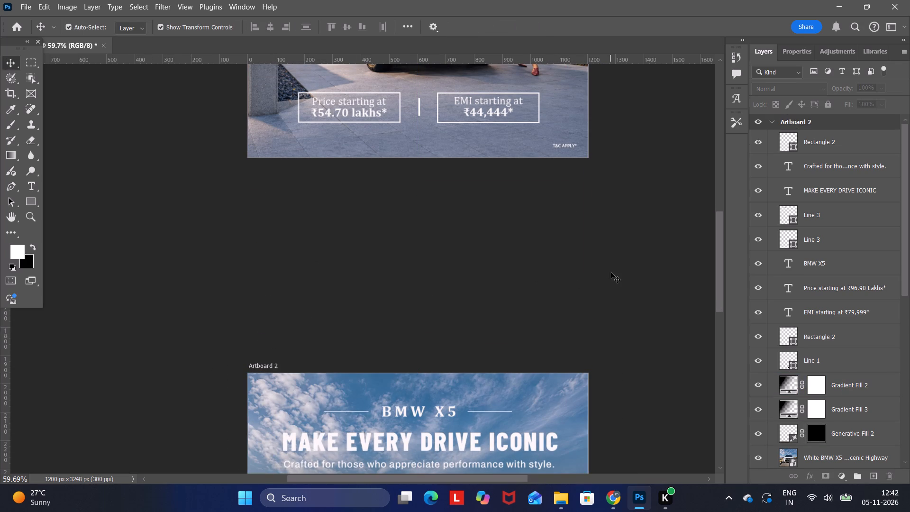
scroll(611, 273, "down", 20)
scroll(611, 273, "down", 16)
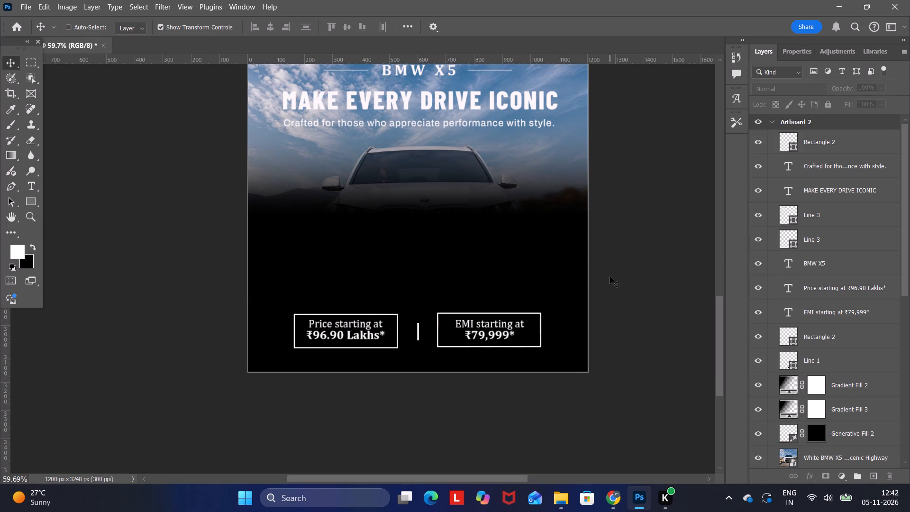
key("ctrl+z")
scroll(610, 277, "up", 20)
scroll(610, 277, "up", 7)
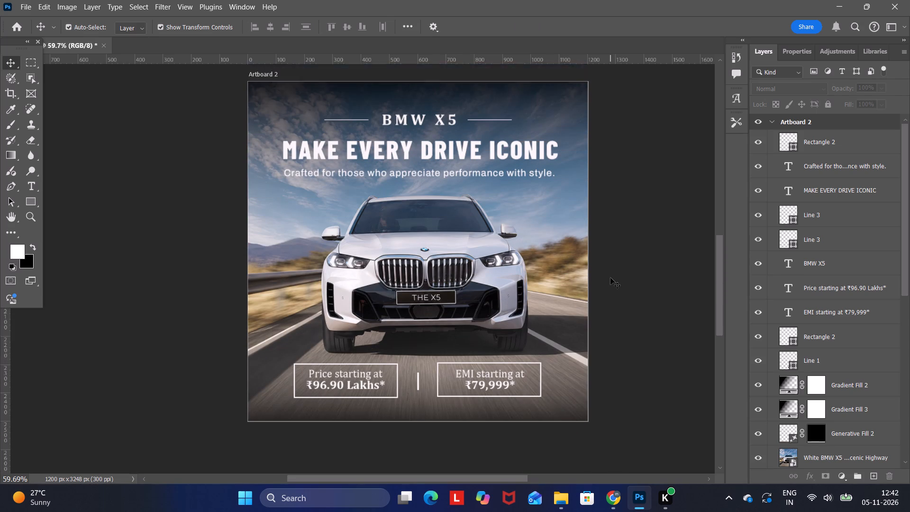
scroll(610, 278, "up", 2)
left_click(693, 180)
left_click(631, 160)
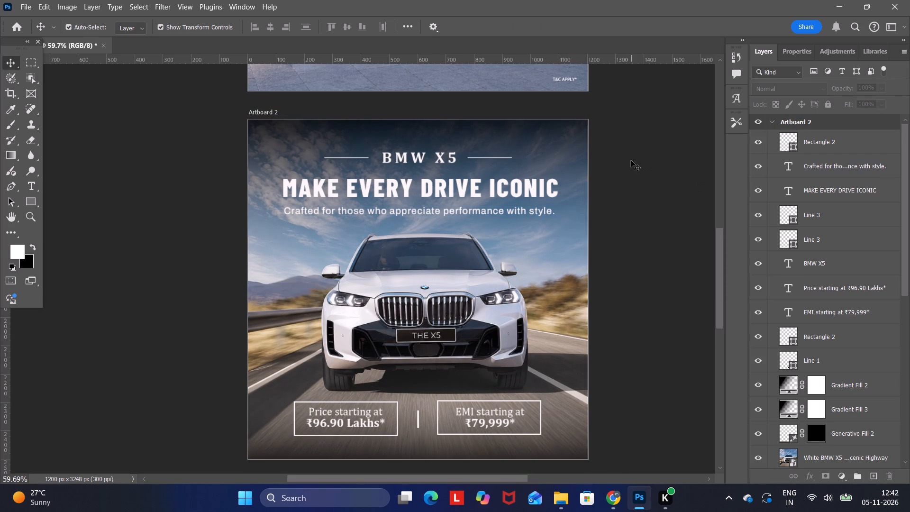
Save the document to the Desktop as a Photoshop file named BMW.
key("ctrl+s")
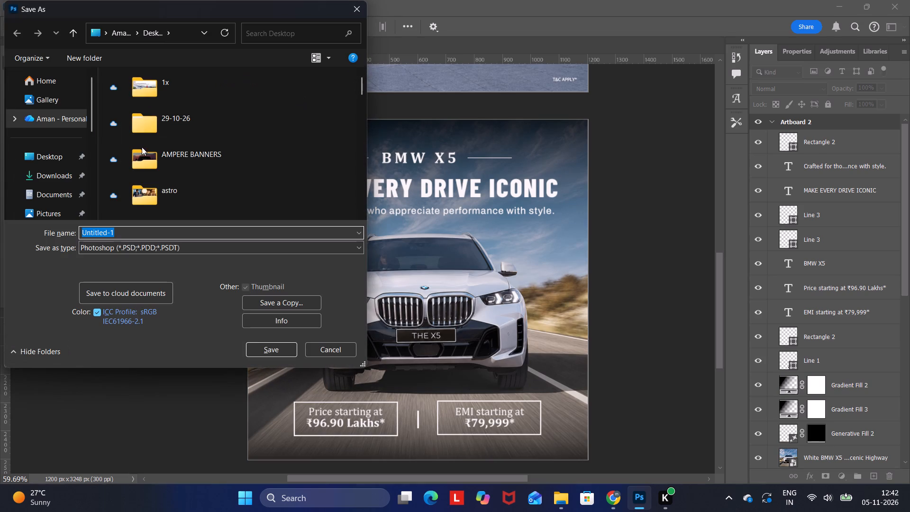
type("BMW")
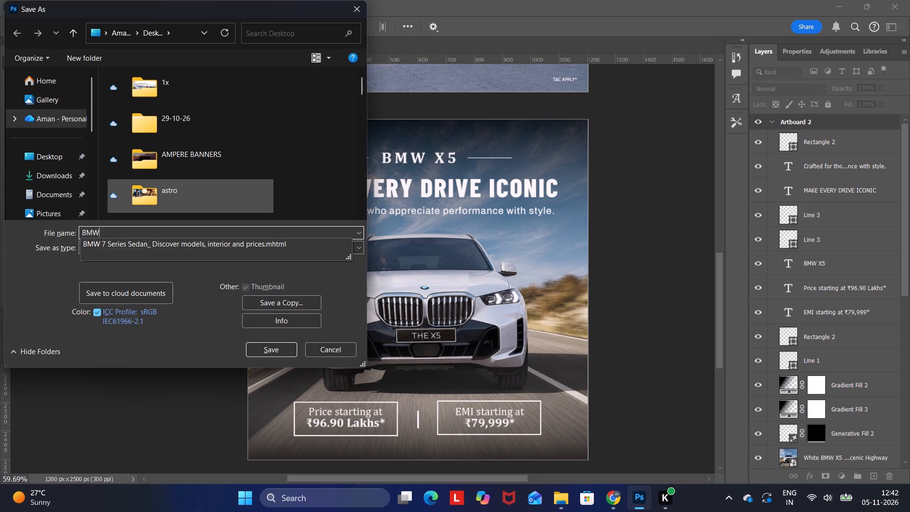
key("Return")
left_click(588, 135)
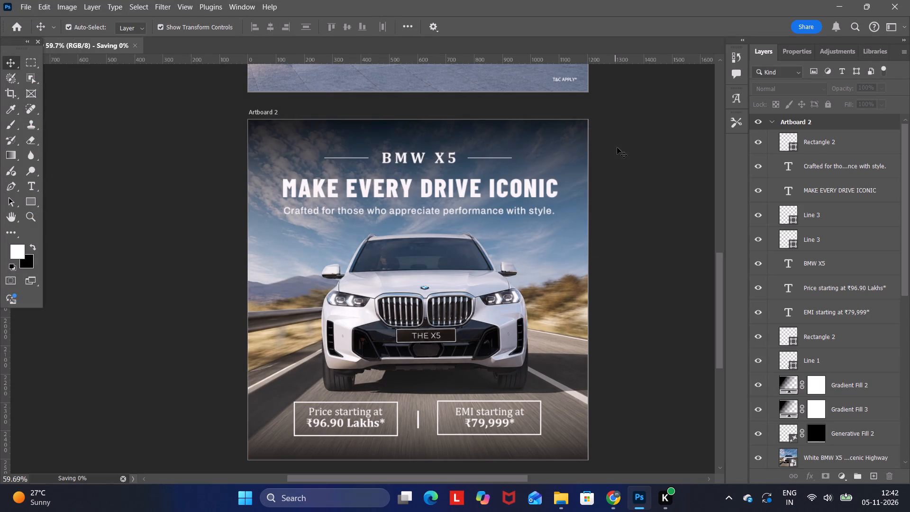
left_click(617, 147)
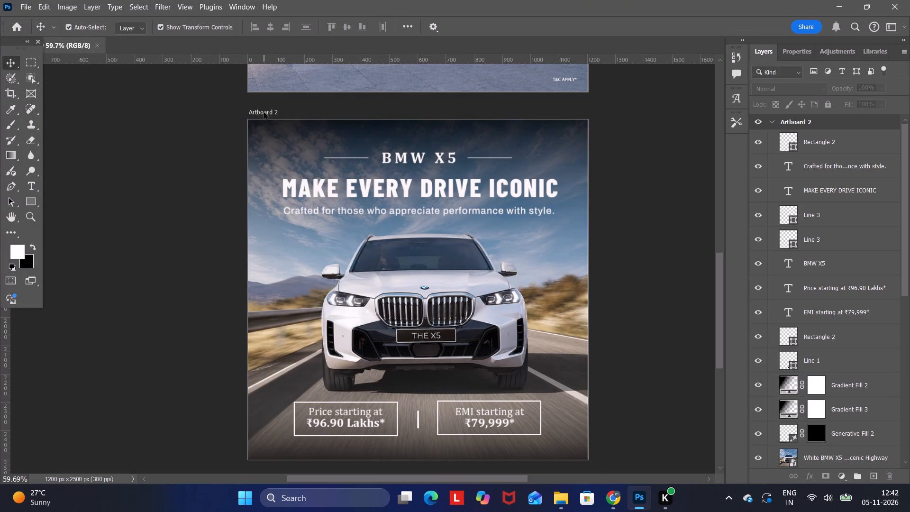
Move Artboard 2 down to widen the gap beneath Artboard 1.
left_click_drag(264, 112, 259, 213)
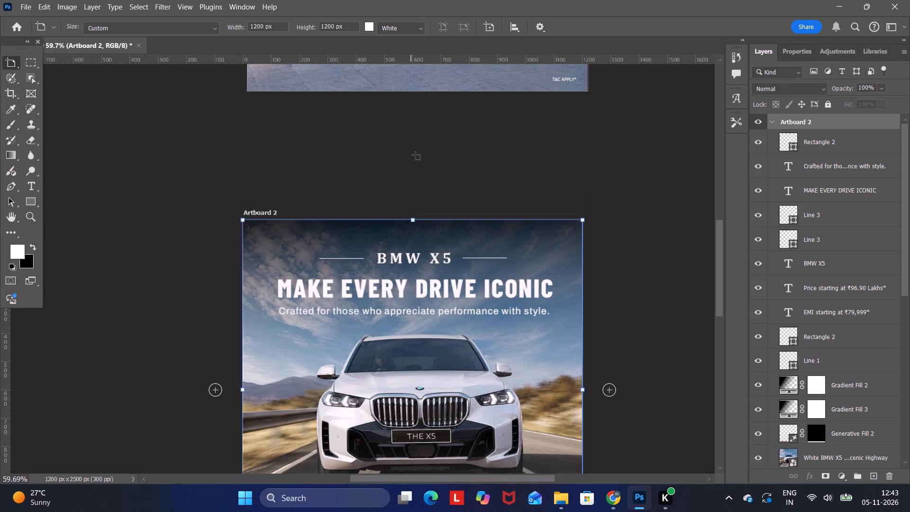
left_click(415, 155)
left_click(390, 152)
Move Artboard 1 up, further away from Artboard 2.
scroll(415, 152, "up", 10)
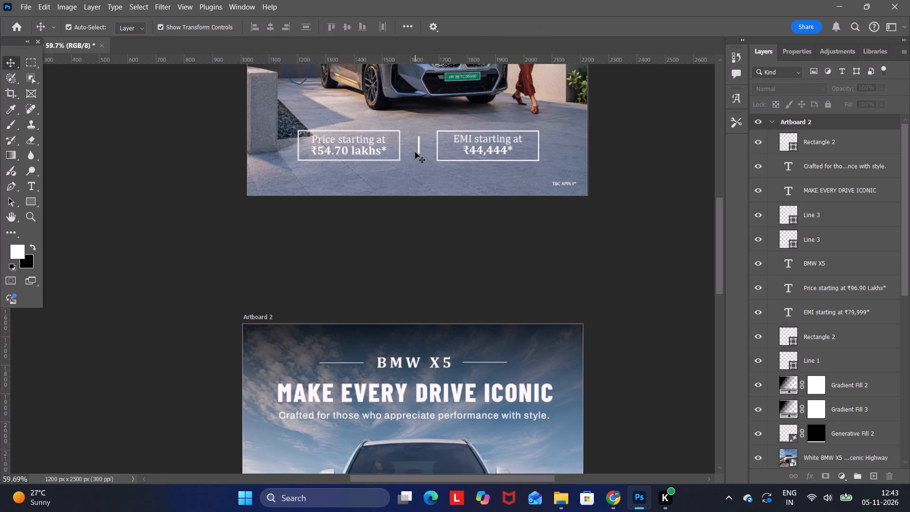
scroll(415, 152, "up", 20)
scroll(415, 152, "up", 7)
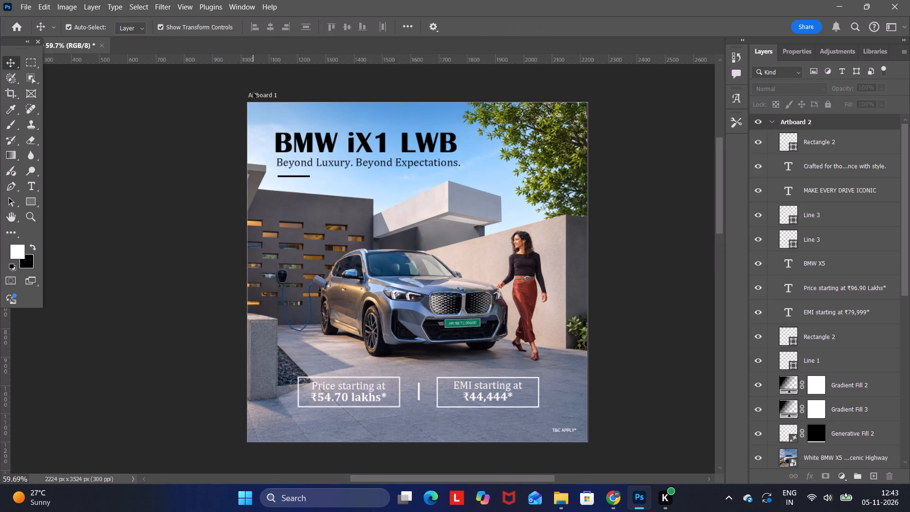
scroll(293, 142, "up", 14)
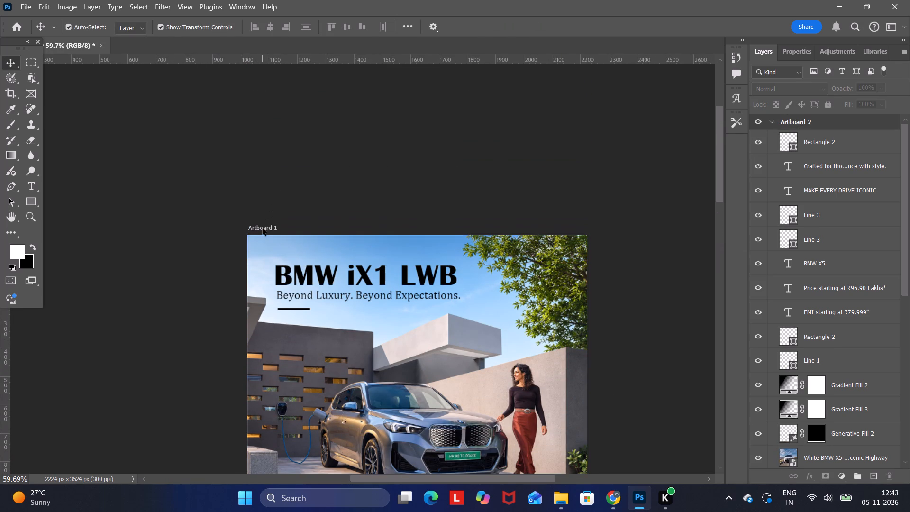
left_click_drag(263, 229, 262, 152)
scroll(386, 196, "down", 9)
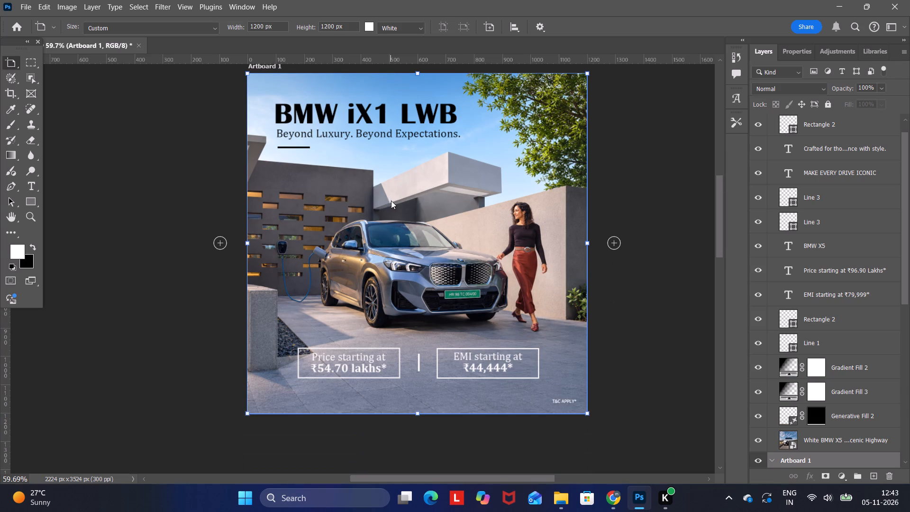
left_click(662, 309)
left_click(662, 303)
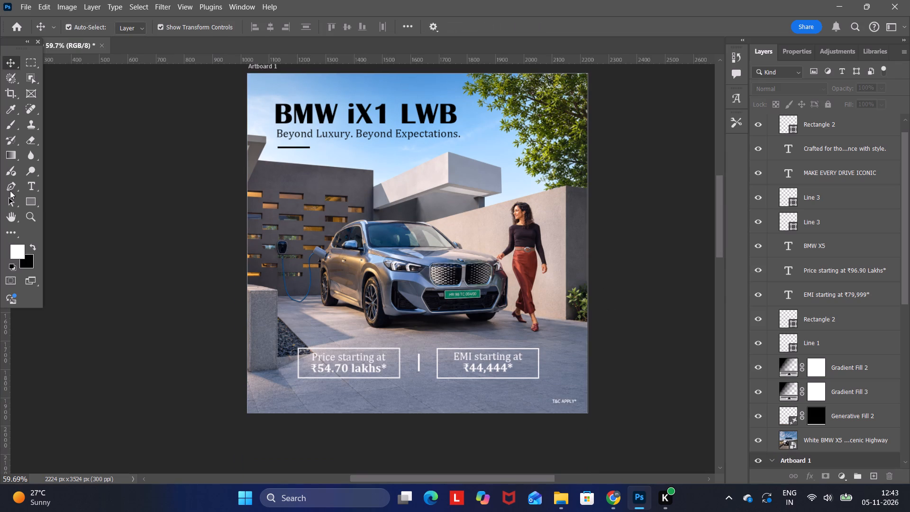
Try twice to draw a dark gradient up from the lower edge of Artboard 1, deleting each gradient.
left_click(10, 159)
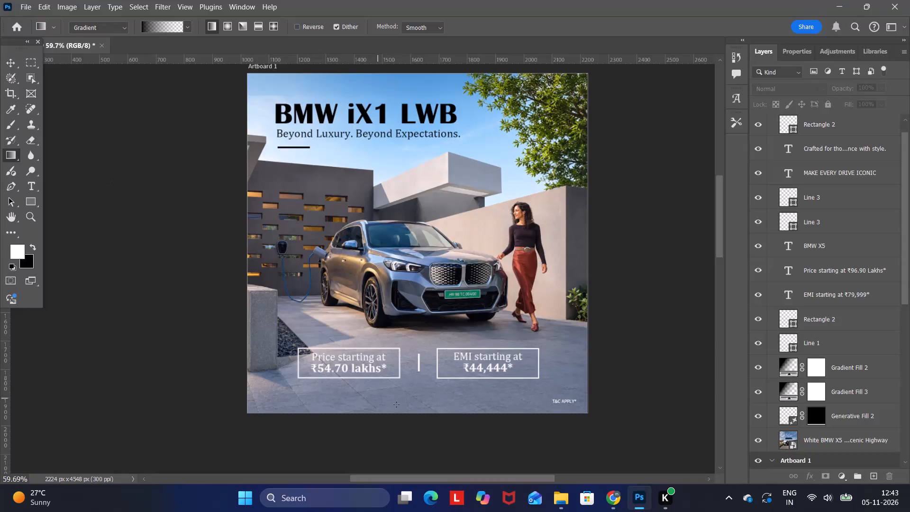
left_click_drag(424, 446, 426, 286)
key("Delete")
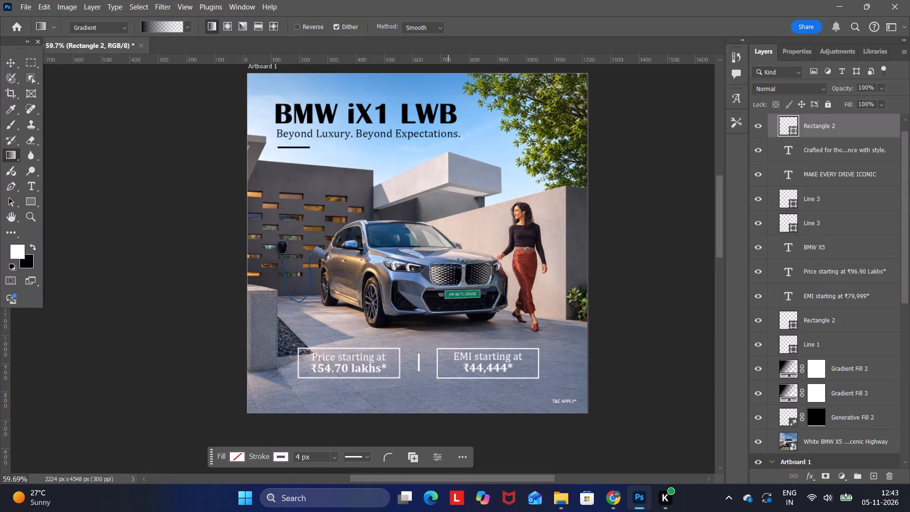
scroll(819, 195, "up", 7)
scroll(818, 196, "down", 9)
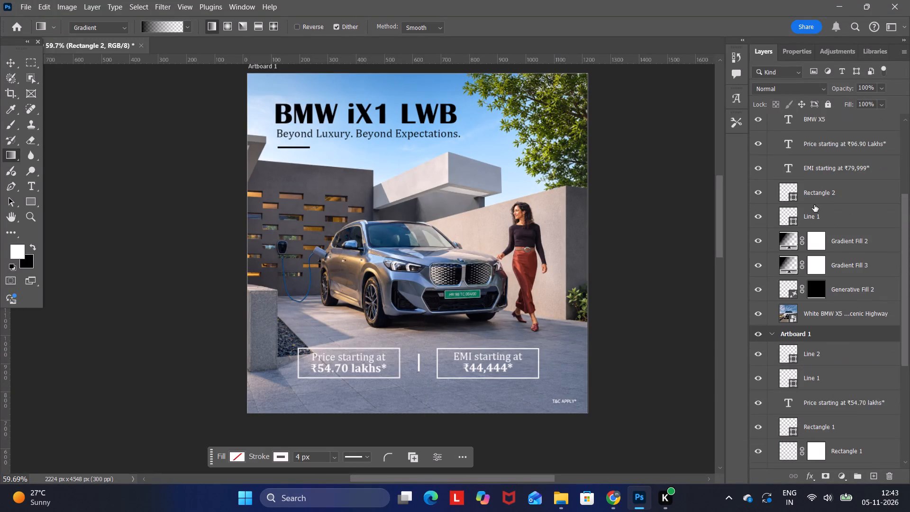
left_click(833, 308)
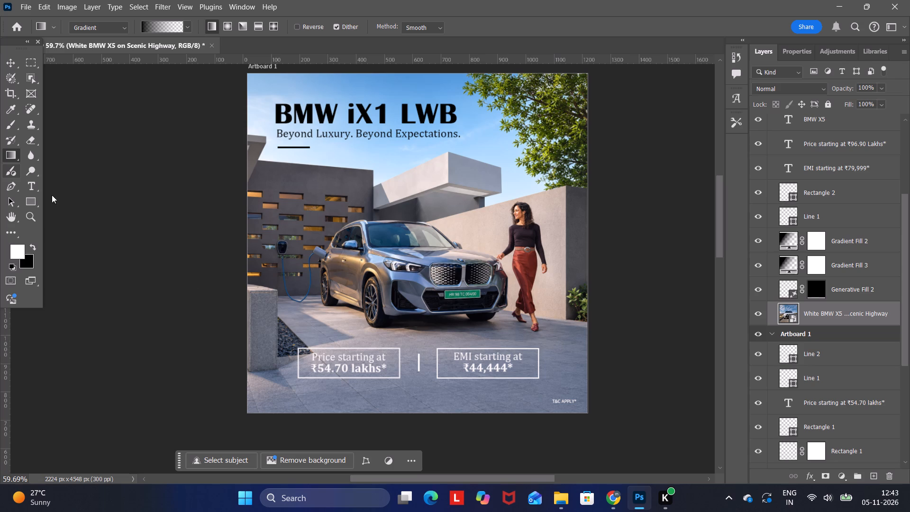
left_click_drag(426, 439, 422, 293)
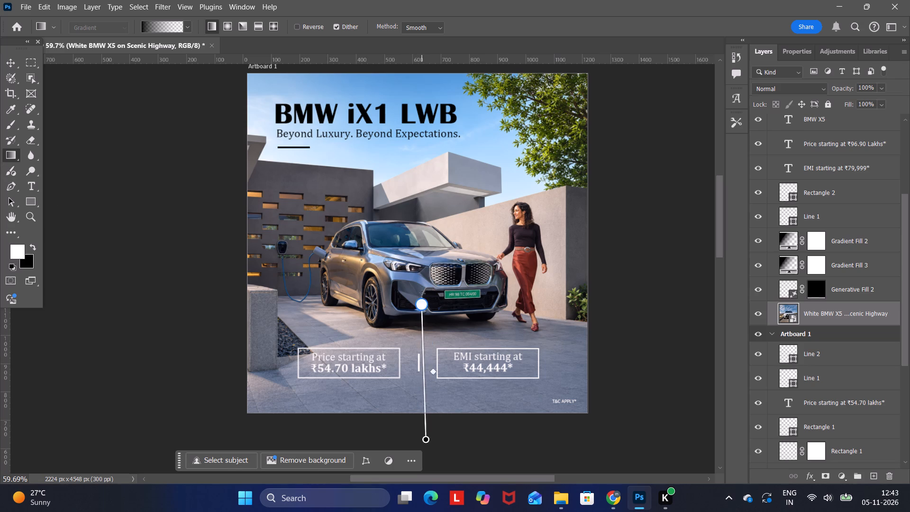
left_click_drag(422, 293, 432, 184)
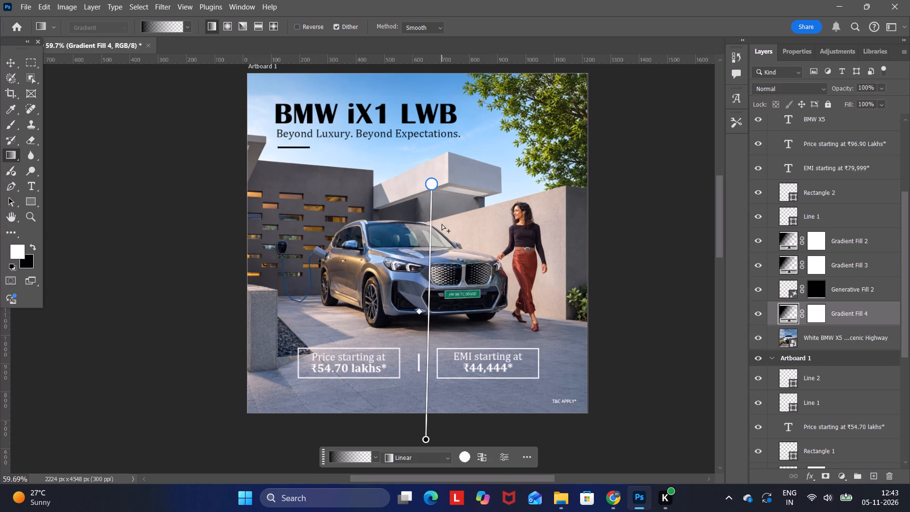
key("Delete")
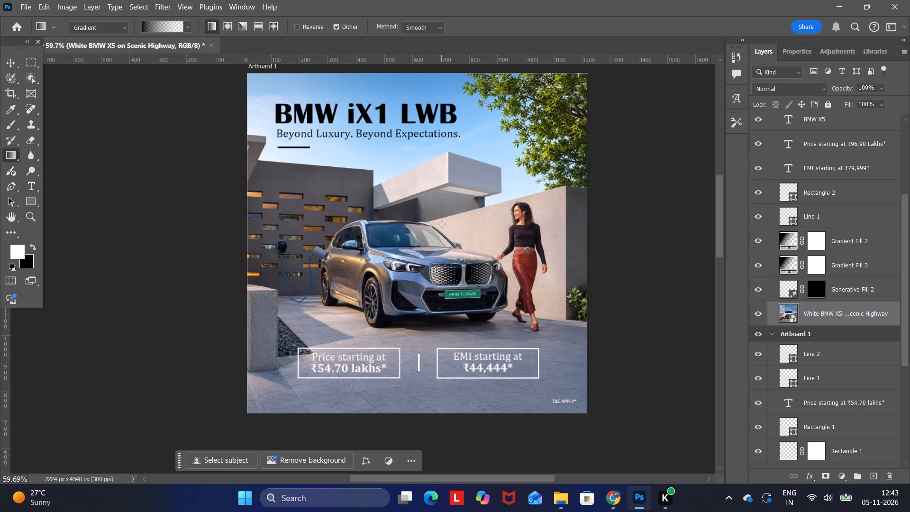
Undo the misplaced gradient edits and the artboard moves so both artboards return to their earlier spacing.
left_click(831, 246)
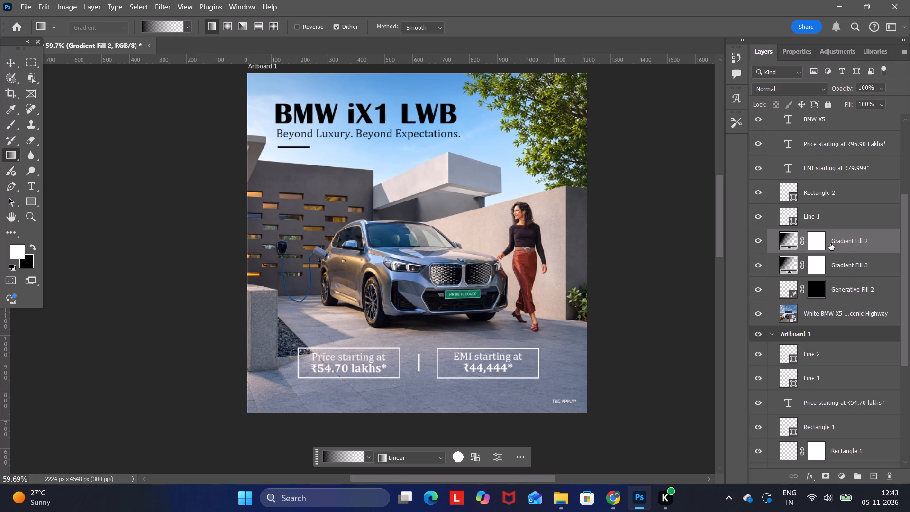
scroll(763, 282, "down", 8)
scroll(669, 328, "down", 20)
scroll(669, 328, "down", 20)
scroll(669, 328, "down", 3)
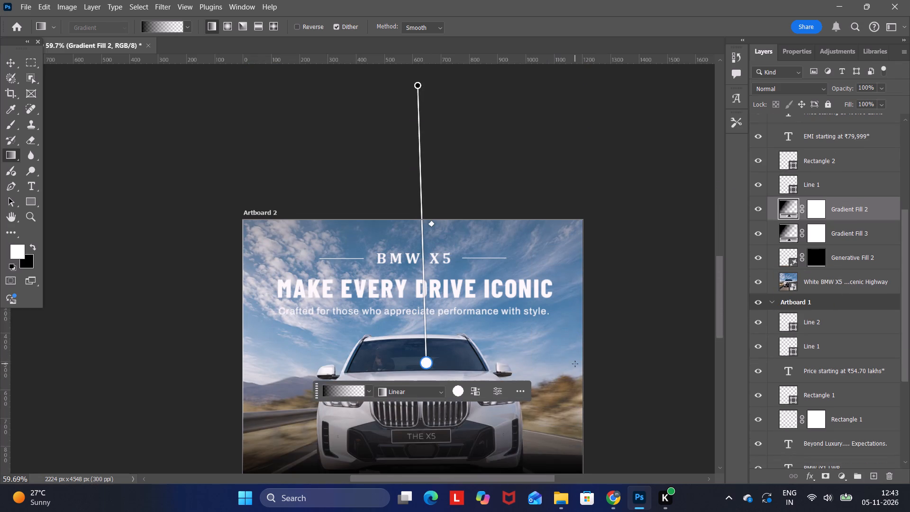
scroll(575, 364, "down", 6)
key("ctrl+z")
key("ctrl+z")
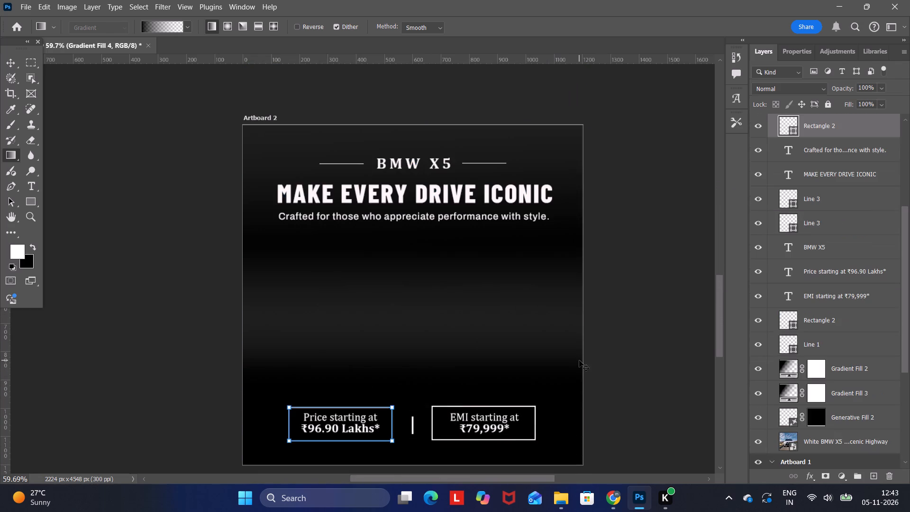
key("ctrl+z")
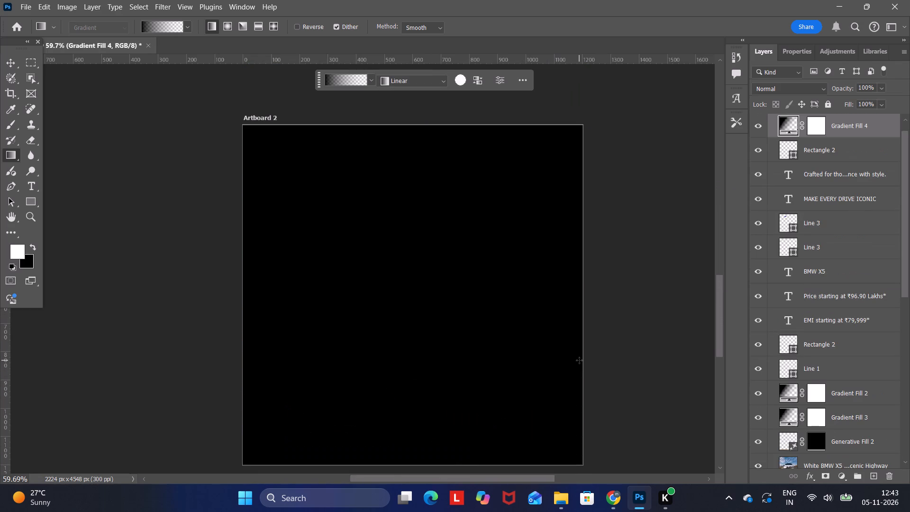
key("ctrl+z")
key("ctrl+z")
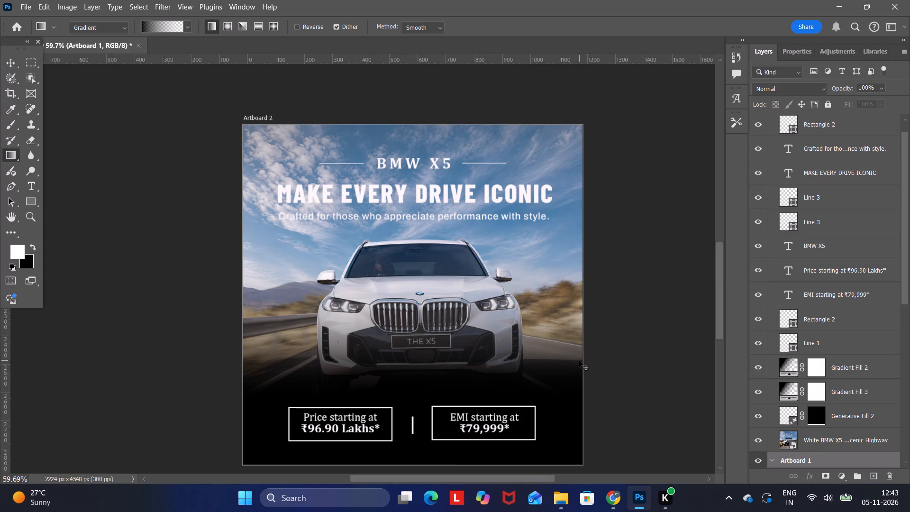
key("ctrl+z")
scroll(605, 351, "up", 5)
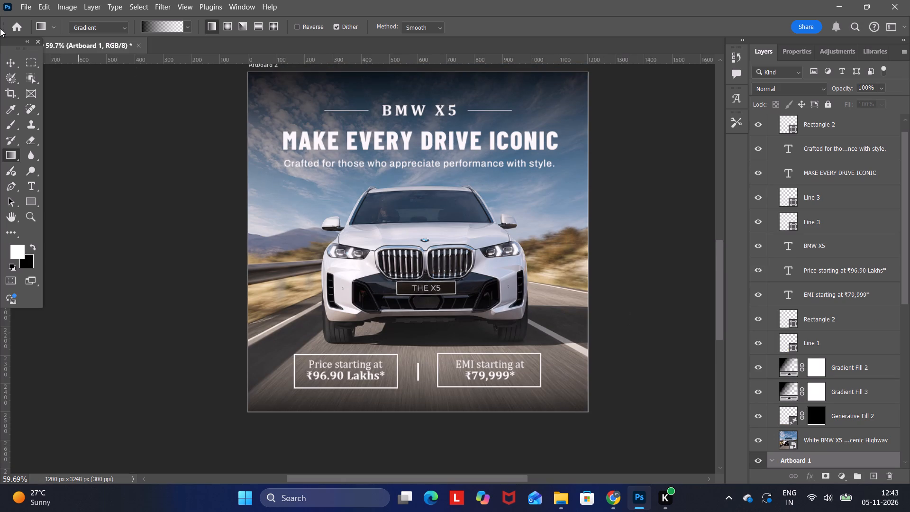
left_click(12, 60)
left_click(132, 119)
Add a linear black-to-transparent gradient above the Luxury EV Driveway Lifestyle image, fading from just below Artboard 1 up to the car's windshield.
scroll(183, 173, "up", 9)
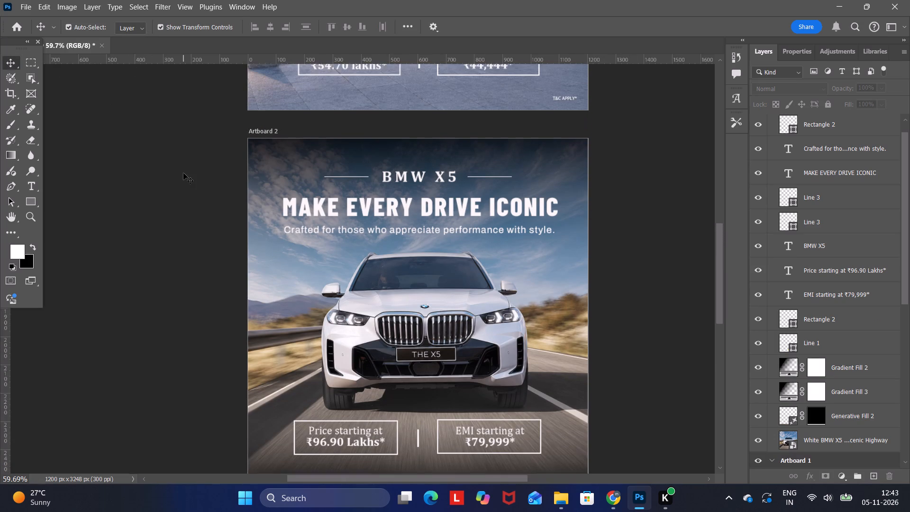
scroll(183, 173, "up", 13)
scroll(791, 334, "up", 2)
scroll(787, 334, "down", 20)
scroll(787, 334, "down", 20)
scroll(787, 334, "down", 8)
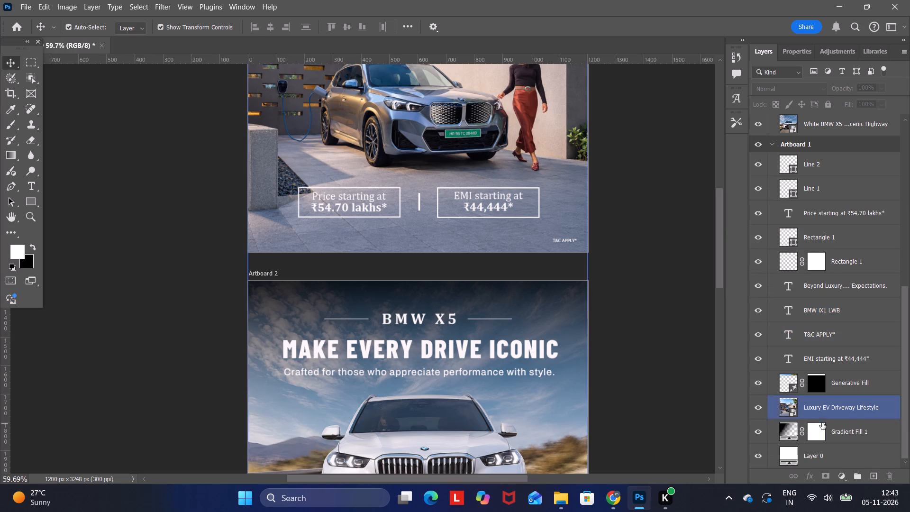
left_click(823, 404)
scroll(611, 336, "up", 15)
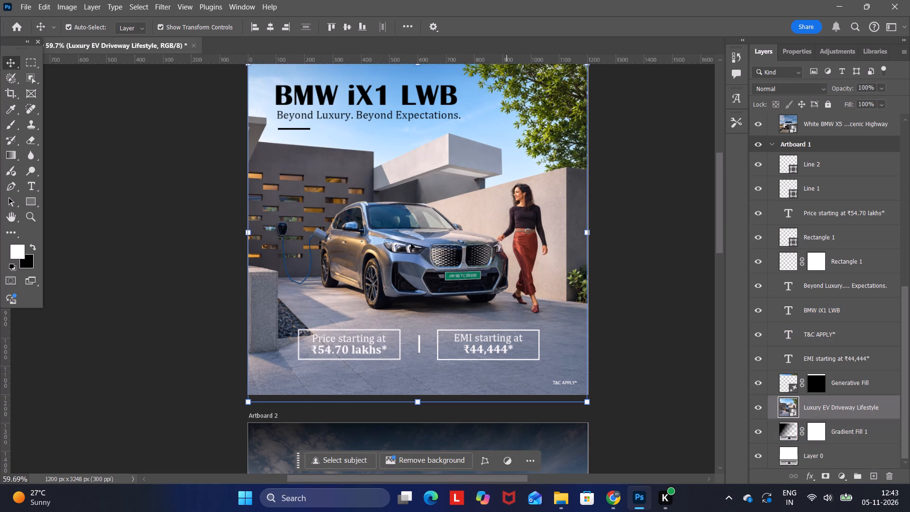
left_click(16, 158)
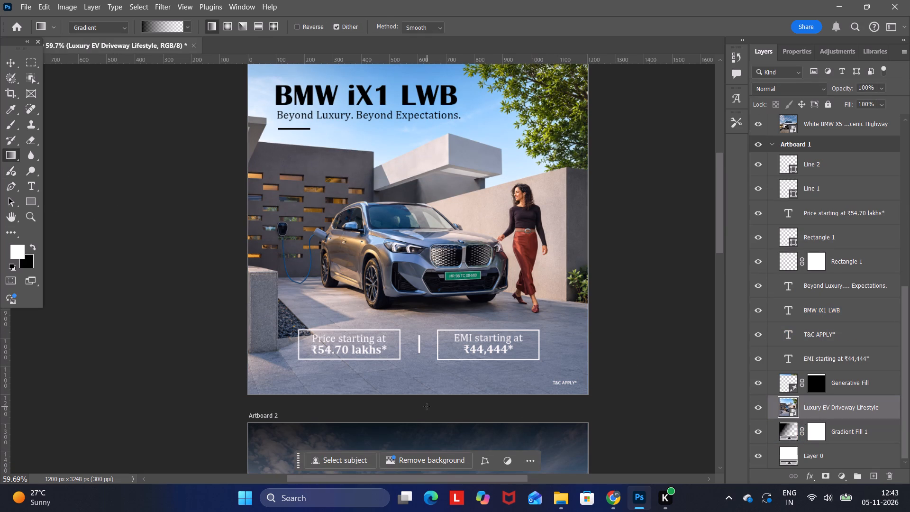
left_click_drag(427, 406, 432, 228)
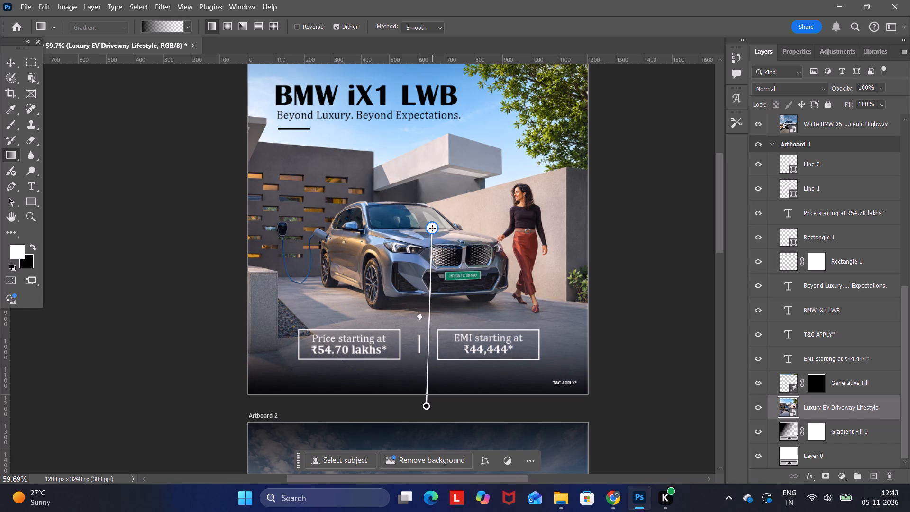
left_click_drag(432, 228, 425, 259)
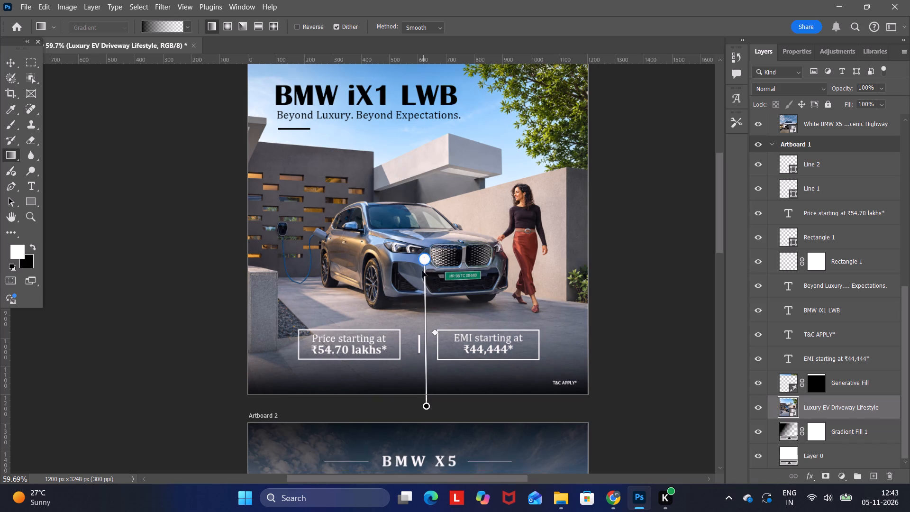
left_click_drag(427, 405, 427, 414)
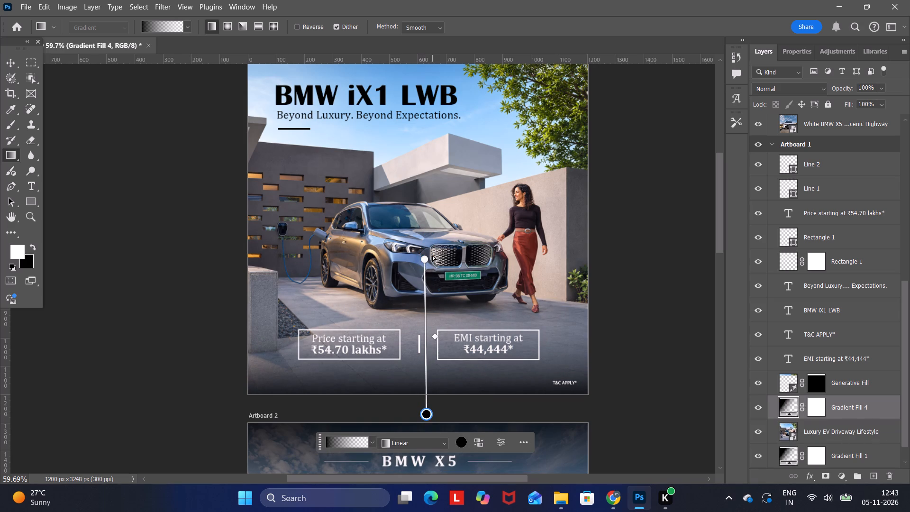
left_click_drag(426, 259, 424, 214)
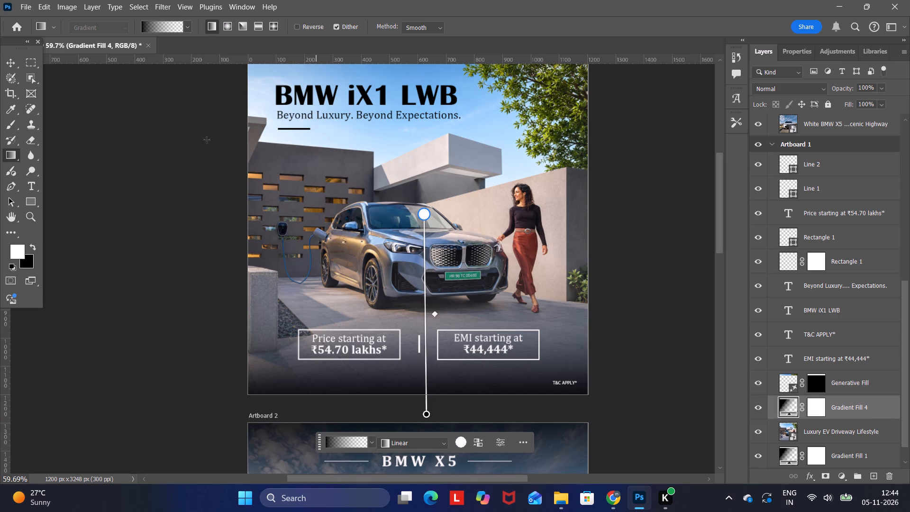
left_click(8, 61)
left_click(114, 145)
left_click(626, 193)
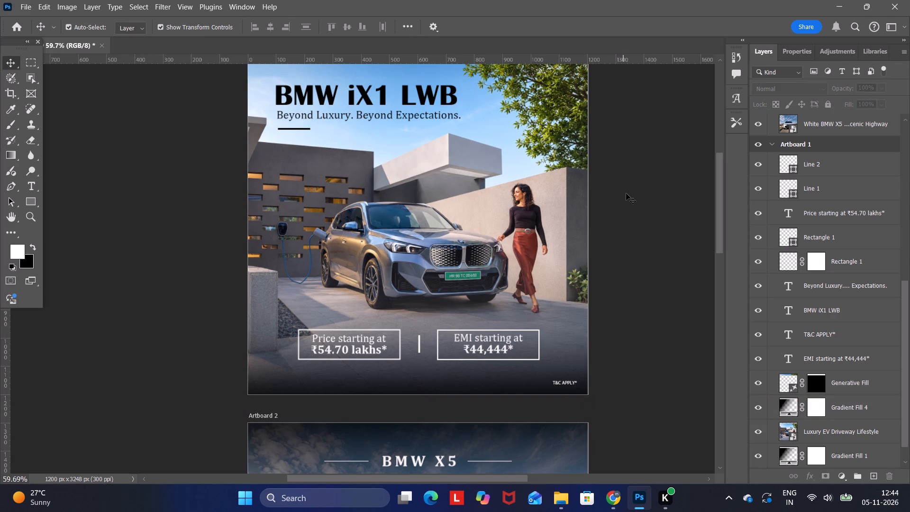
Copy the T&C APPLY* text from Artboard 1 into Artboard 2 and place it in the lower-right corner of the ad.
scroll(626, 193, "down", 4, "alt")
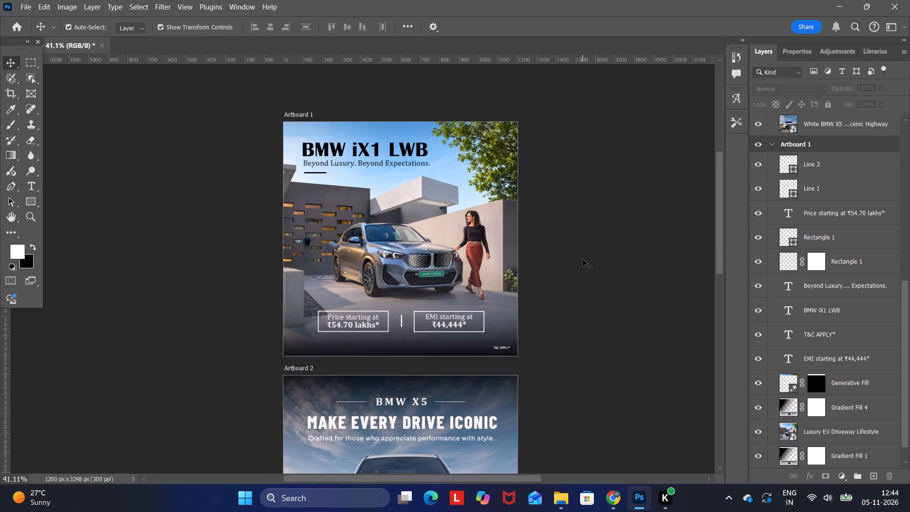
scroll(582, 259, "down", 15)
scroll(581, 263, "up", 13)
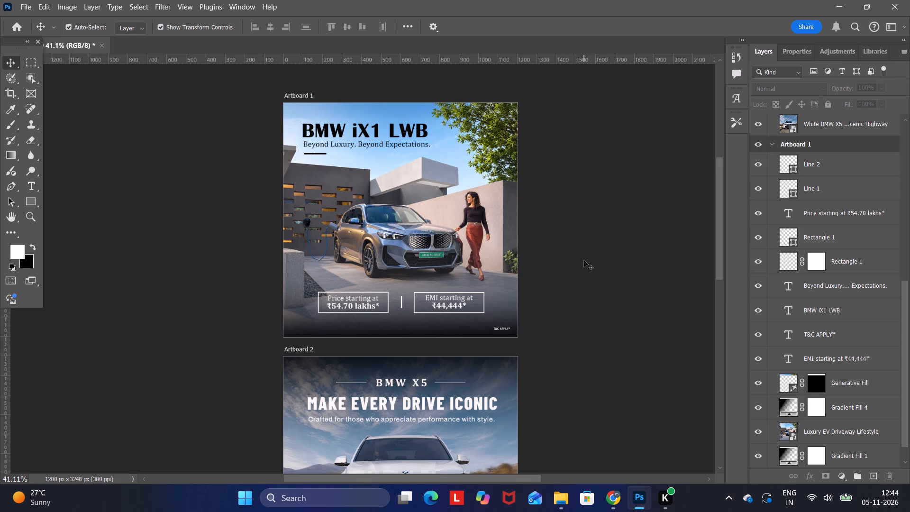
scroll(584, 260, "down", 20)
scroll(584, 260, "down", 3)
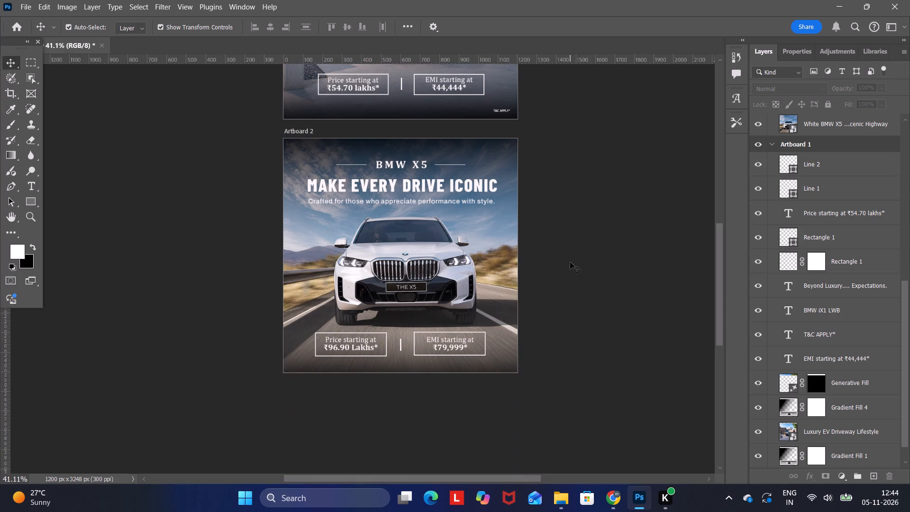
left_click(502, 110)
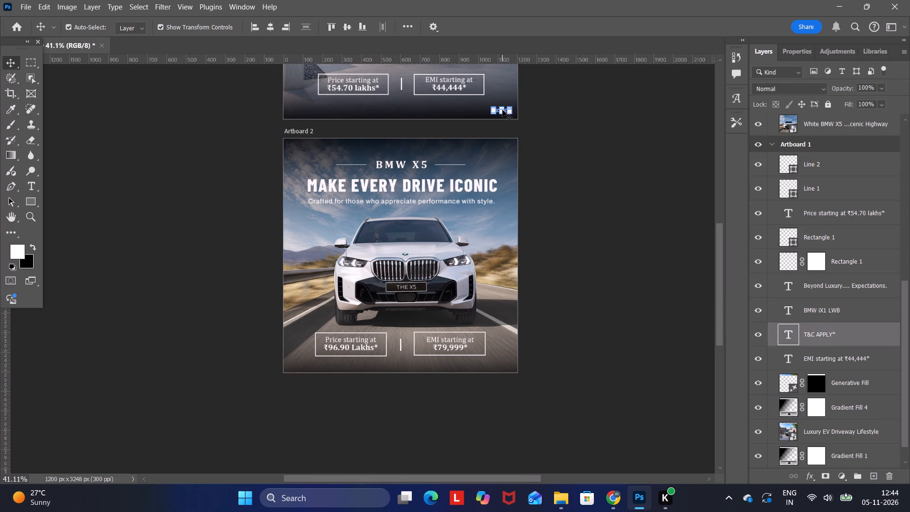
key("ctrl+c")
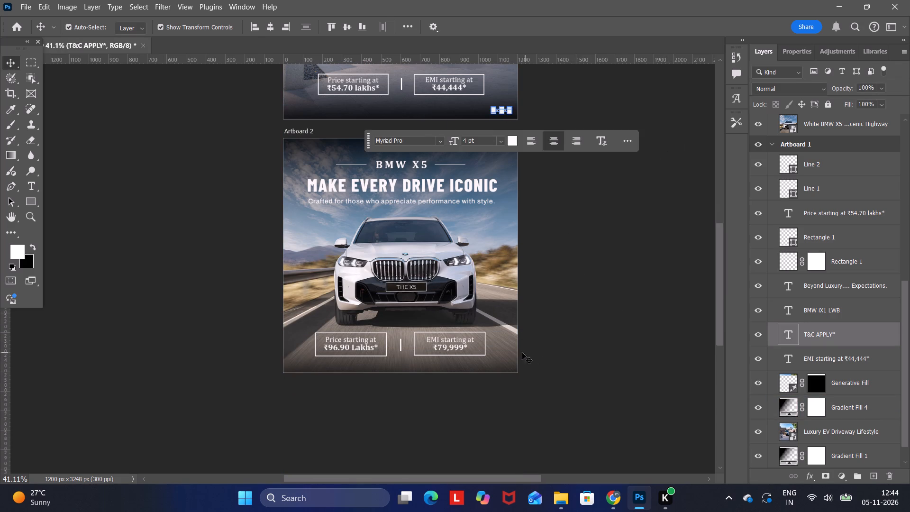
left_click(513, 353)
key("ctrl+v")
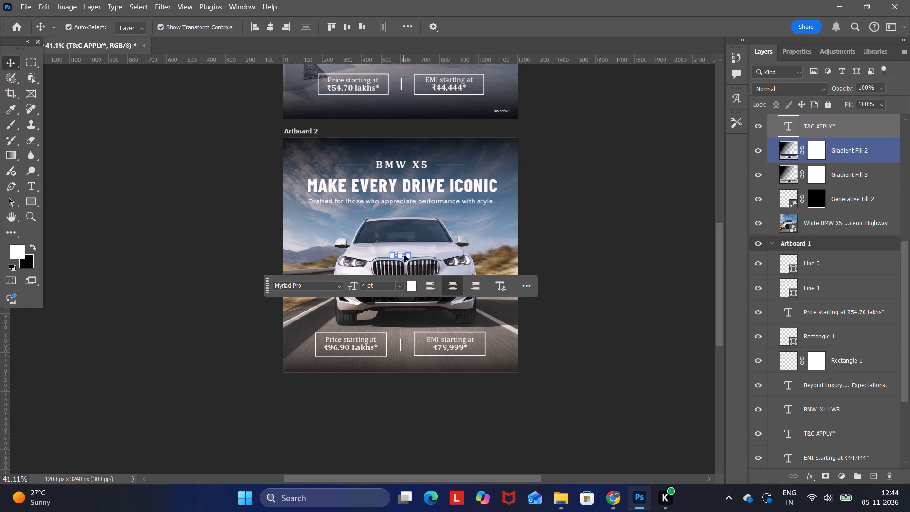
left_click_drag(404, 256, 508, 365)
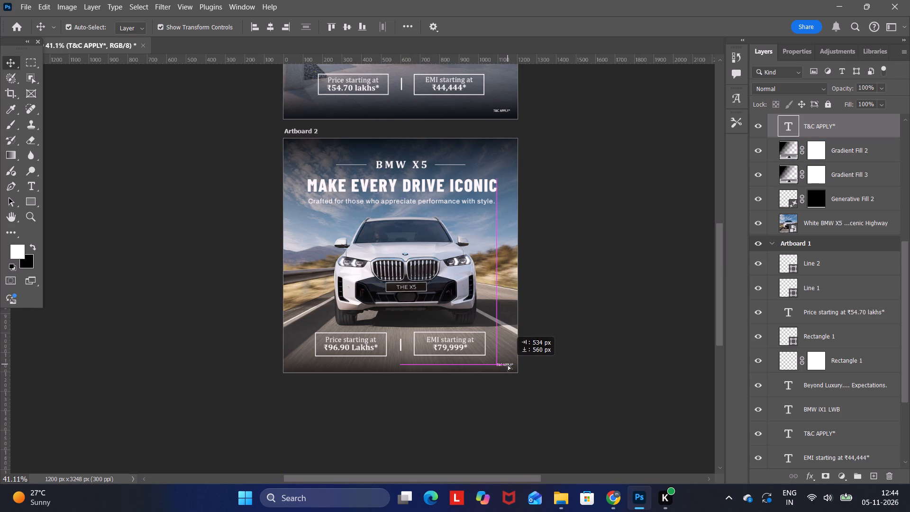
left_click_drag(508, 365, 508, 365)
left_click(565, 328)
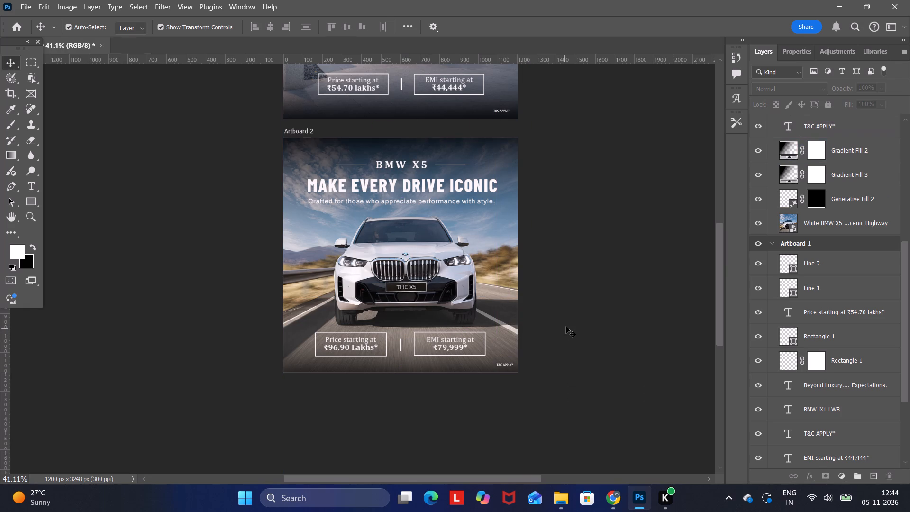
Add a new blank 1200 × 1200 px artboard directly below Artboard 2.
scroll(577, 332, "up", 3)
scroll(582, 318, "up", 20)
scroll(582, 318, "up", 7)
scroll(581, 317, "down", 8)
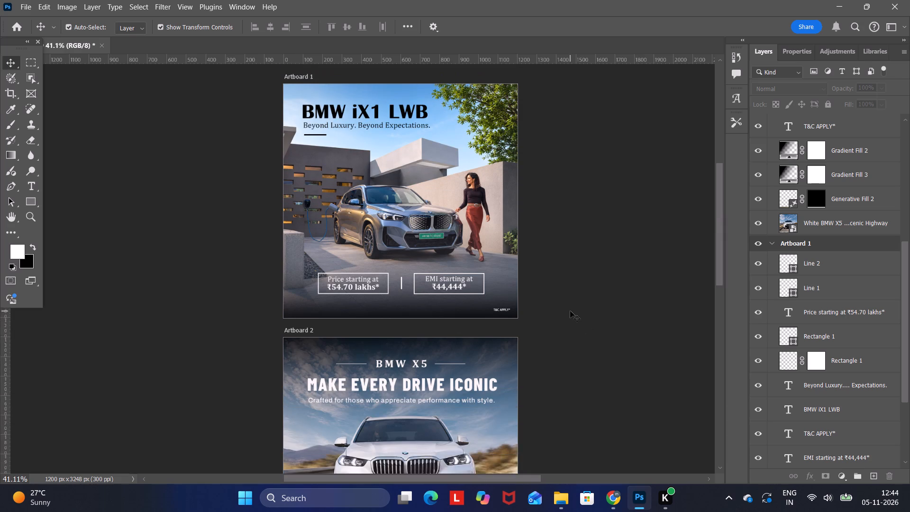
scroll(570, 311, "down", 20)
scroll(570, 311, "down", 8)
left_click(305, 75)
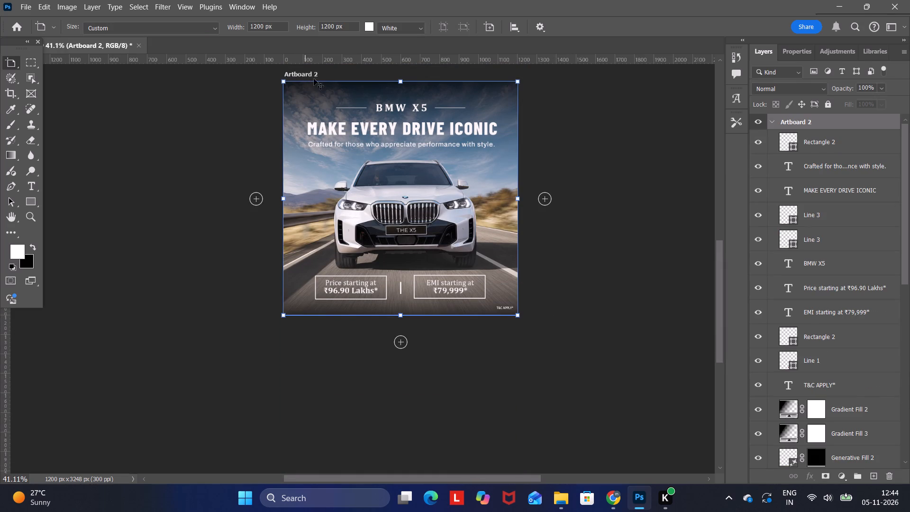
left_click(403, 344)
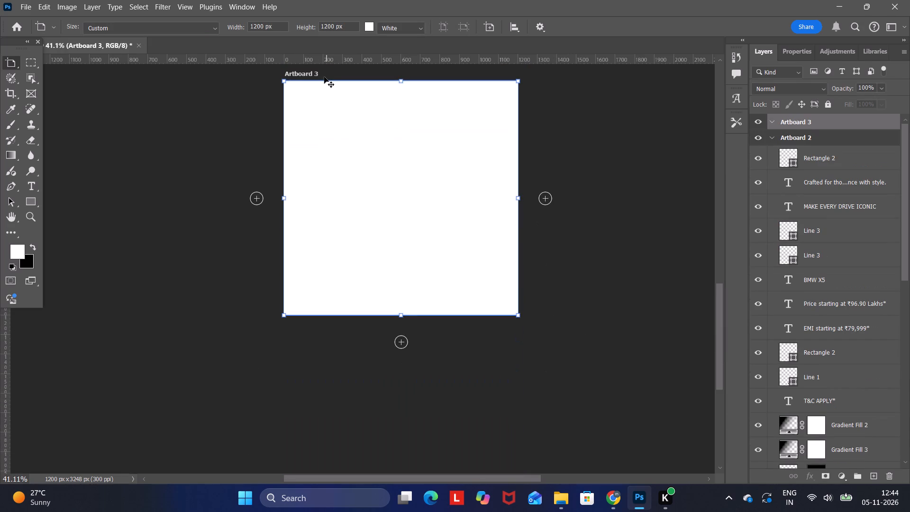
Move Artboard 3 down to leave a wide gap beneath Artboard 2.
left_click_drag(315, 76, 324, 287)
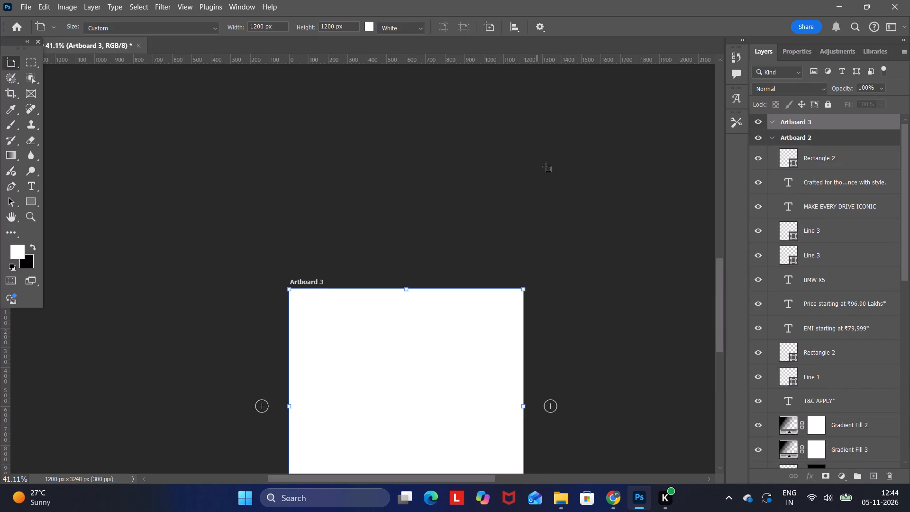
scroll(517, 212, "up", 6)
left_click(516, 212)
scroll(532, 217, "down", 8)
left_click(536, 209)
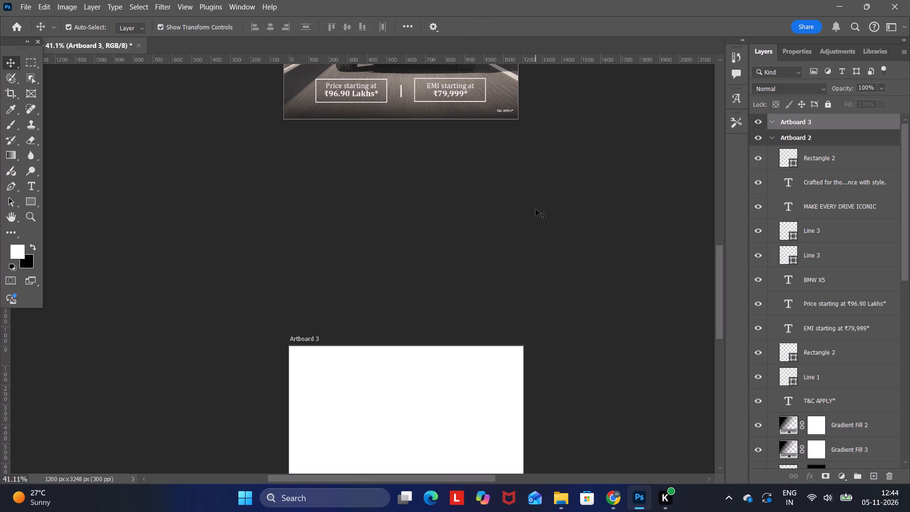
Place the BMW 3 Series Urban Showcase image from the Downloads folder into Artboard 3 so it fills the artboard.
scroll(536, 210, "down", 20)
scroll(550, 288, "down", 7)
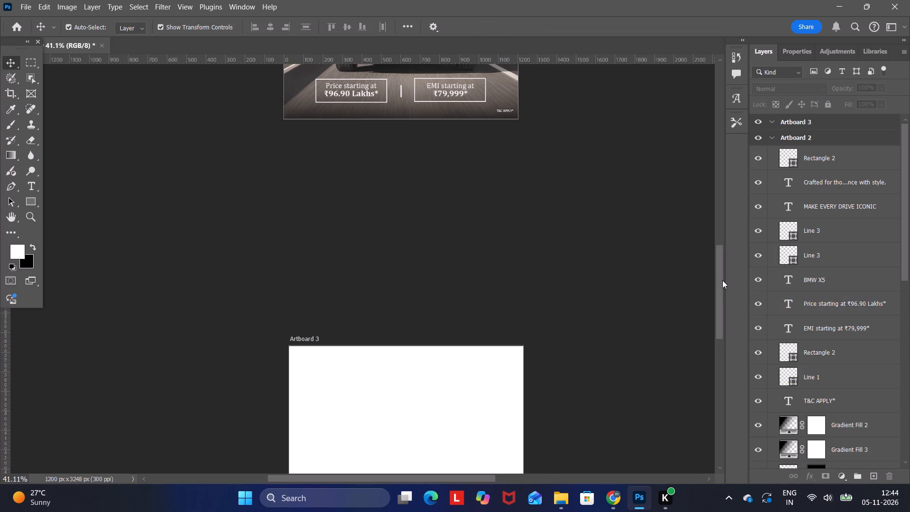
left_click_drag(721, 280, 720, 326)
left_click(443, 251)
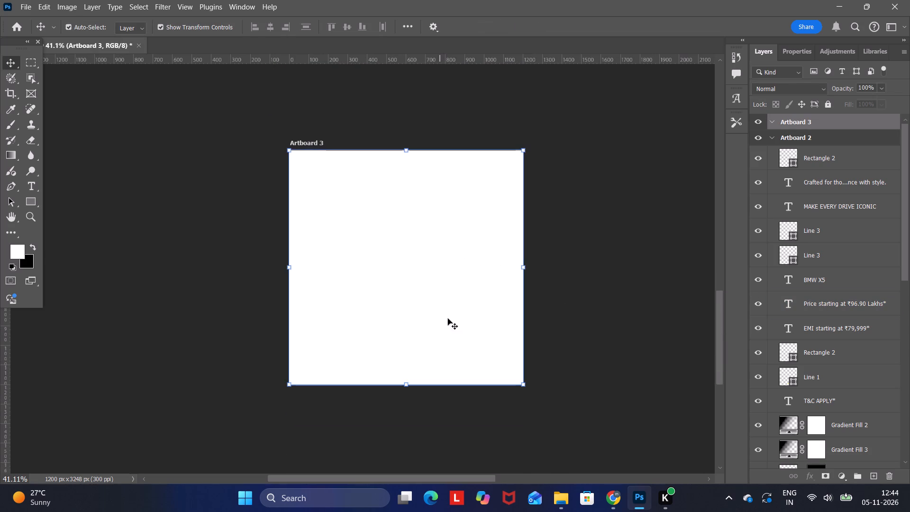
left_click(555, 494)
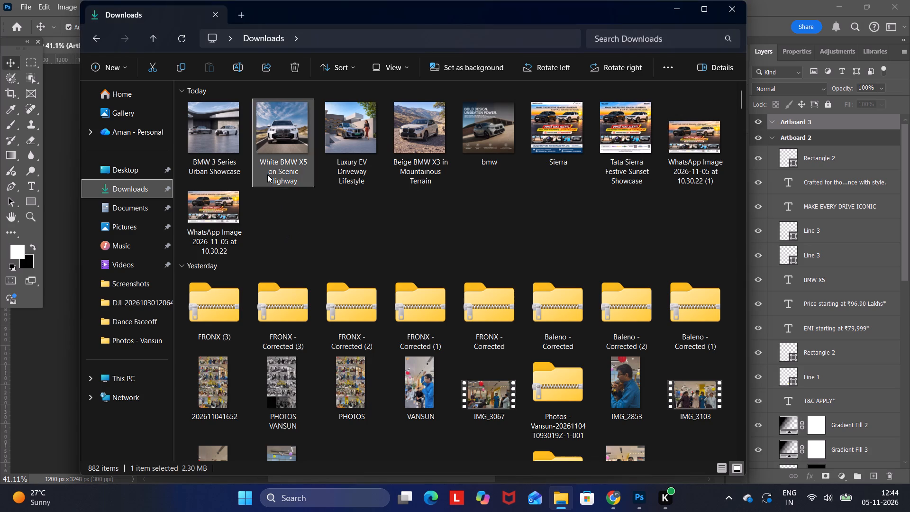
left_click(225, 147)
left_click_drag(225, 147, 632, 465)
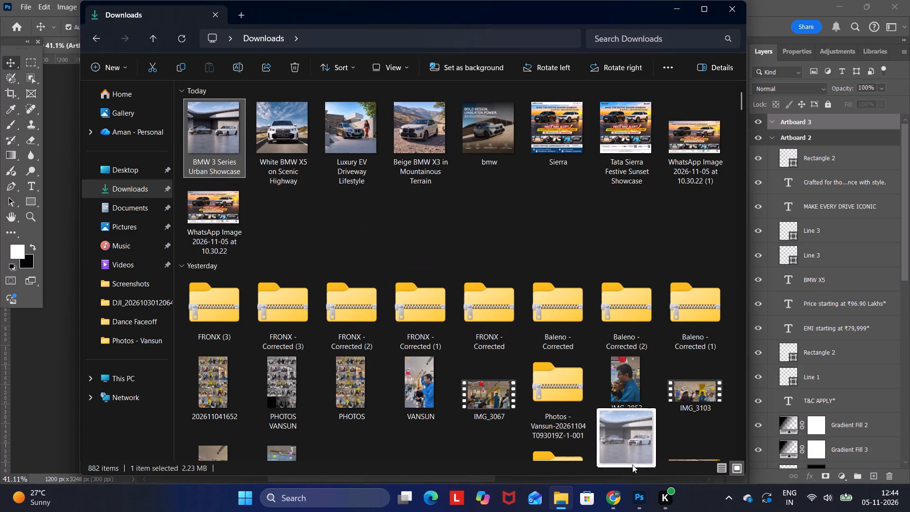
left_click_drag(632, 465, 475, 311)
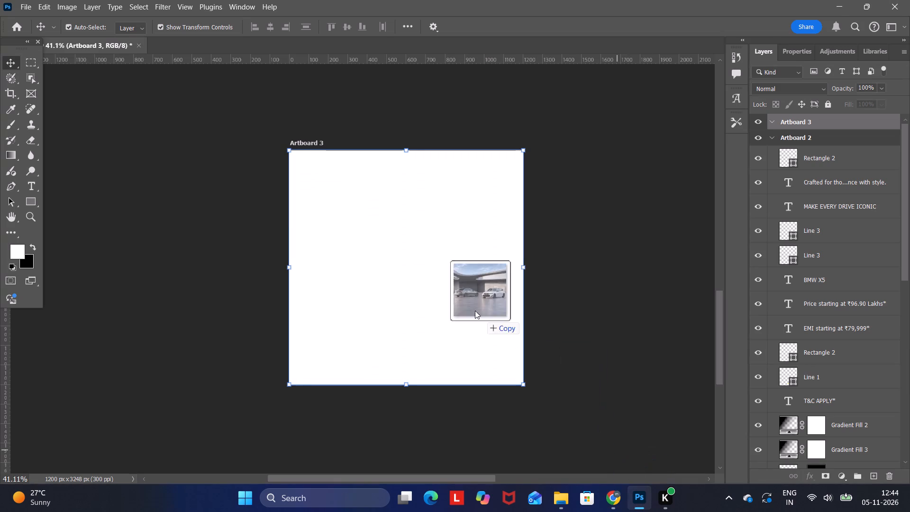
left_click_drag(475, 311, 441, 293)
left_click(468, 408)
left_click(612, 233)
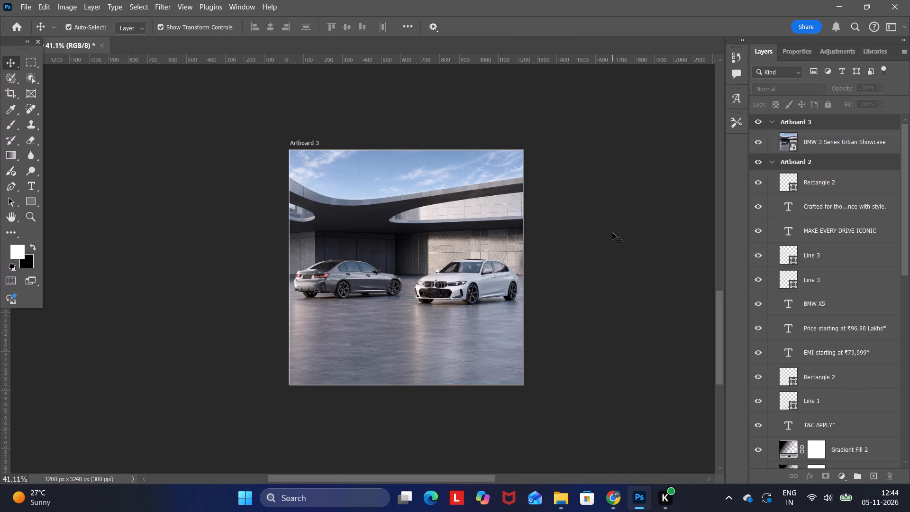
Switch to Chrome and copy the model name "The BMW 3 Series Long Wheelbase" from the BMW special offers page.
scroll(255, 236, "up", 5, "alt")
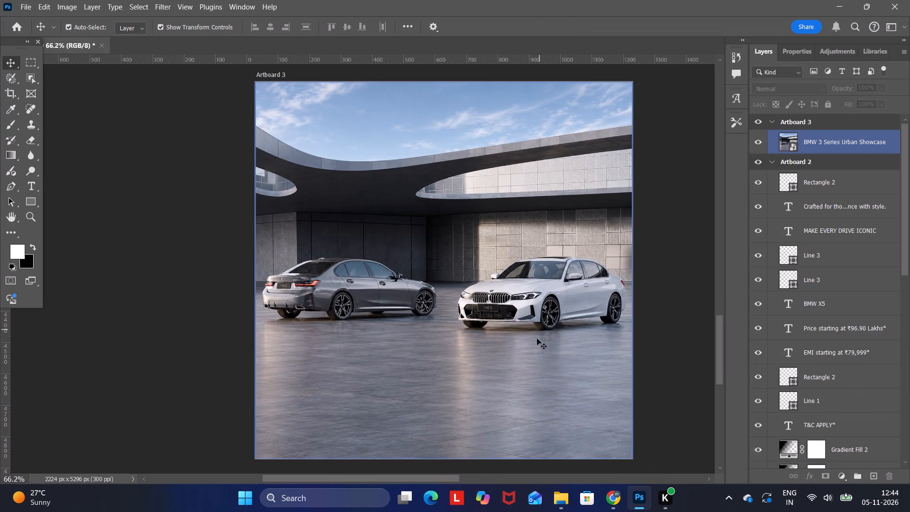
left_click_drag(434, 480, 452, 480)
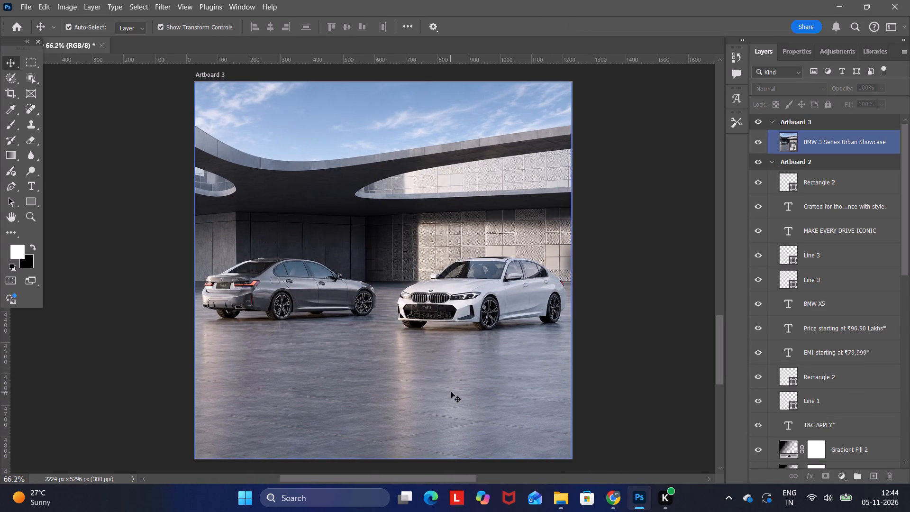
scroll(451, 392, "up", 1)
left_click(618, 265)
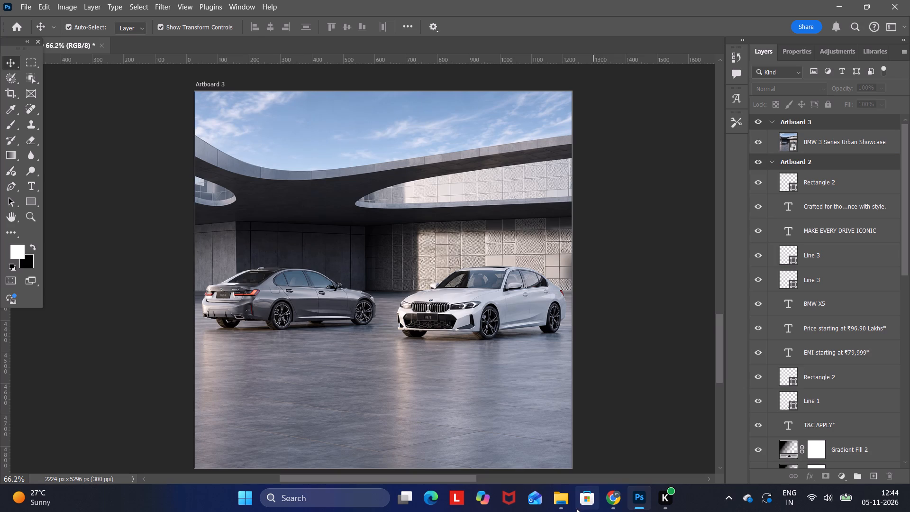
left_click(618, 503)
scroll(453, 208, "down", 2)
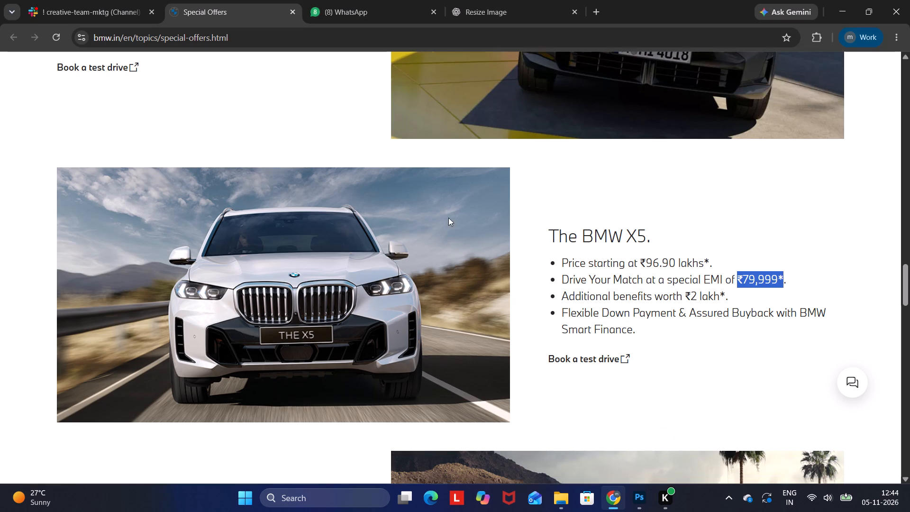
scroll(448, 218, "down", 6)
scroll(453, 212, "up", 10)
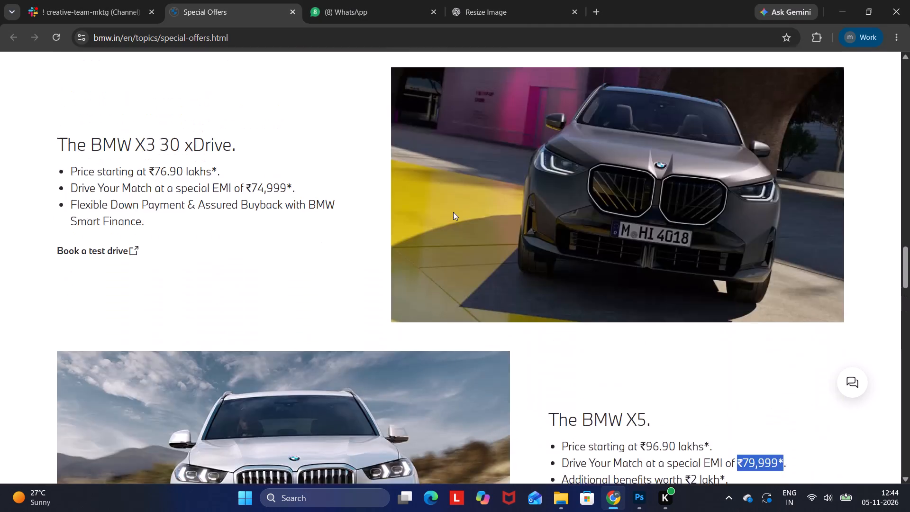
scroll(453, 212, "up", 5)
scroll(453, 212, "down", 2)
scroll(317, 231, "up", 5)
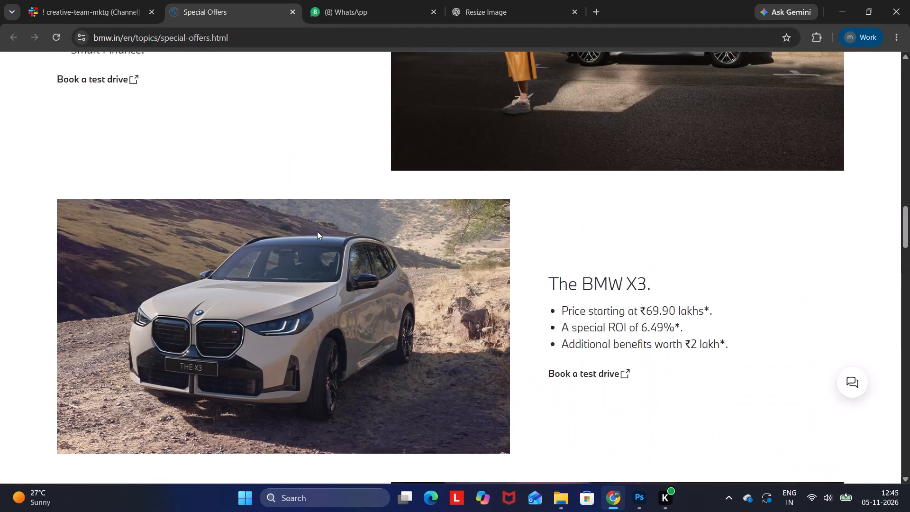
scroll(317, 231, "up", 4)
scroll(291, 222, "down", 4)
scroll(291, 221, "up", 16)
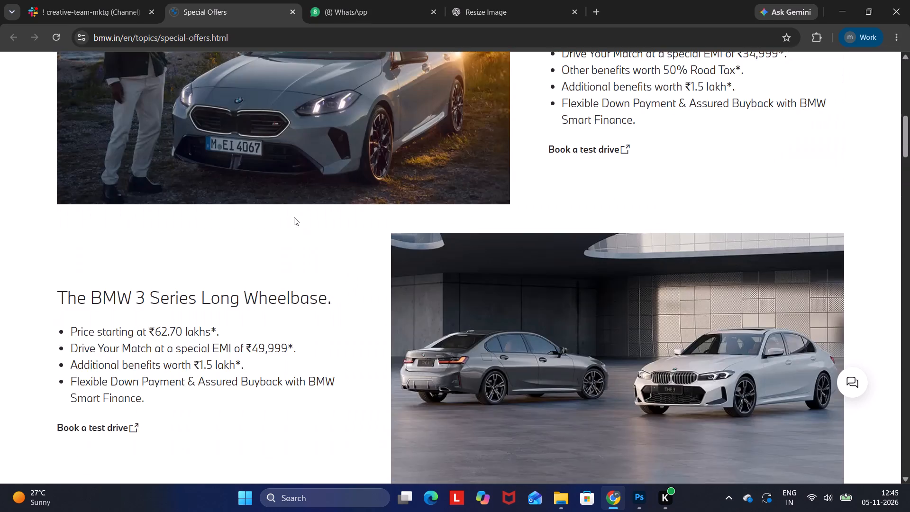
scroll(294, 217, "up", 2)
scroll(294, 217, "down", 4)
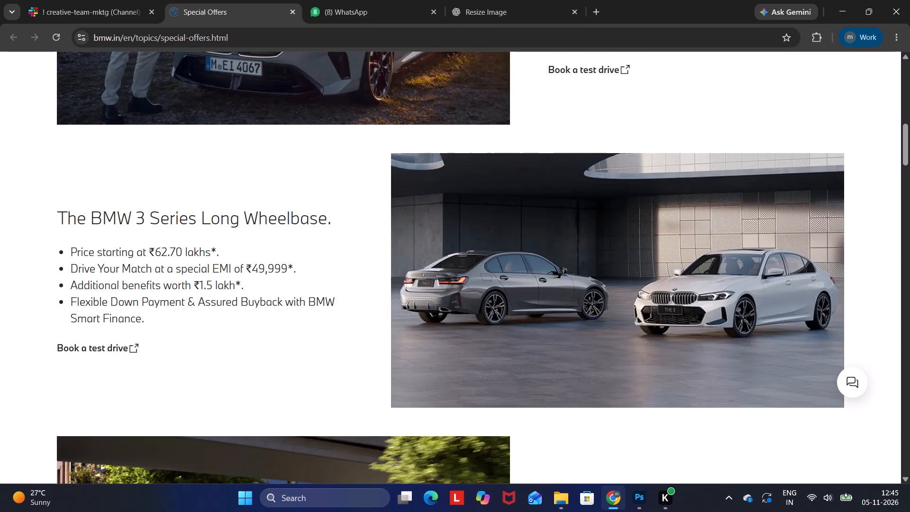
left_click_drag(58, 197, 328, 201)
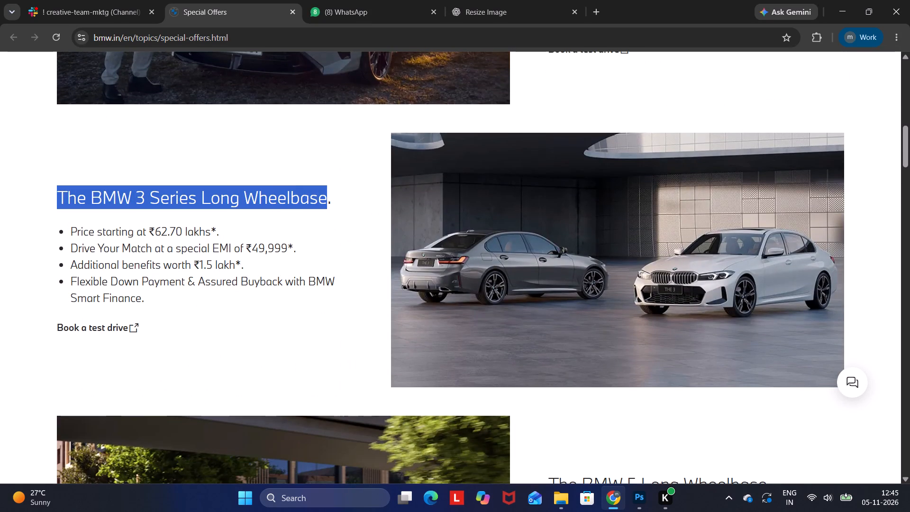
key("ctrl+c")
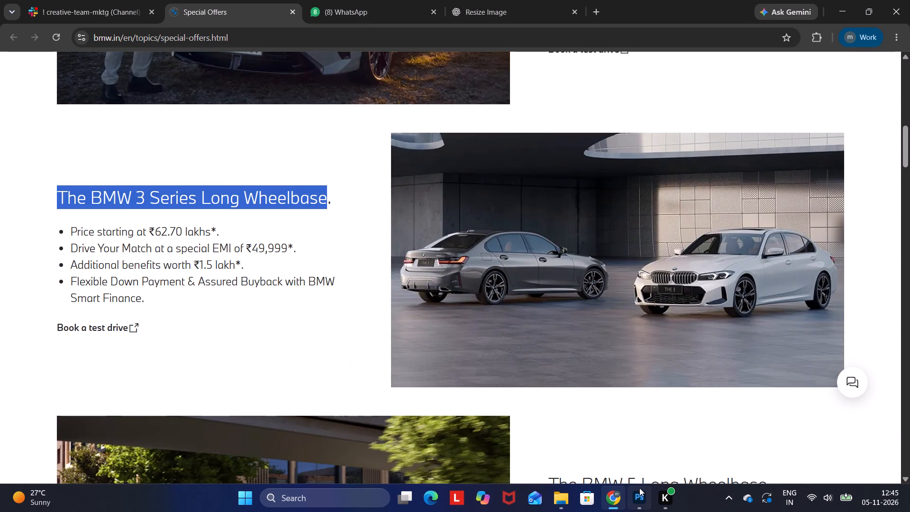
Back in Photoshop, paste the copied model name as a new text layer over the upper part of Artboard 3.
left_click(640, 489)
left_click(30, 185)
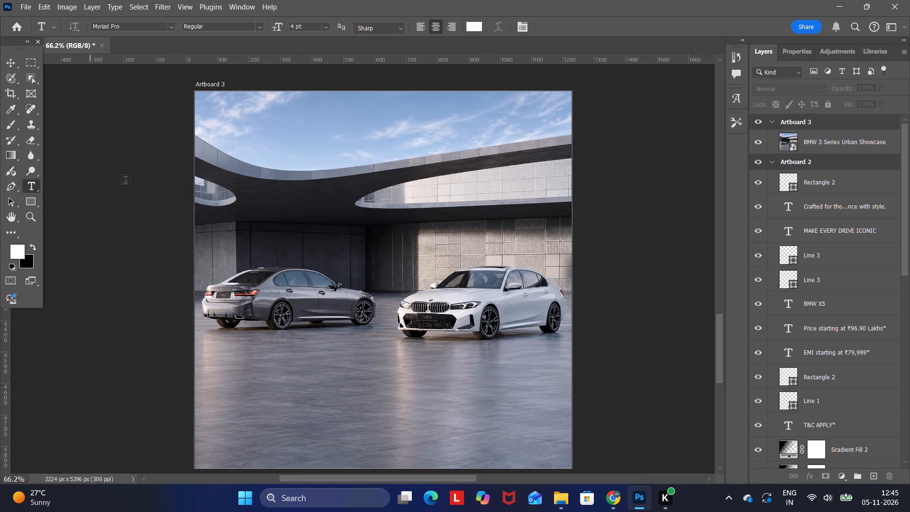
left_click(331, 165)
key("ctrl+v")
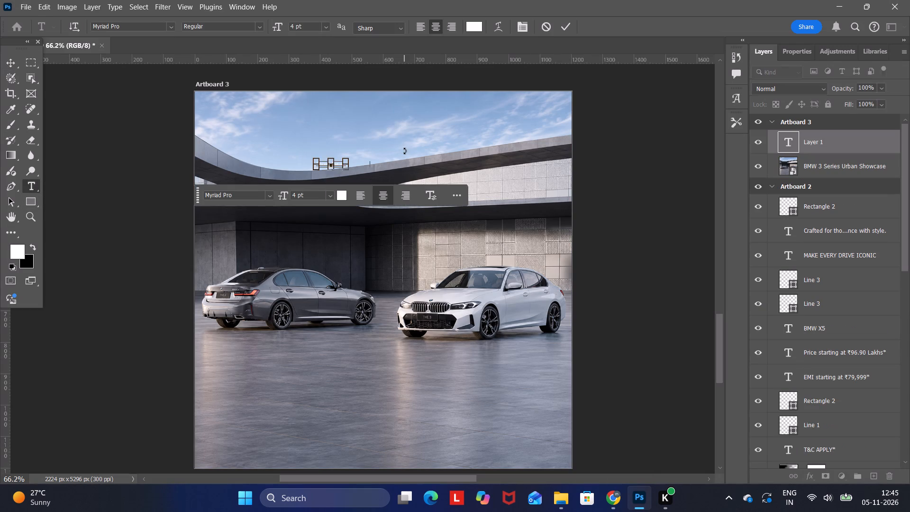
left_click(4, 63)
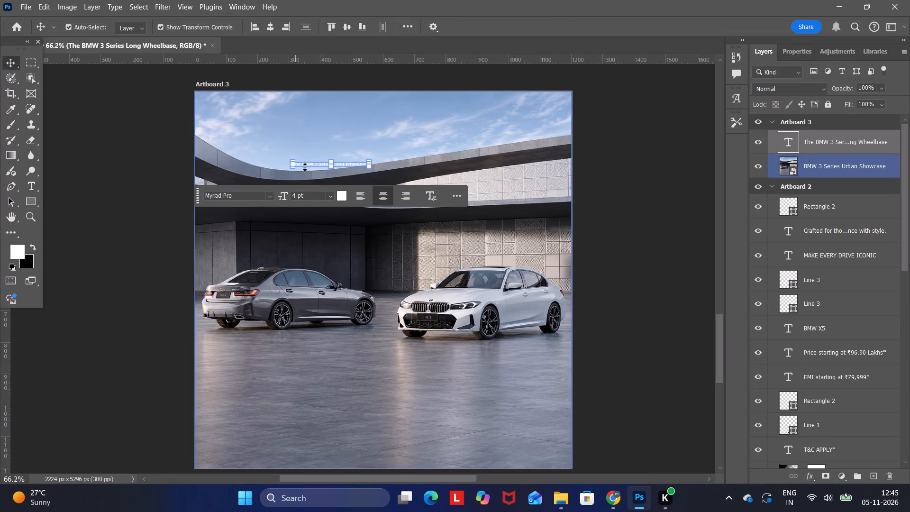
Set the BMW 3 Series model name text to the Britannic Bold font at 15 pt.
left_click(271, 195)
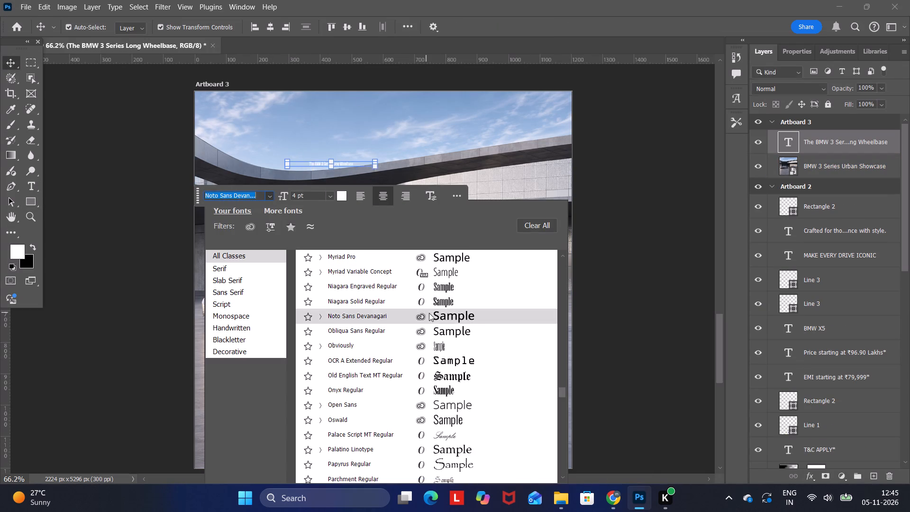
scroll(429, 309, "up", 20)
scroll(429, 309, "up", 20)
scroll(429, 309, "up", 4)
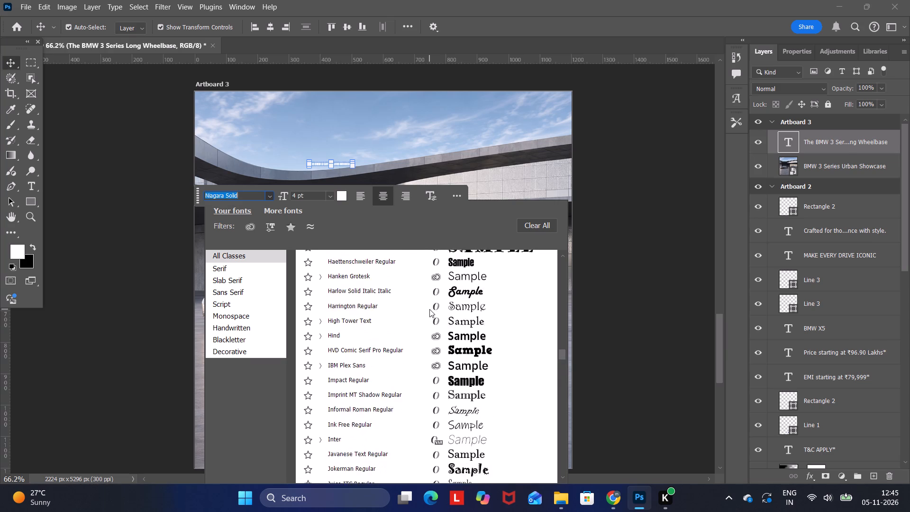
scroll(429, 309, "up", 8)
scroll(429, 309, "up", 20)
scroll(429, 309, "up", 2)
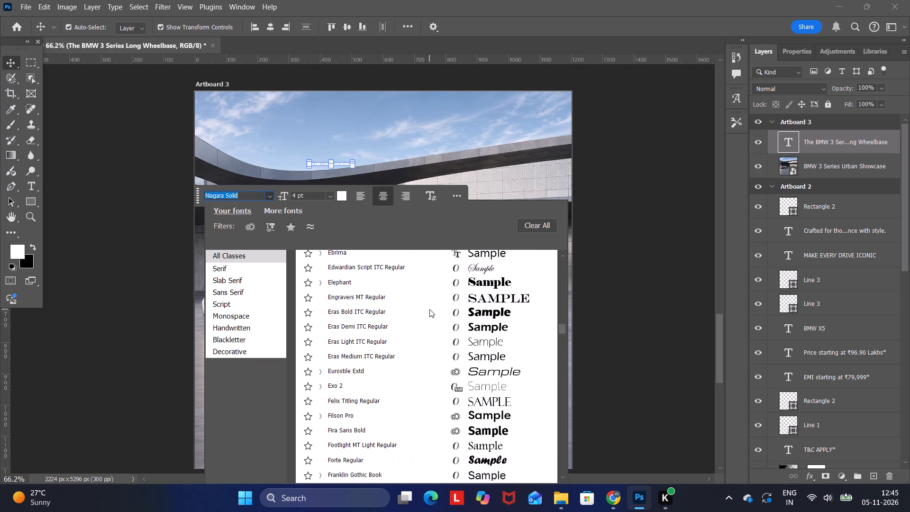
scroll(429, 309, "up", 18)
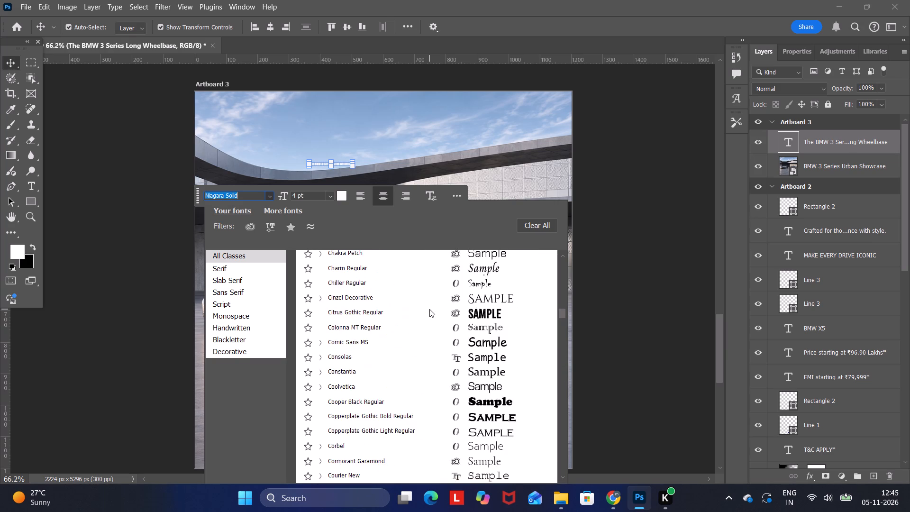
scroll(429, 309, "up", 17)
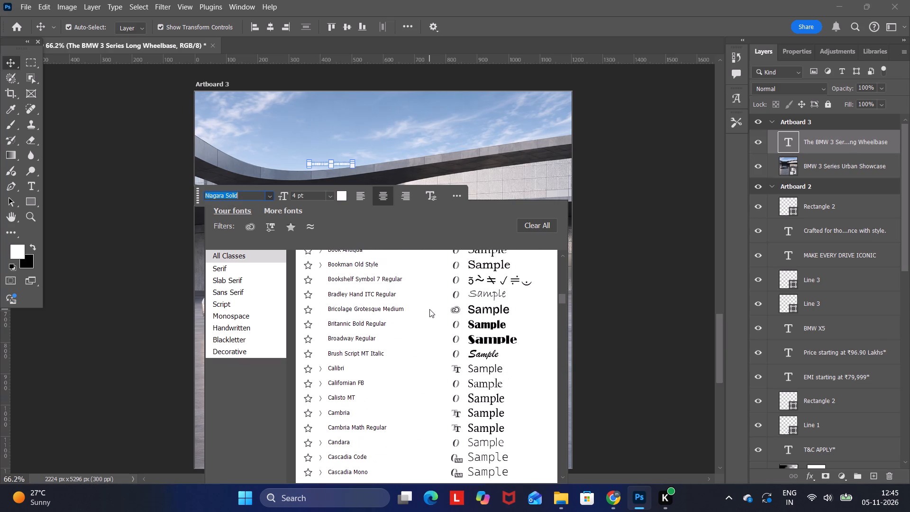
left_click(441, 329)
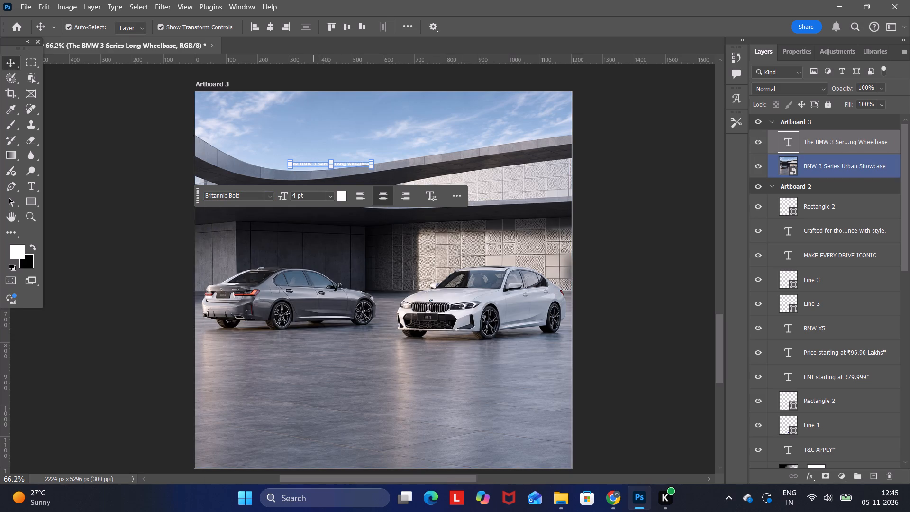
left_click_drag(297, 198, 277, 200)
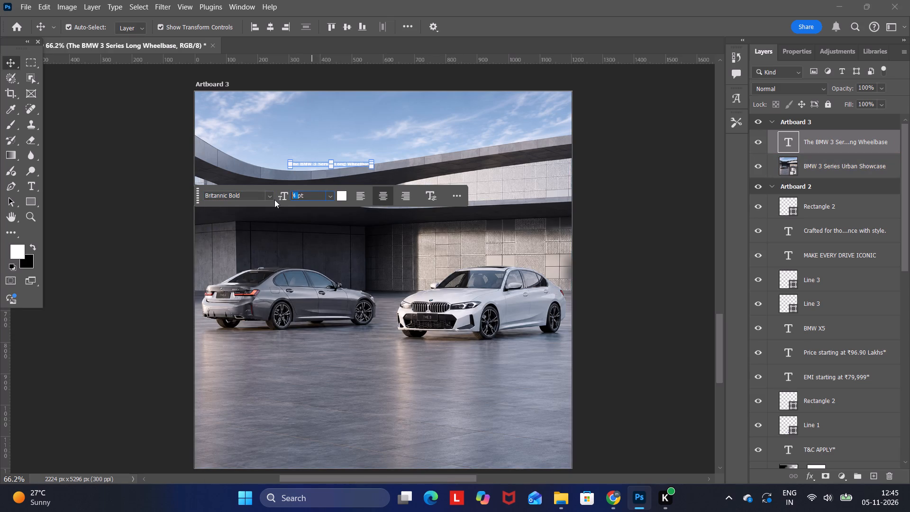
type("15")
key("Return")
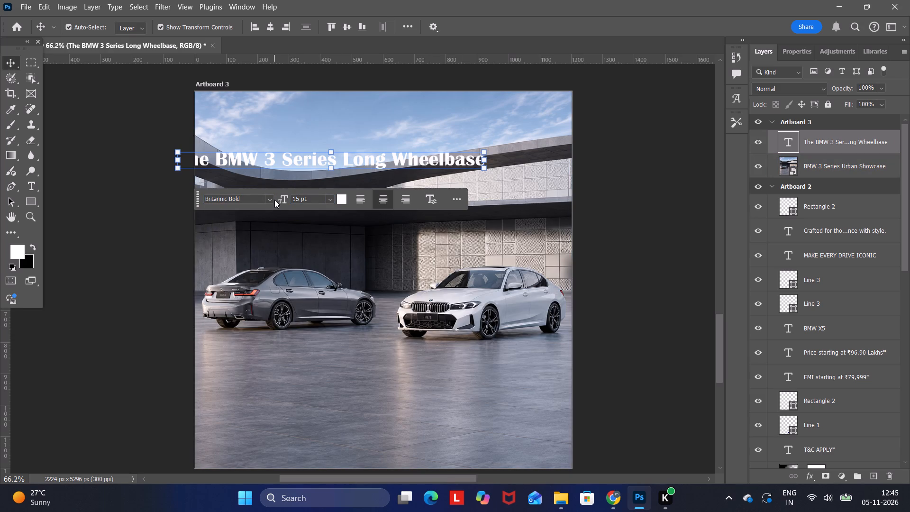
Move the model name up into the sky area, roughly centred across Artboard 3.
left_click_drag(305, 164, 358, 140)
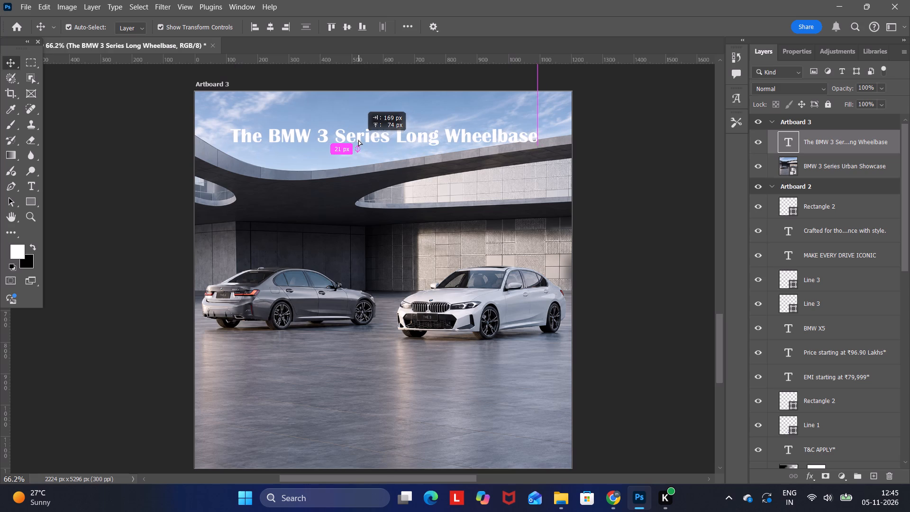
left_click_drag(358, 140, 358, 140)
Shorten the model name text to "The BMW 3 Series LWB".
double_click(474, 140)
left_click(422, 141)
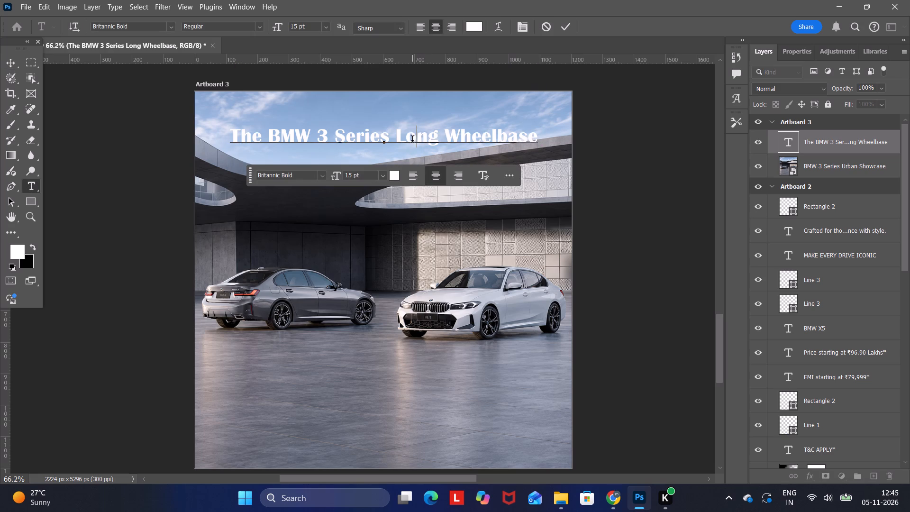
left_click_drag(411, 140, 567, 140)
key("BackSpace")
type("WB")
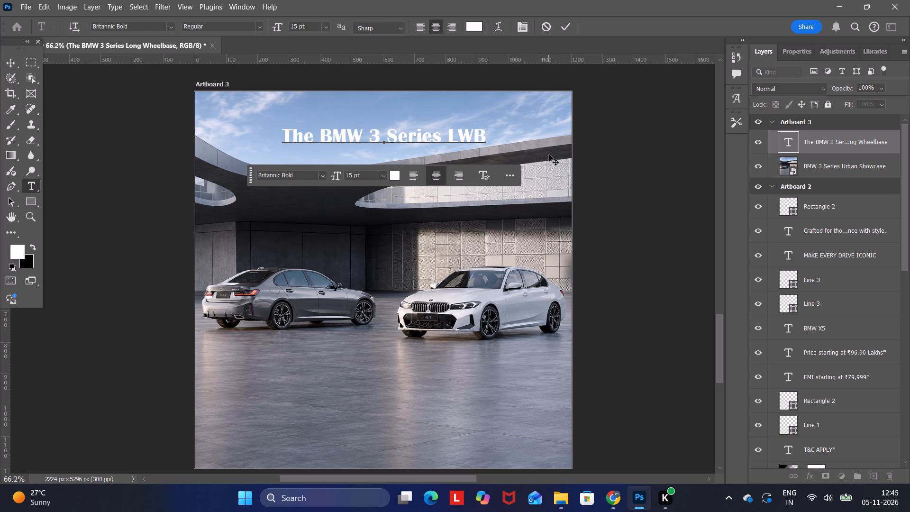
left_click(613, 144)
left_click(618, 142)
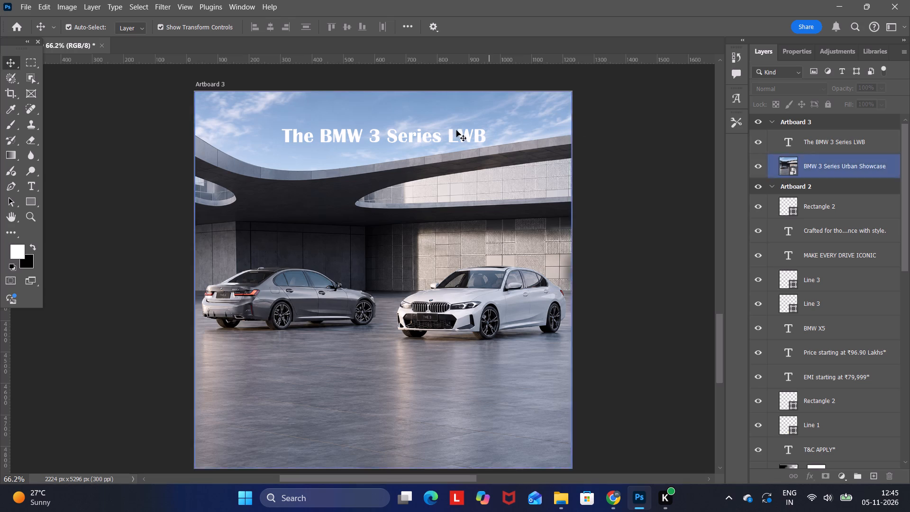
Centre the model name horizontally on Artboard 3 and raise it by about 25 px.
left_click_drag(428, 138, 428, 133)
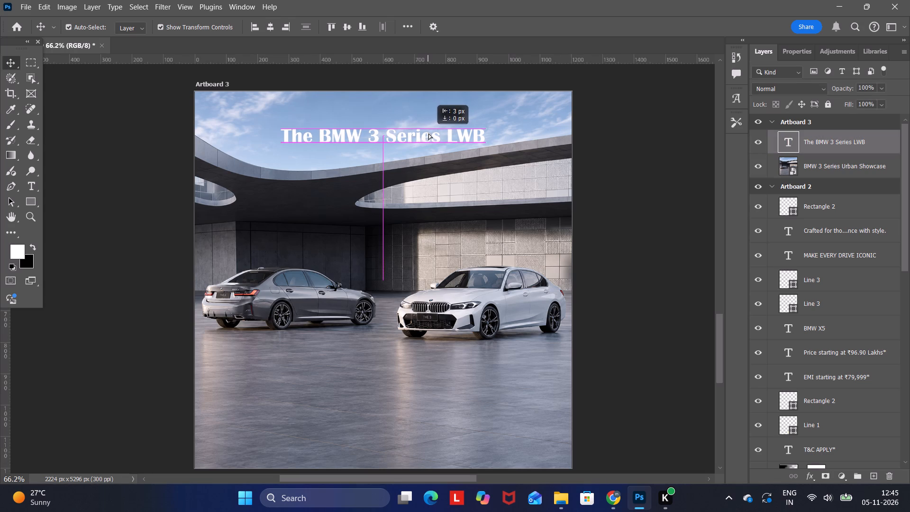
left_click_drag(428, 133, 429, 133)
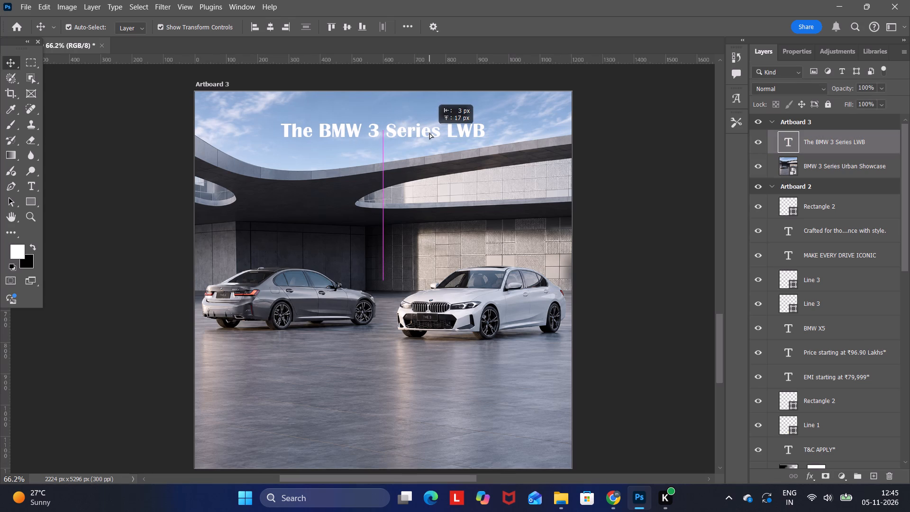
left_click_drag(429, 133, 428, 130)
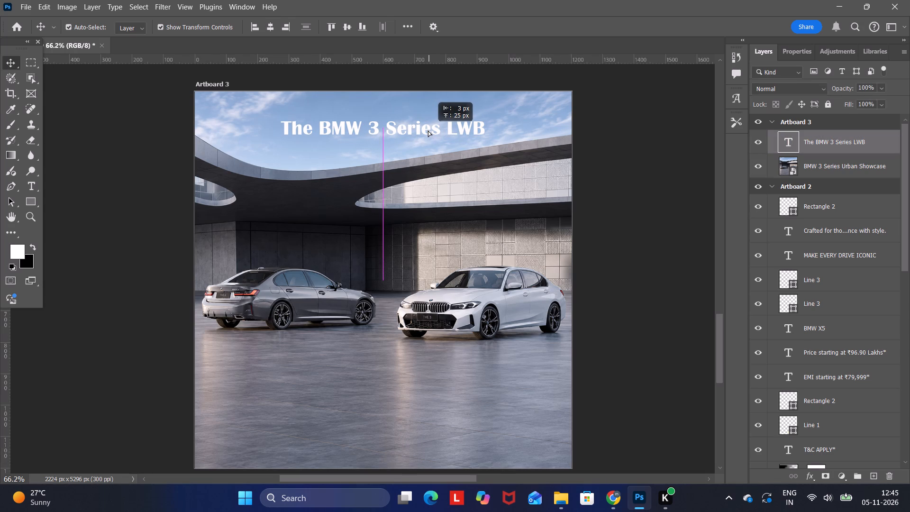
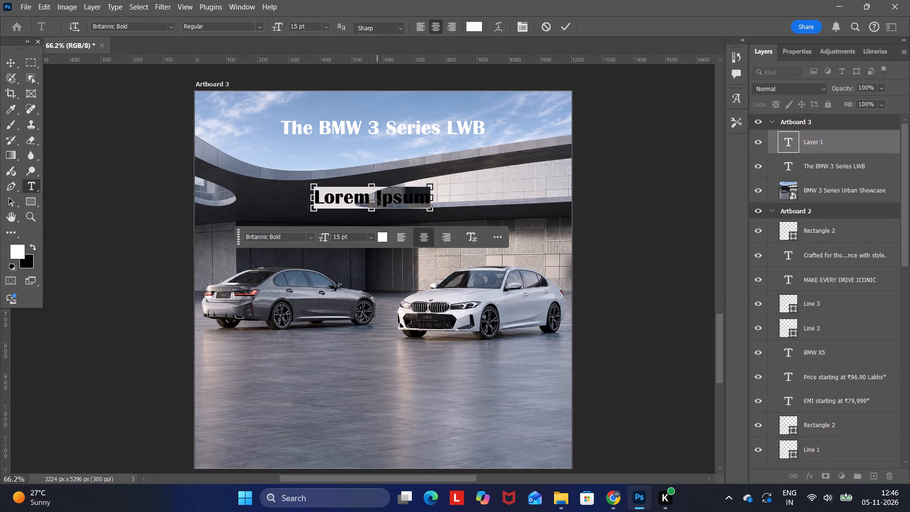
key("ctrl+v")
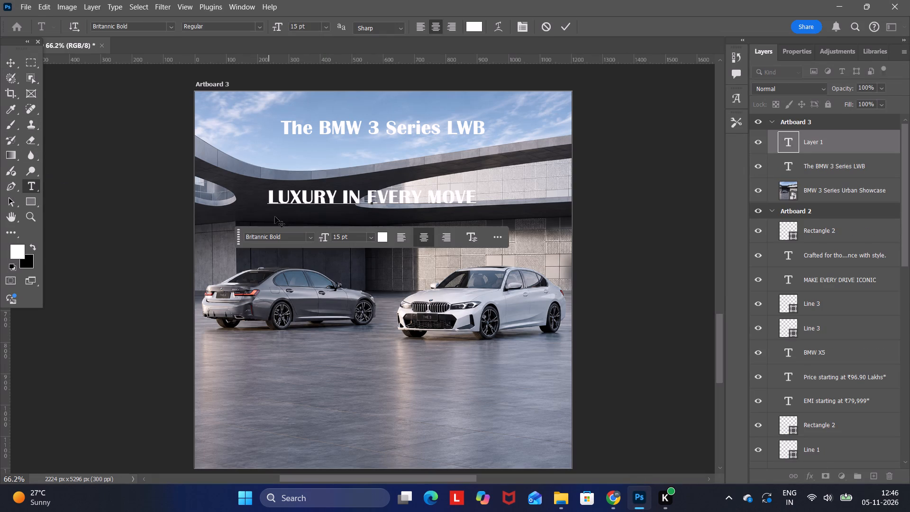
left_click(13, 64)
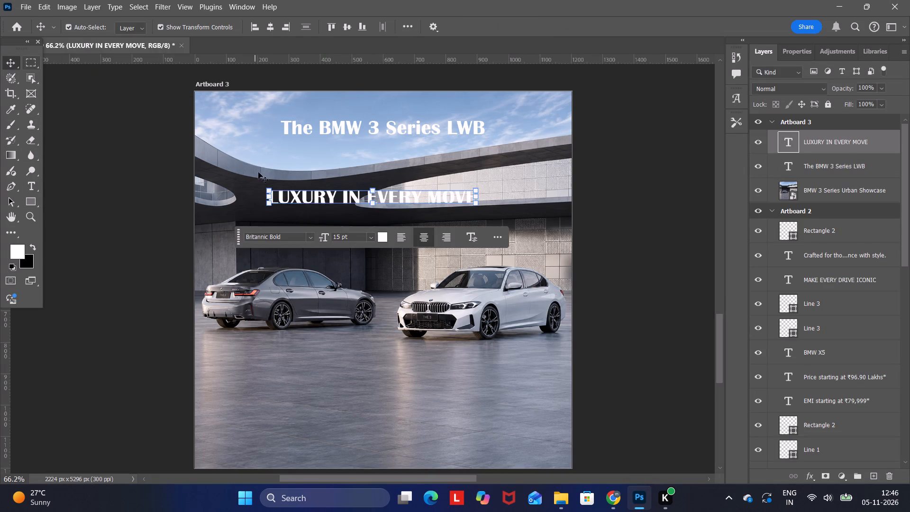
Enlarge the headline text, trying 25 pt and settling on 22 pt.
left_click_drag(338, 236, 314, 239)
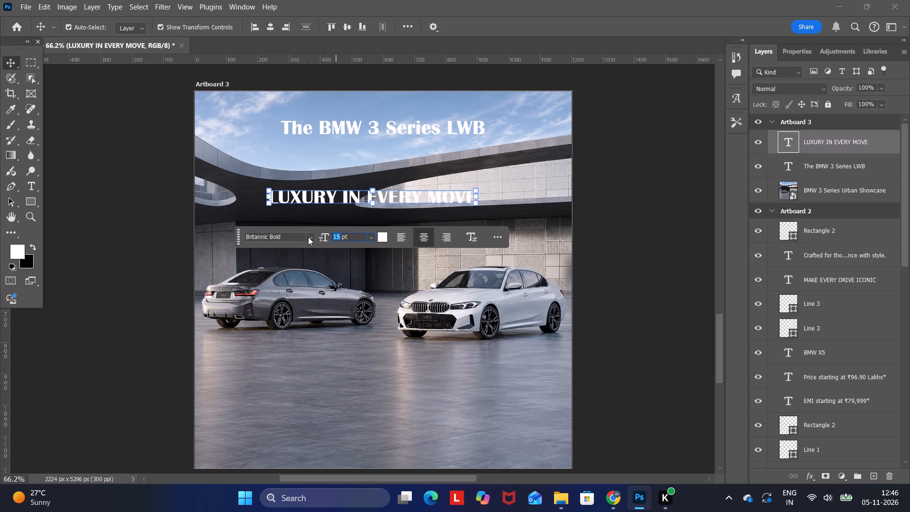
type("25")
key("Return")
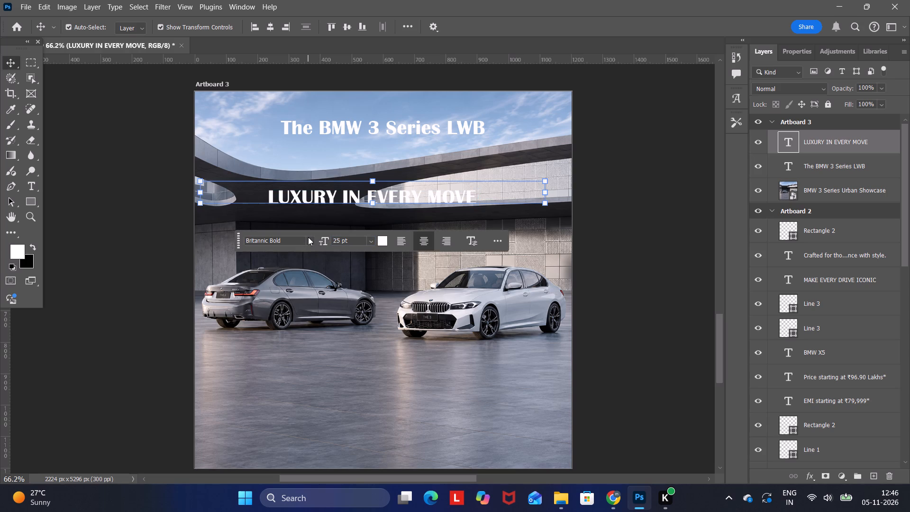
left_click_drag(339, 238, 333, 240)
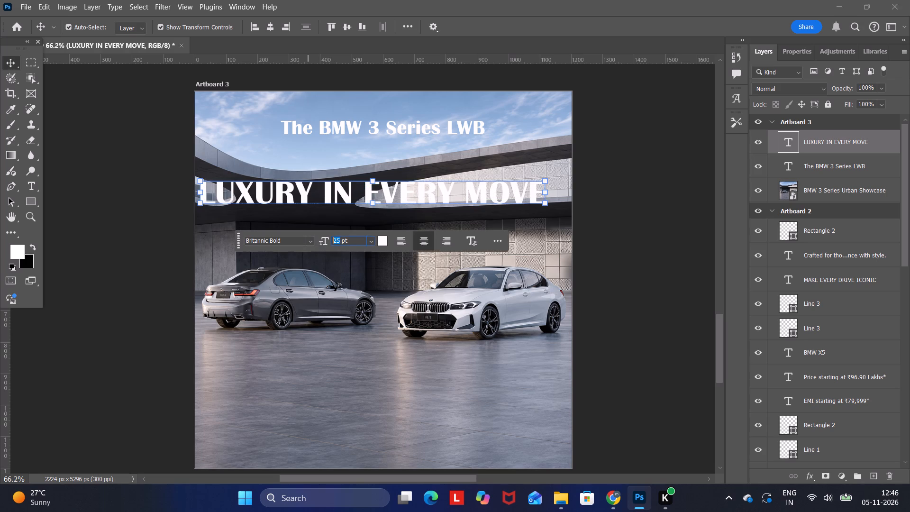
left_click_drag(333, 240, 328, 242)
type("22")
key("Return")
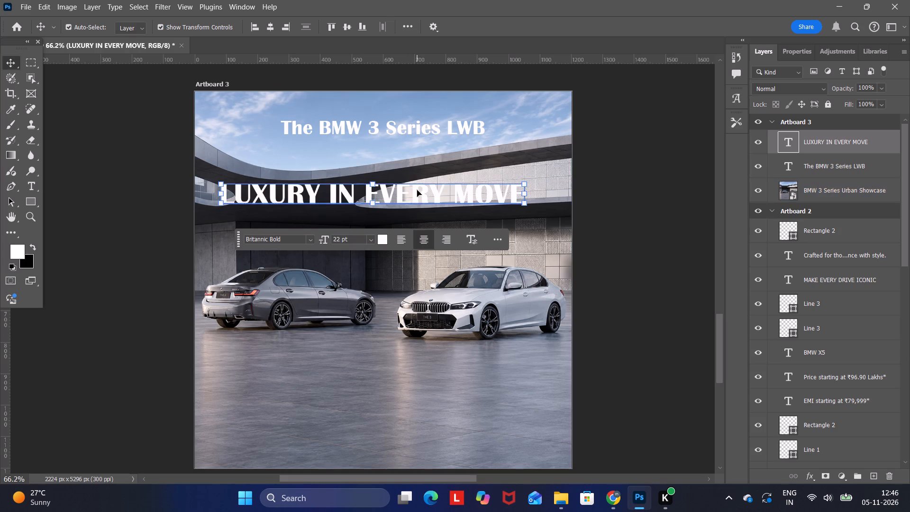
Move the headline up about 92 px and right about 41 px, just beneath the model name.
left_click_drag(417, 190, 430, 161)
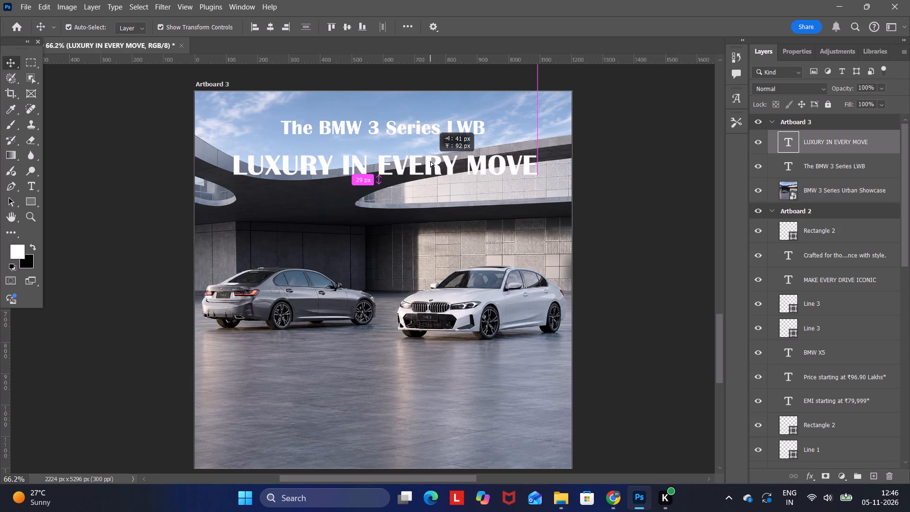
left_click_drag(430, 161, 429, 162)
left_click(609, 159)
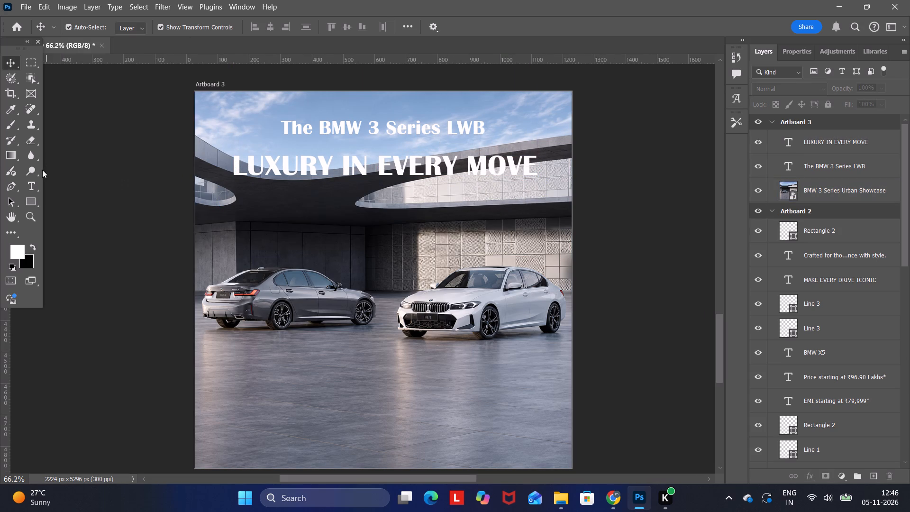
Add a linear black-to-transparent gradient over the BMW 3 Series image, running from well above Artboard 3 down to just below the cars.
left_click(296, 220)
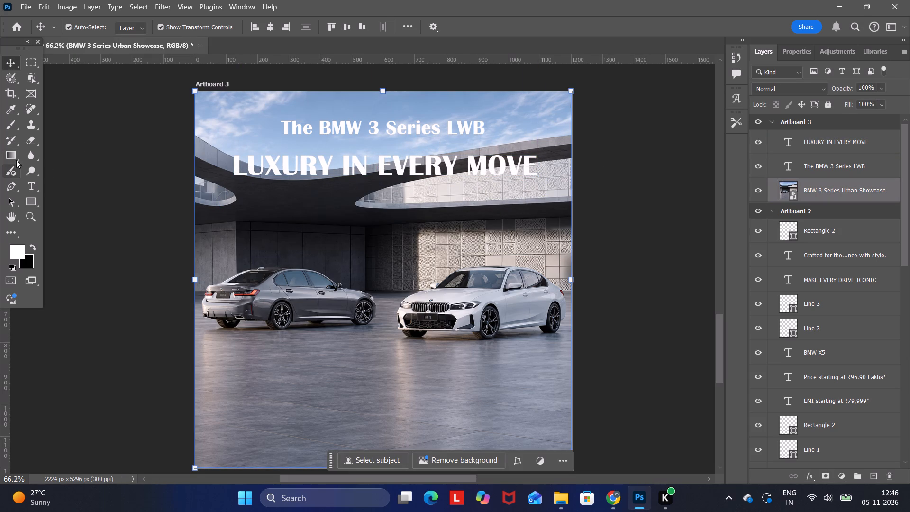
left_click(11, 156)
left_click_drag(384, 74, 396, 358)
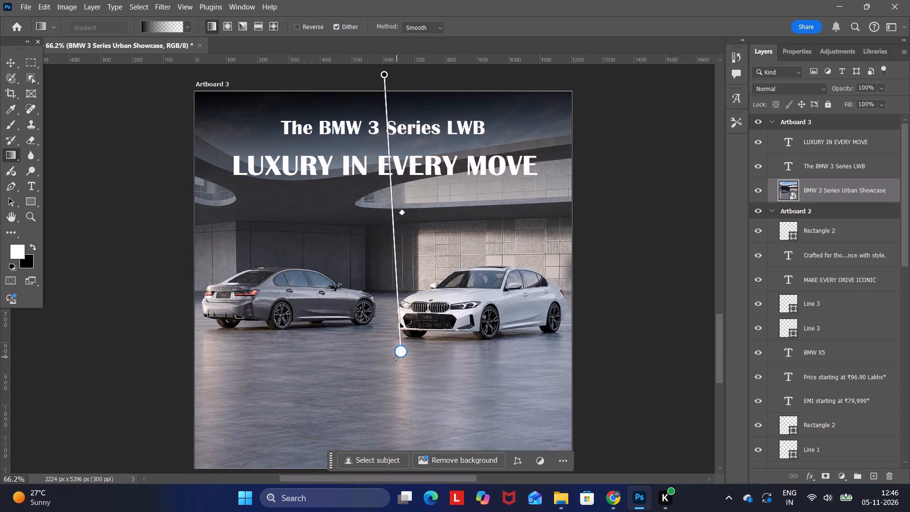
left_click_drag(396, 358, 383, 272)
scroll(399, 337, "up", 7)
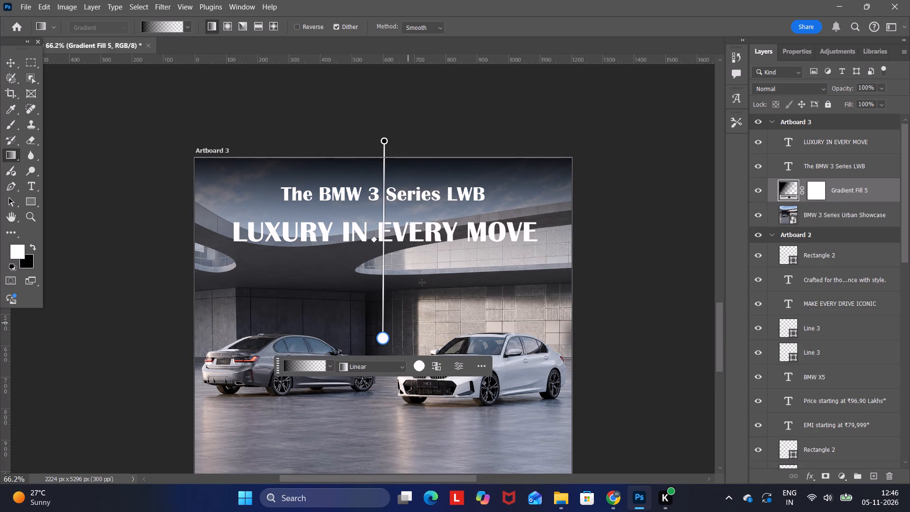
left_click_drag(385, 142, 377, 91)
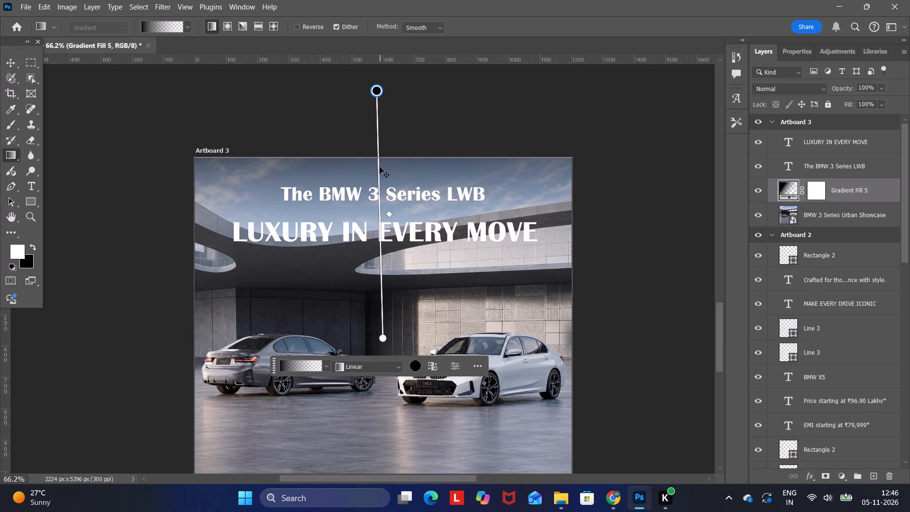
left_click_drag(384, 336, 379, 402)
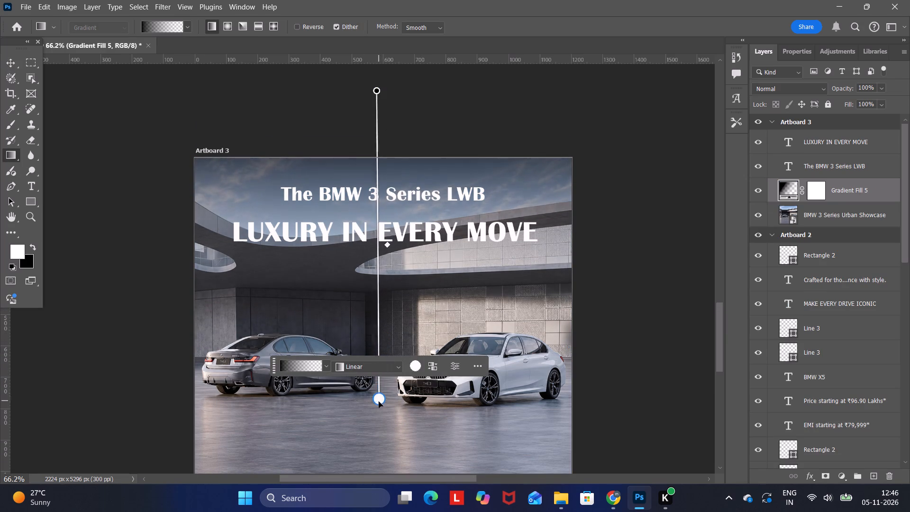
left_click_drag(379, 402, 383, 421)
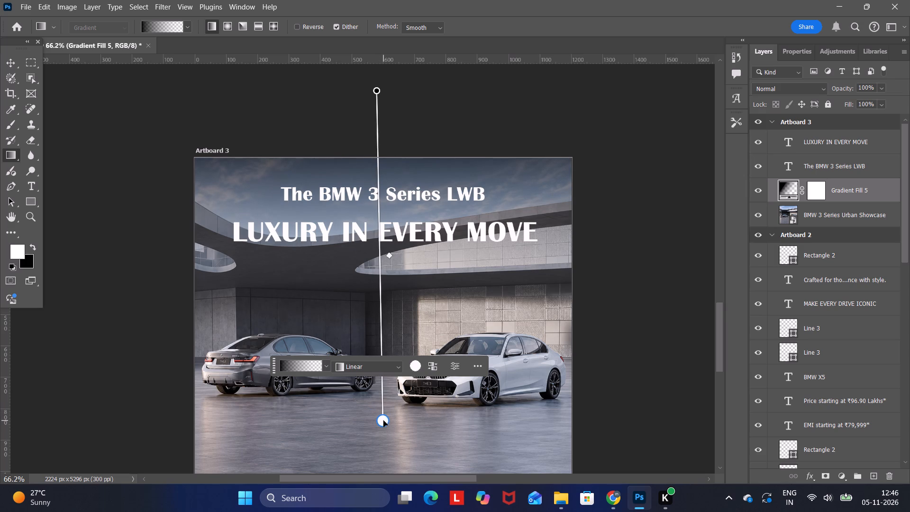
left_click_drag(383, 421, 384, 419)
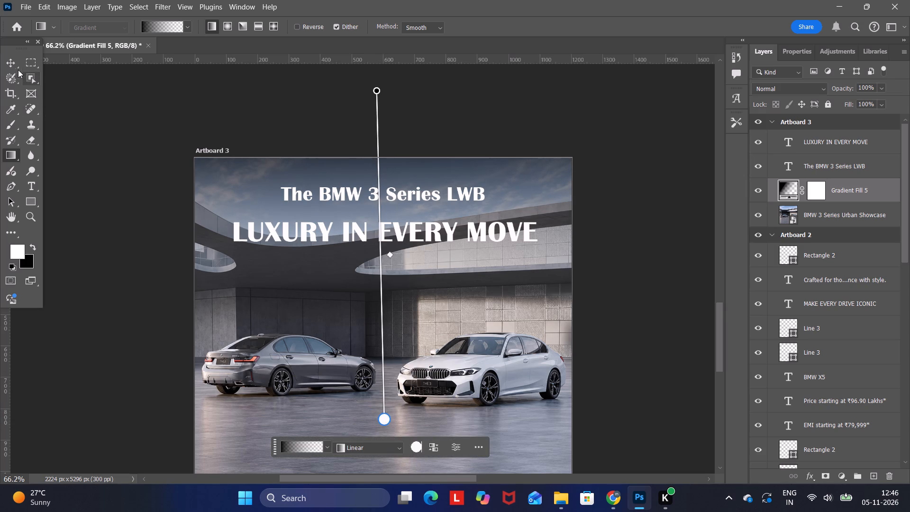
left_click(14, 62)
left_click(100, 110)
left_click(639, 214)
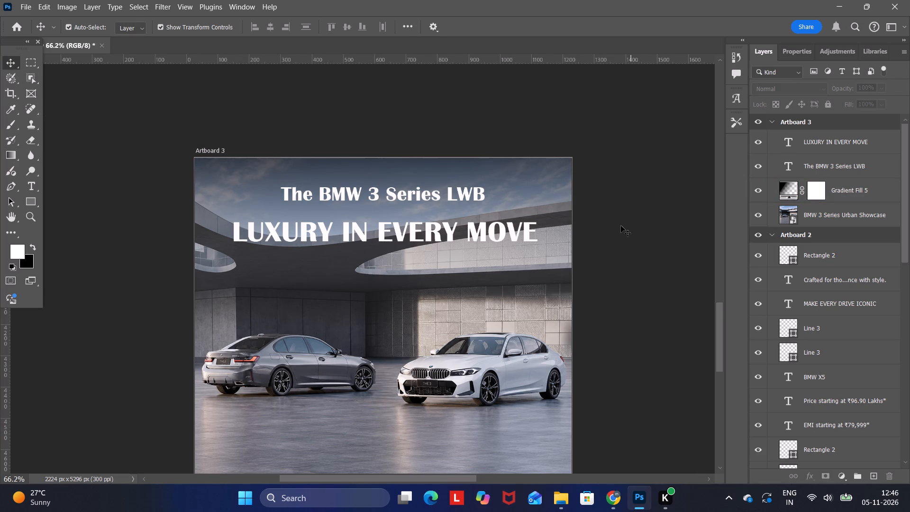
Nudge the model name "The BMW 3 Series LWB" slightly down, closer to the headline.
scroll(621, 226, "up", 6)
scroll(620, 227, "down", 8)
left_click(428, 173)
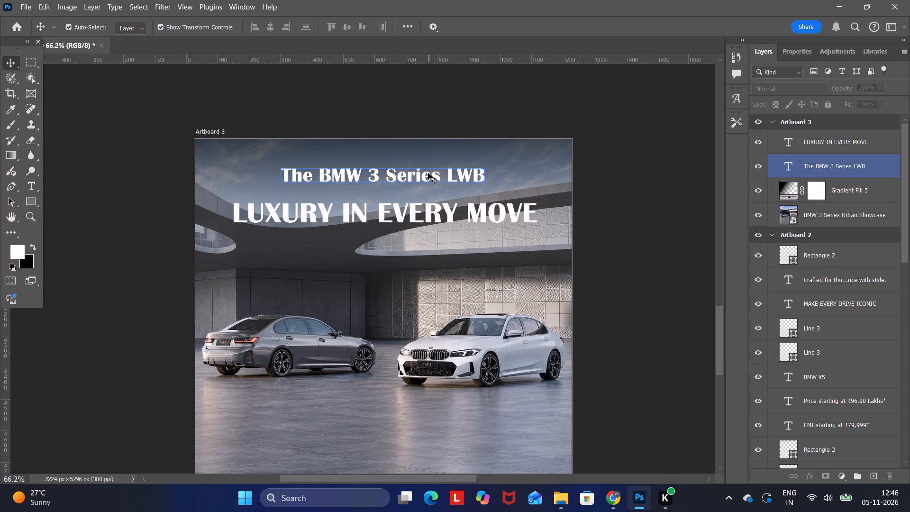
left_click(590, 141)
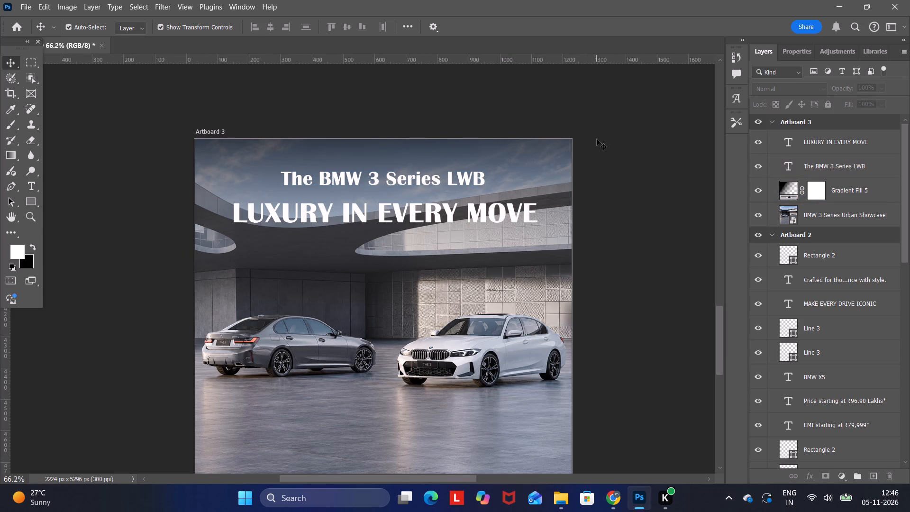
Change the model name's font to Cambria.
left_click(386, 178)
left_click(320, 217)
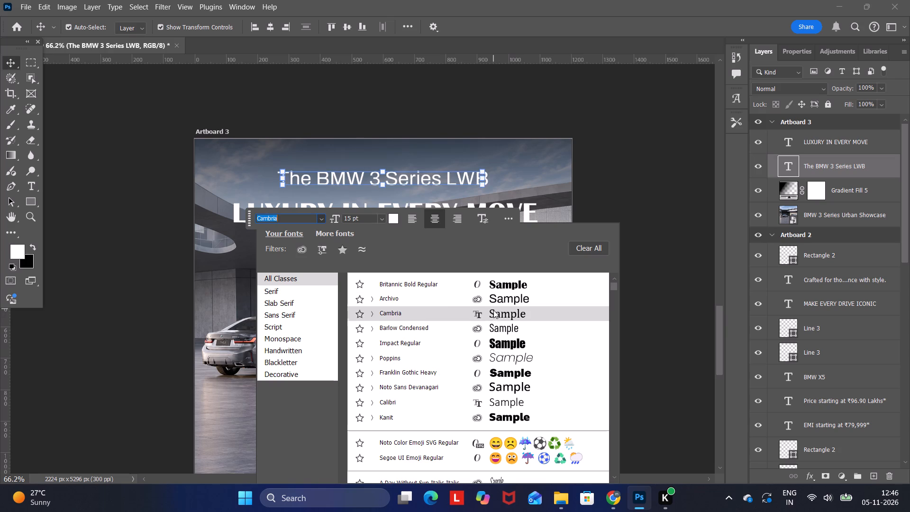
left_click(493, 313)
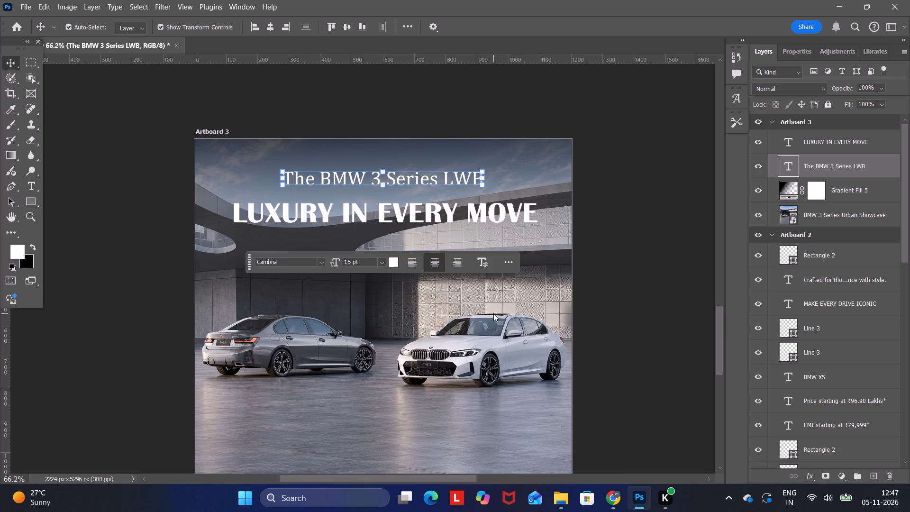
left_click(586, 223)
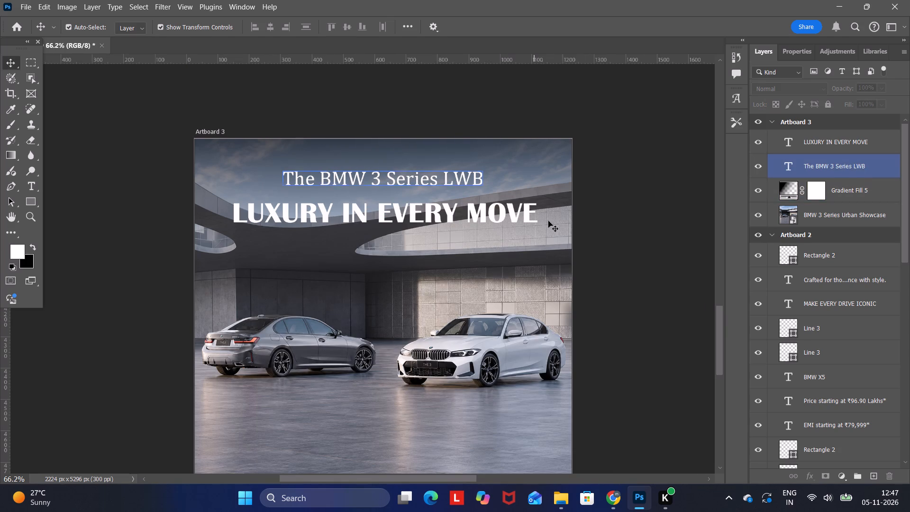
Reduce the model name's font size, trying 9 pt and settling on 11 pt.
scroll(573, 233, "down", 6)
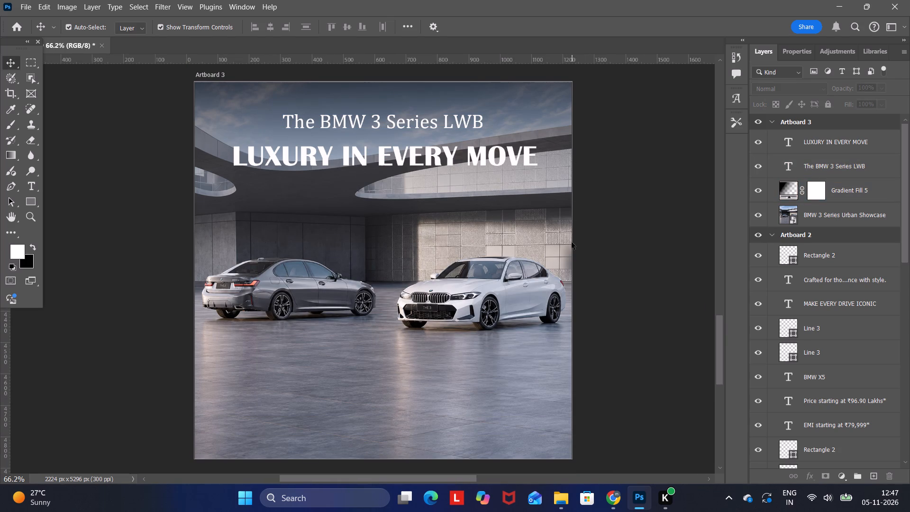
left_click(423, 115)
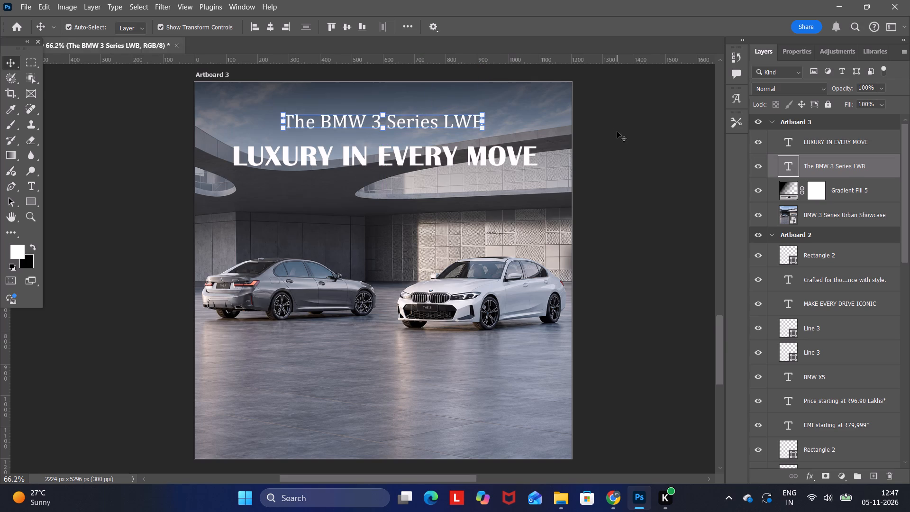
left_click(617, 131)
left_click(400, 119)
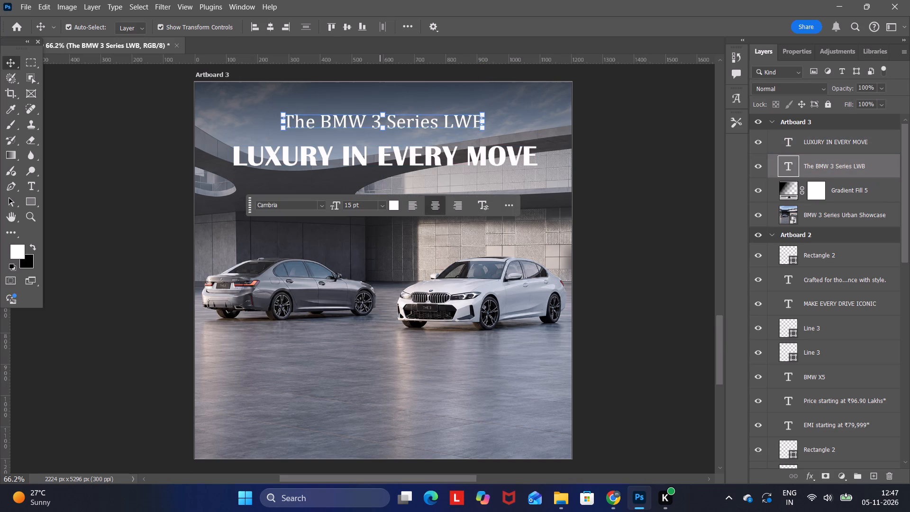
left_click(382, 204)
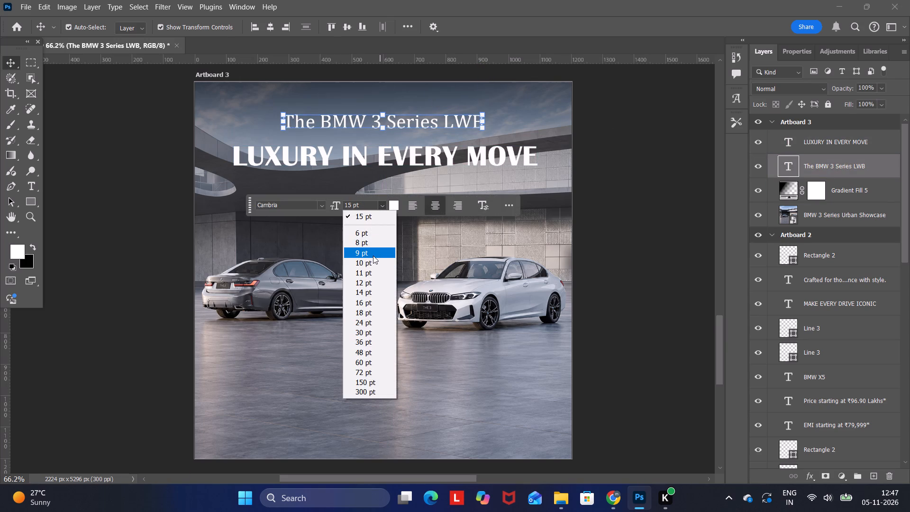
left_click(373, 256)
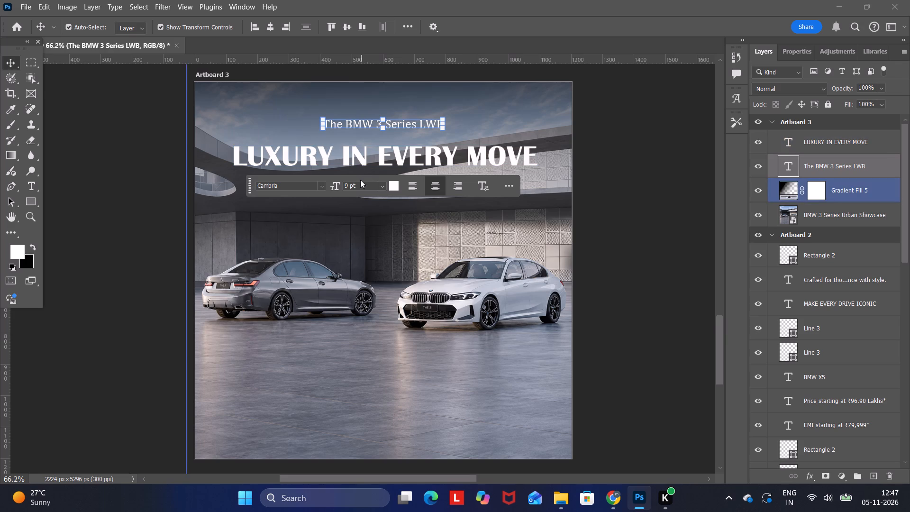
left_click(382, 183)
left_click(369, 251)
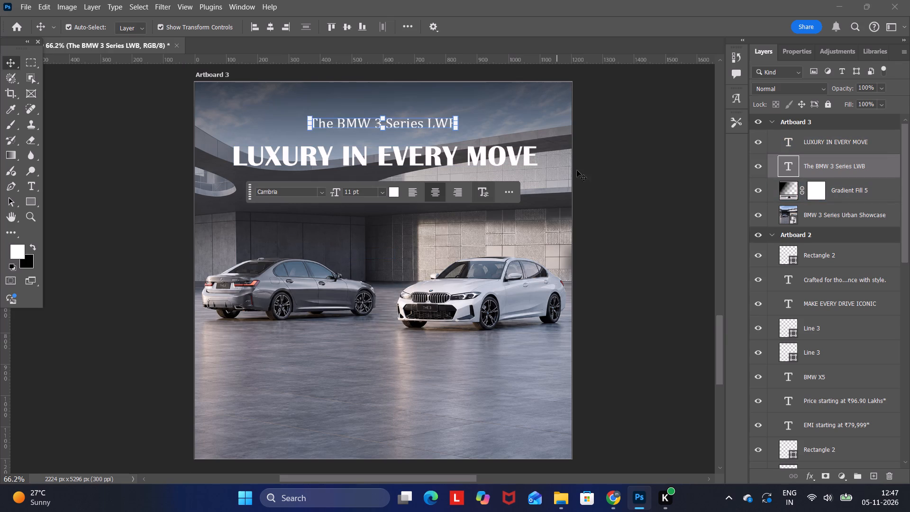
left_click(578, 170)
Shift the model name right by about 8 px to centre it over the headline.
left_click(395, 127)
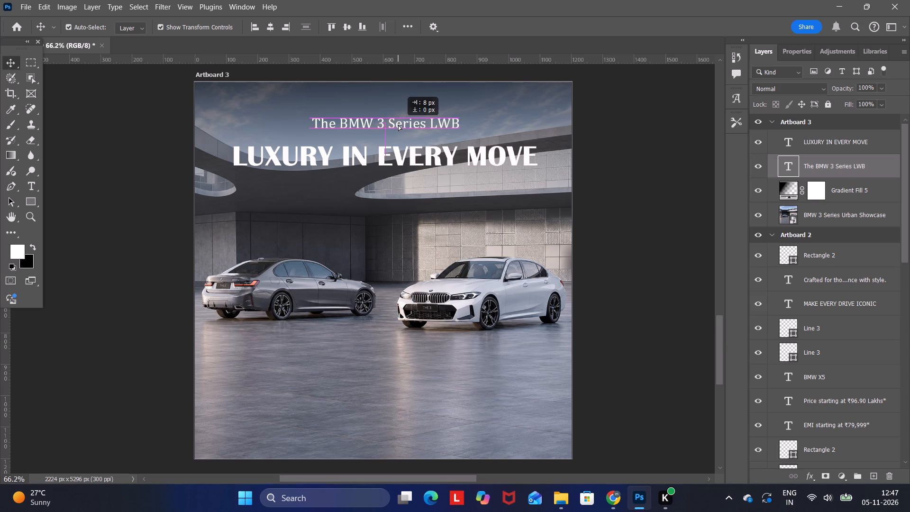
left_click(610, 105)
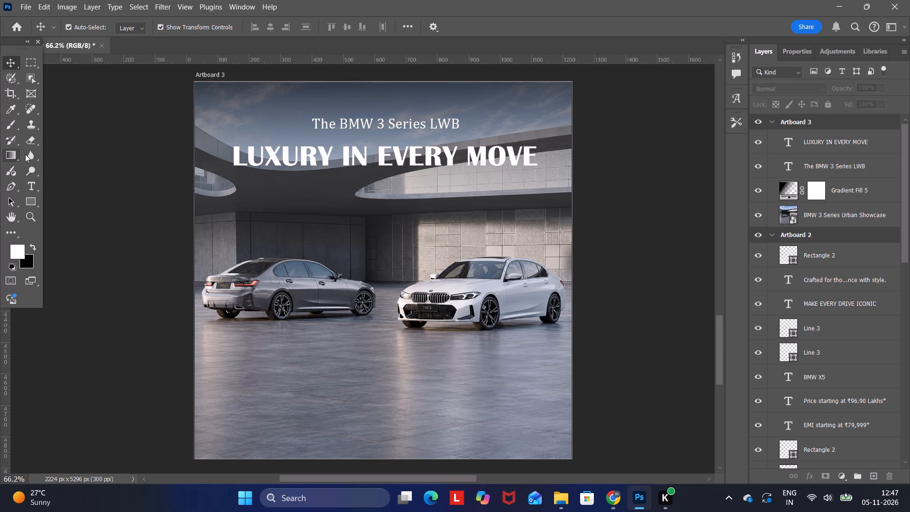
Draw a horizontal line about 166 px long with a 4 px white stroke to the right of the model name.
left_click(33, 183)
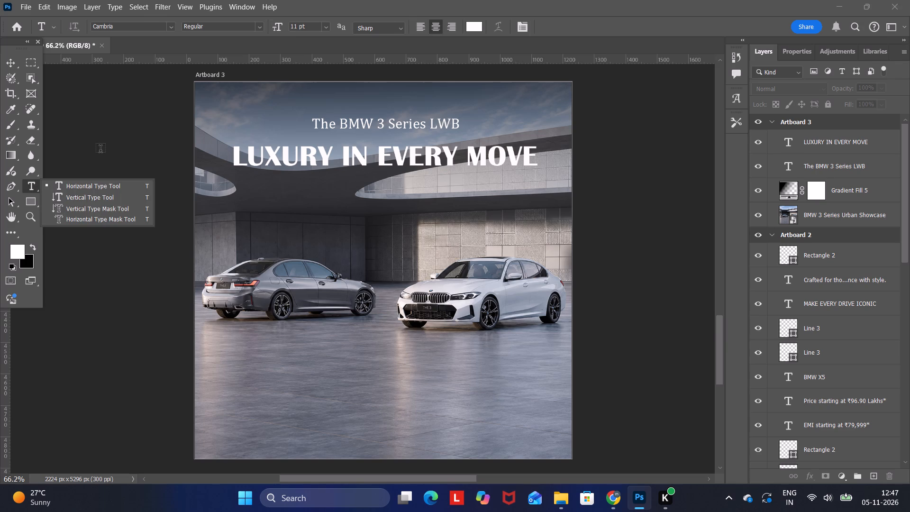
left_click(34, 205)
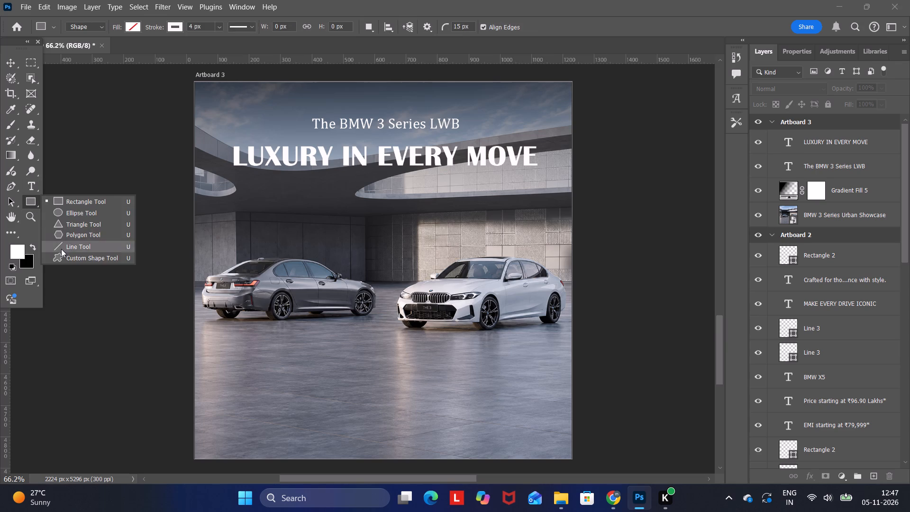
left_click(61, 249)
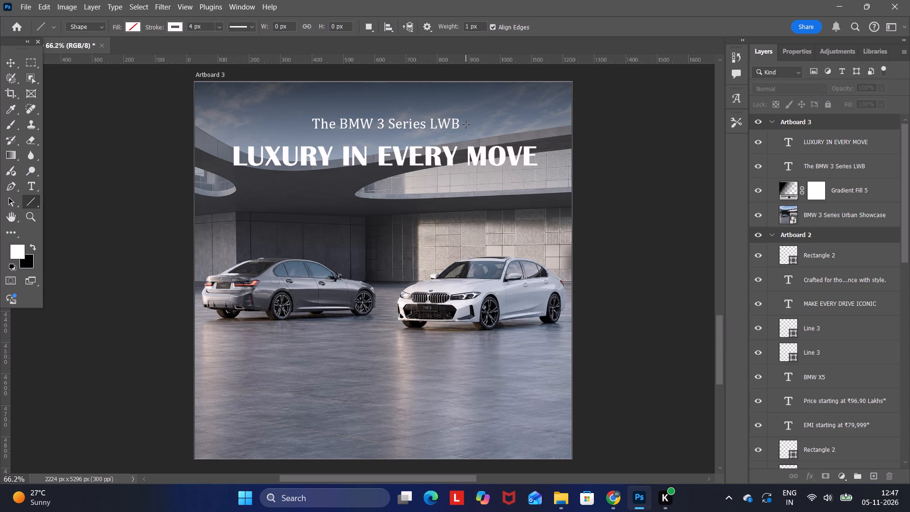
left_click_drag(466, 124, 519, 124, "shift")
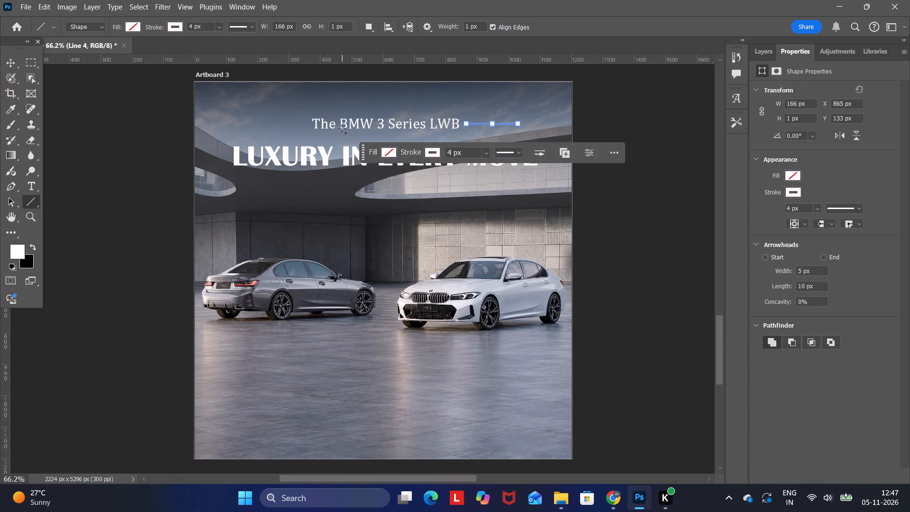
Draw a matching horizontal white line about 151 px long with a 4 px stroke to the left of the model name.
left_click_drag(305, 124, 282, 127, "shift")
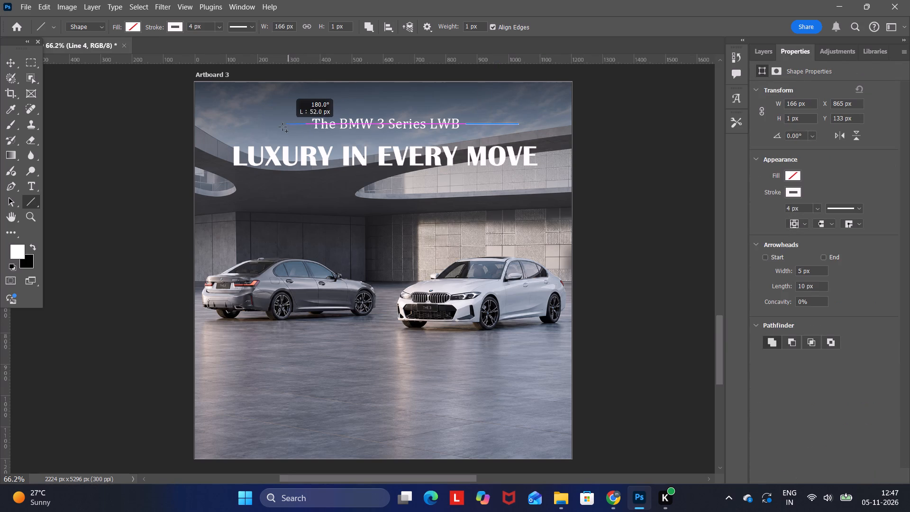
left_click_drag(282, 127, 258, 127, "shift")
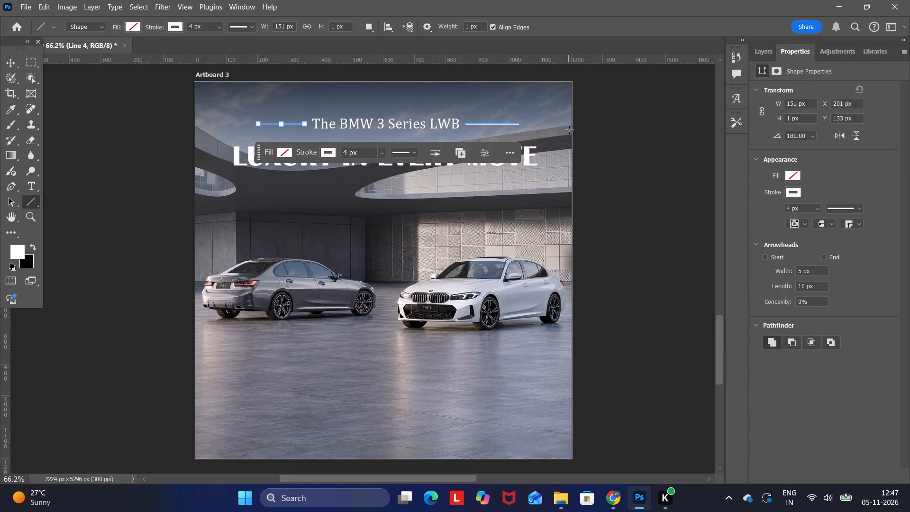
left_click(2, 63)
left_click(93, 103)
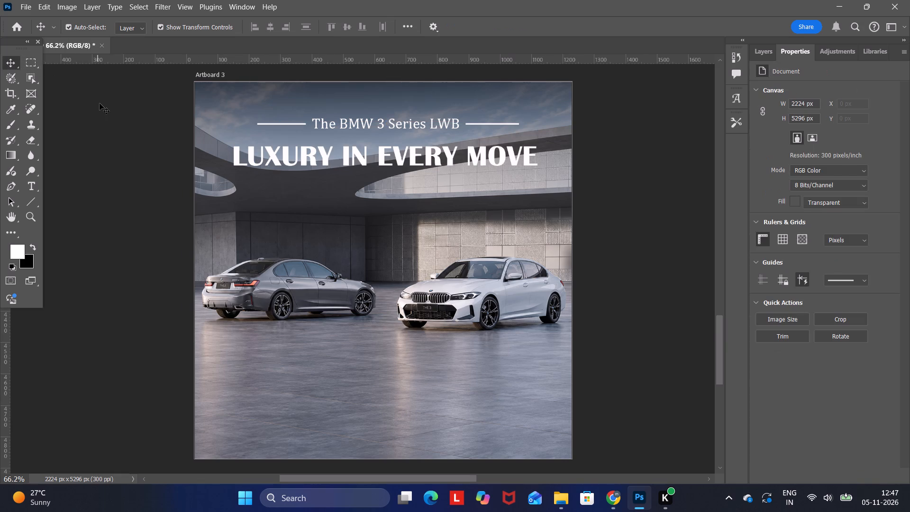
left_click(614, 119)
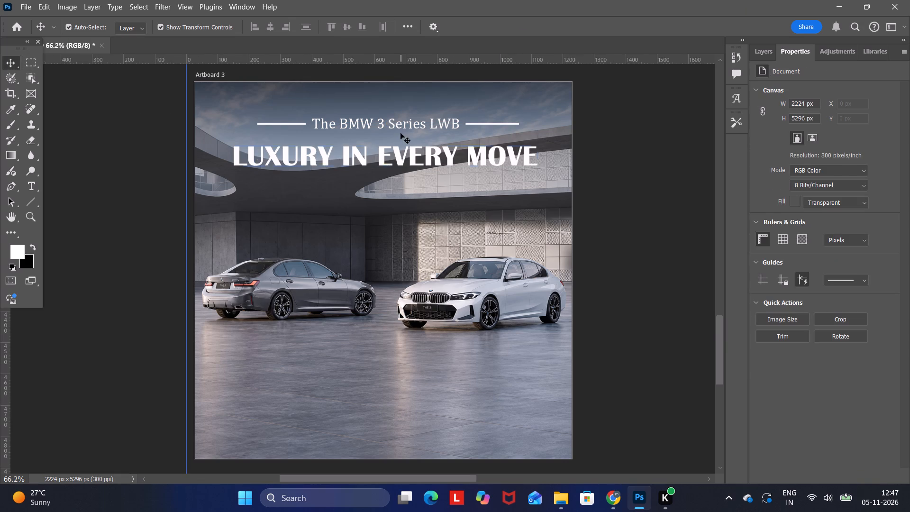
Change the font of the LUXURY IN EVERY MOVE headline to Franklin Gothic Heavy.
left_click(392, 148)
left_click(325, 203)
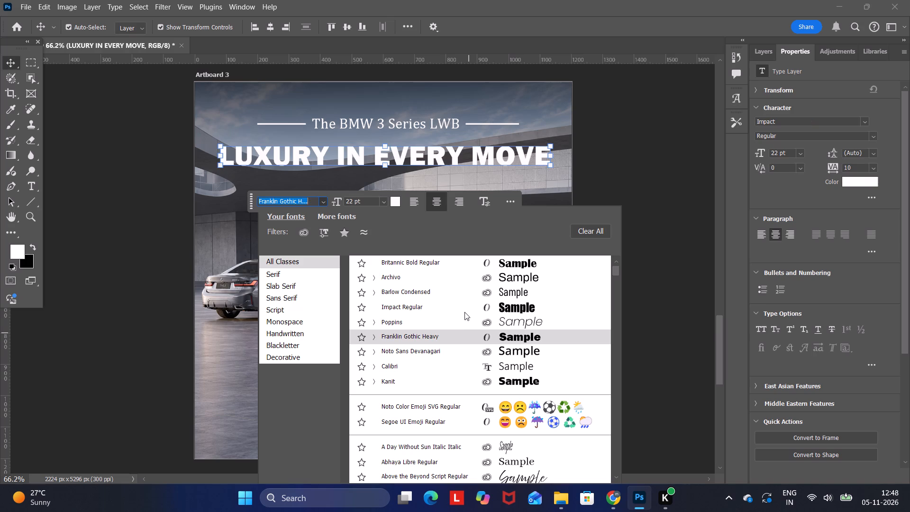
left_click(462, 339)
Move the headline down slightly and stretch only its height to about 126%.
left_click_drag(386, 165, 386, 167)
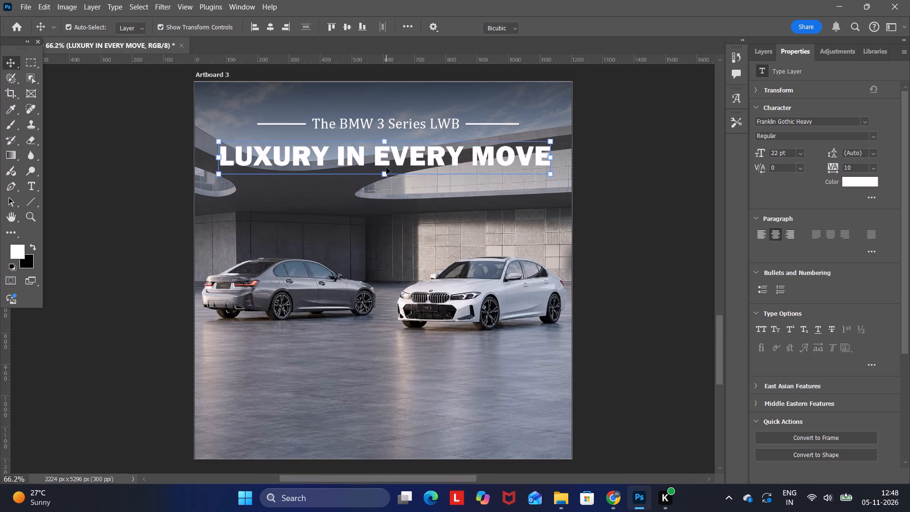
left_click_drag(386, 167, 386, 170)
left_click_drag(384, 179, 384, 184)
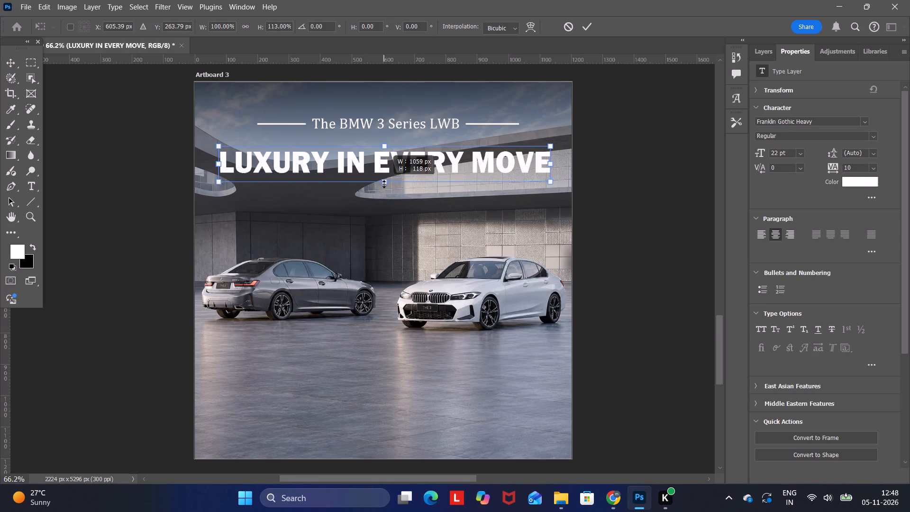
left_click_drag(384, 184, 384, 191)
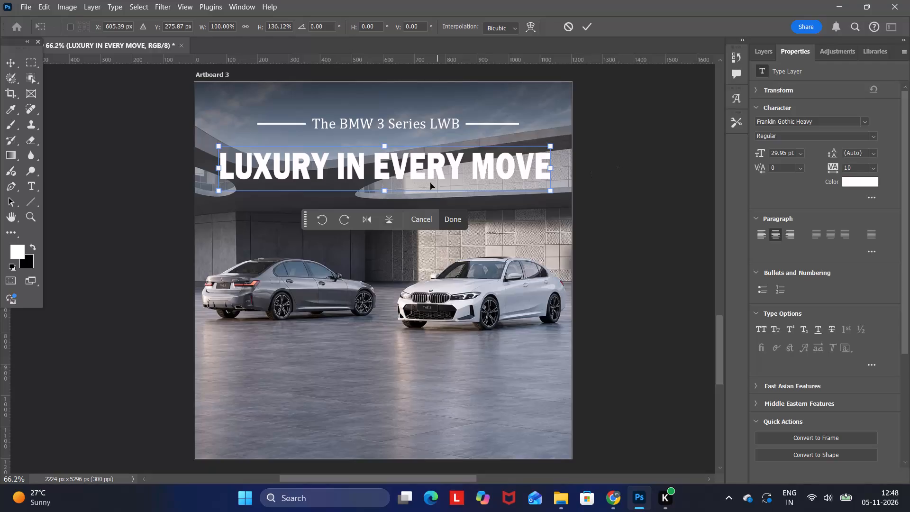
left_click(382, 191)
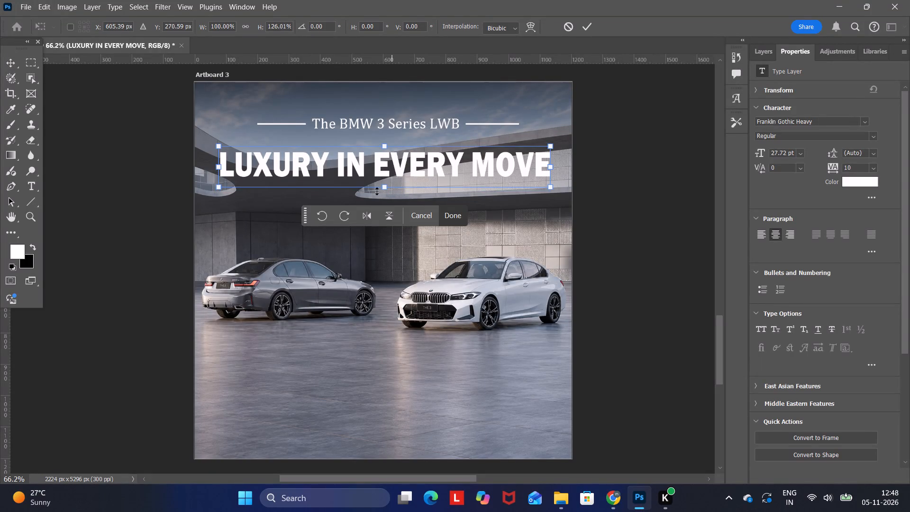
left_click(459, 221)
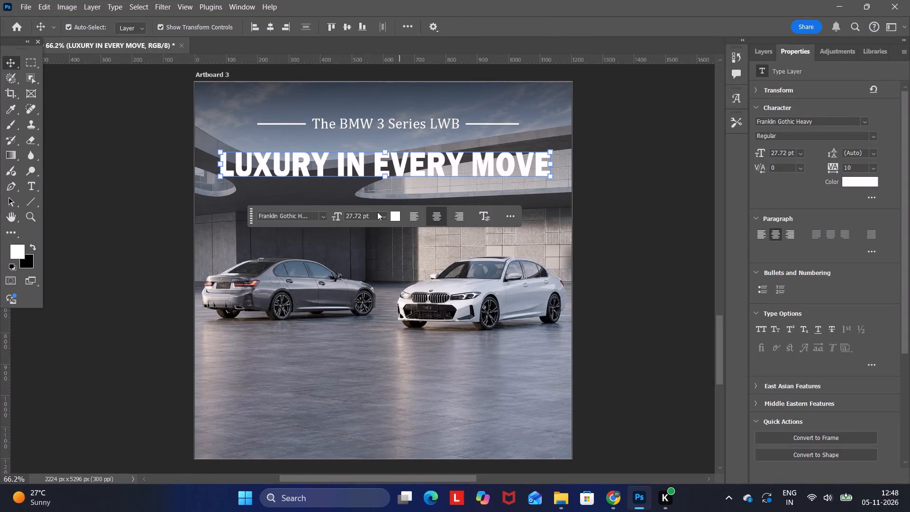
Set the headline's font size to 25 pt.
left_click_drag(362, 214, 313, 222)
type("25")
key("Return")
left_click(641, 178)
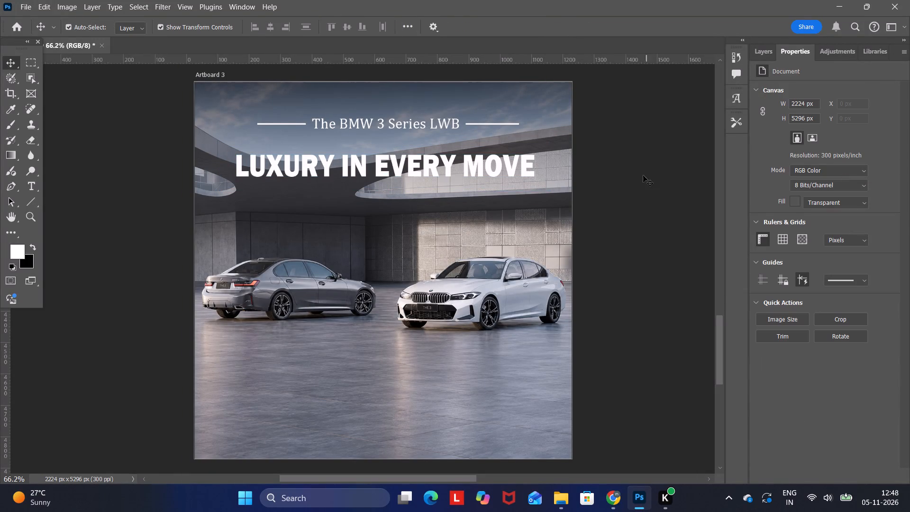
Shift the model name slightly left between the two decorative lines.
left_click(414, 126)
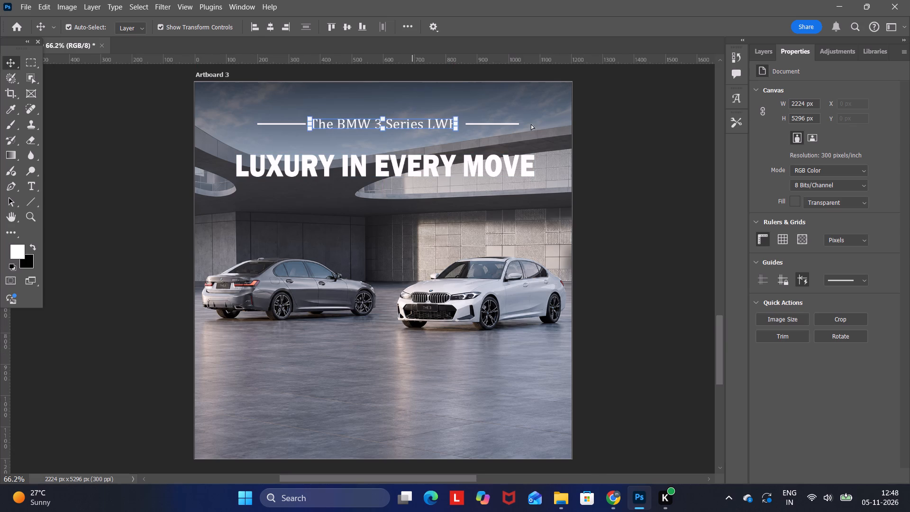
left_click(620, 131)
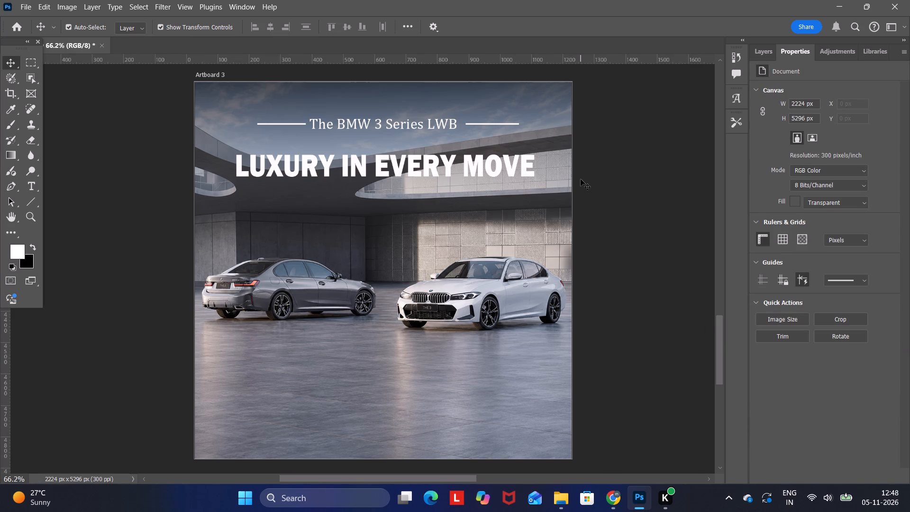
Delete the gradient fill layer above the car image on Artboard 3.
left_click(494, 273)
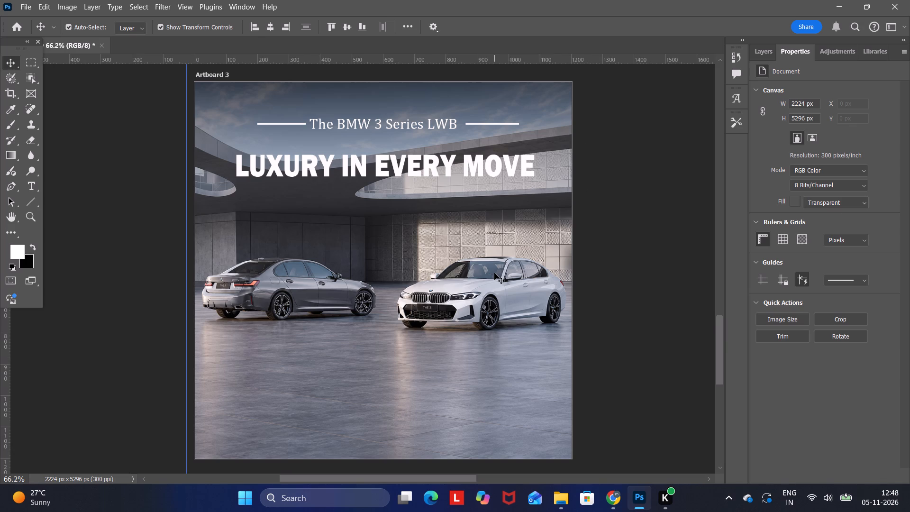
left_click(769, 54)
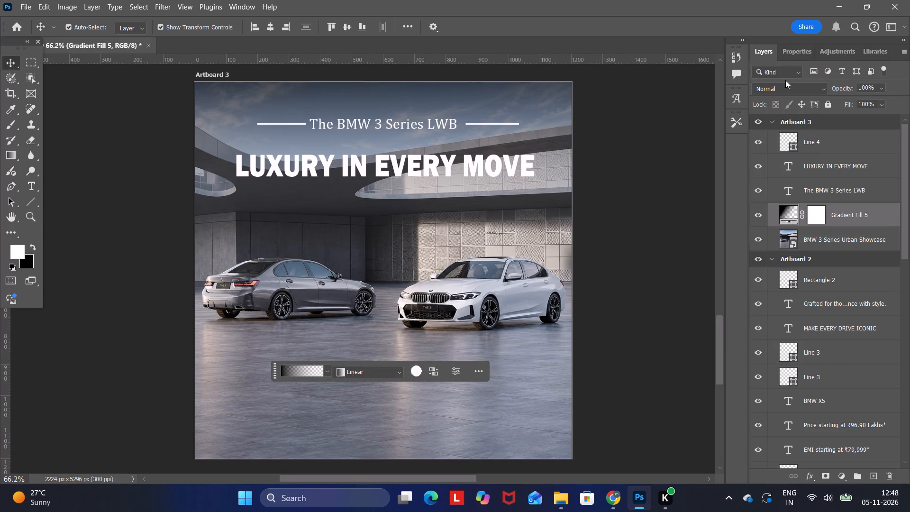
left_click(828, 208)
key("Delete")
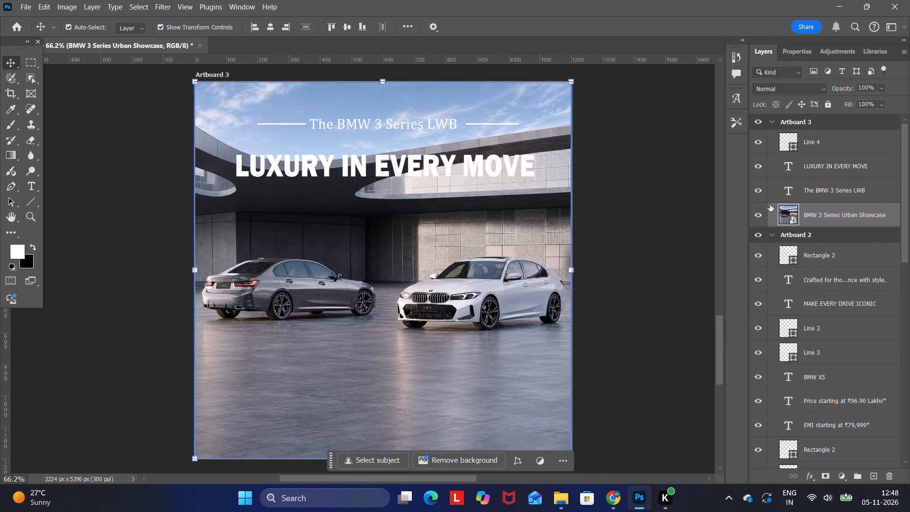
left_click(646, 195)
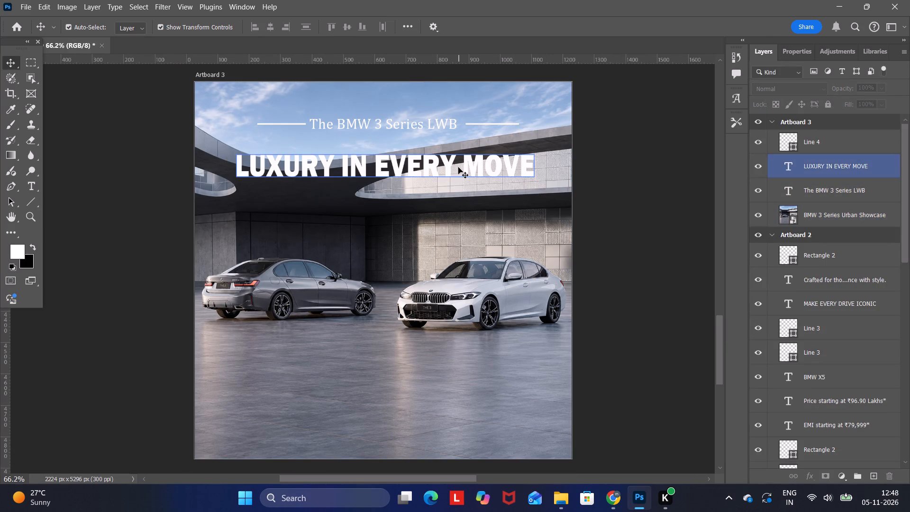
Move the headline straight down by about 259 px, to just above the cars.
left_click_drag(458, 167, 458, 249)
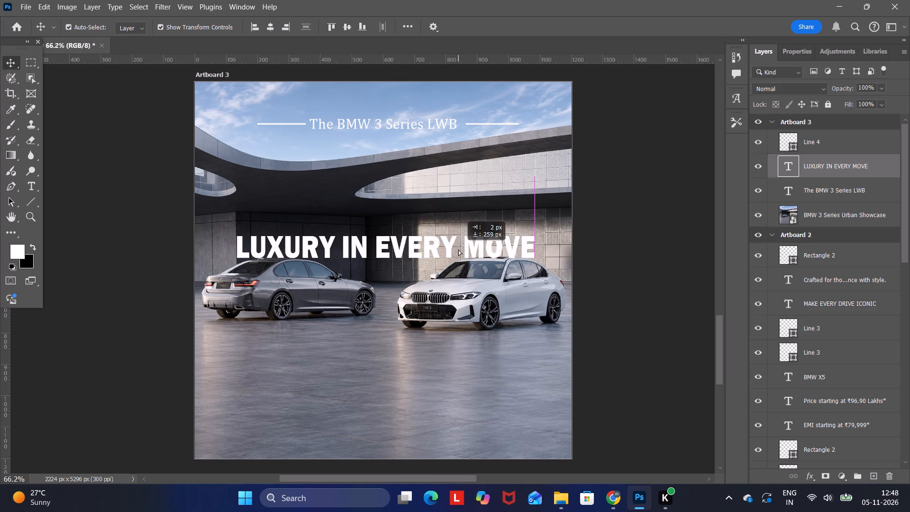
Nudge the LUXURY IN EVERY MOVE headline slightly to the right above the cars and deselect it.
left_click_drag(458, 249, 466, 247)
left_click(605, 211)
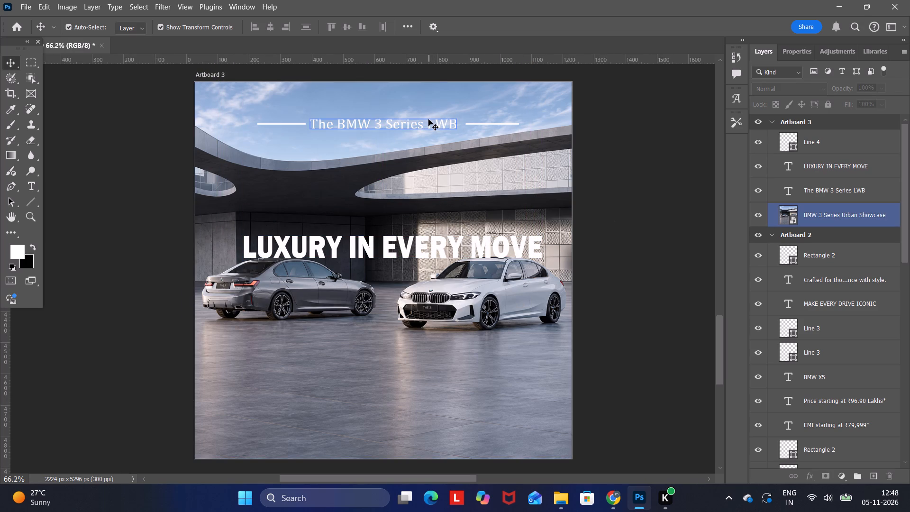
left_click(593, 218)
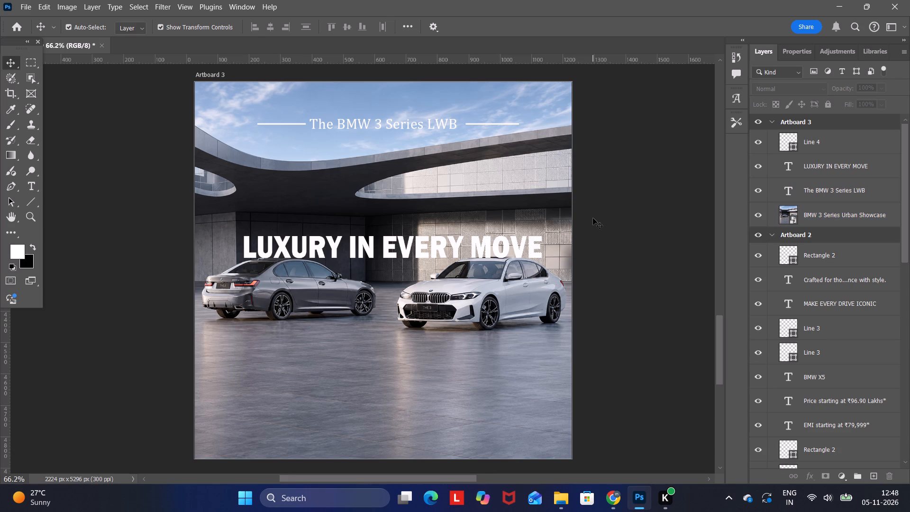
left_click(629, 213)
Switch to Chrome and bring up the BMW Special Offers page to consult the 3 Series Long Wheelbase offer details.
left_click(618, 498)
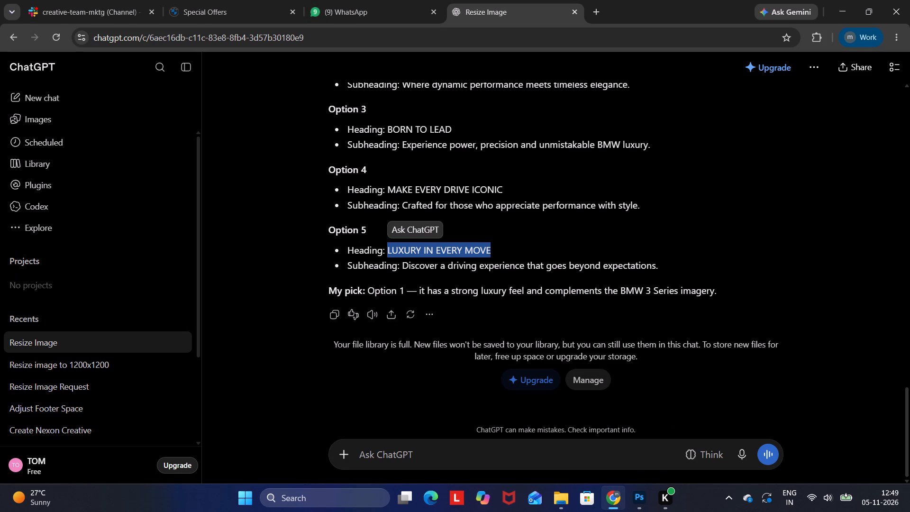
left_click(225, 0)
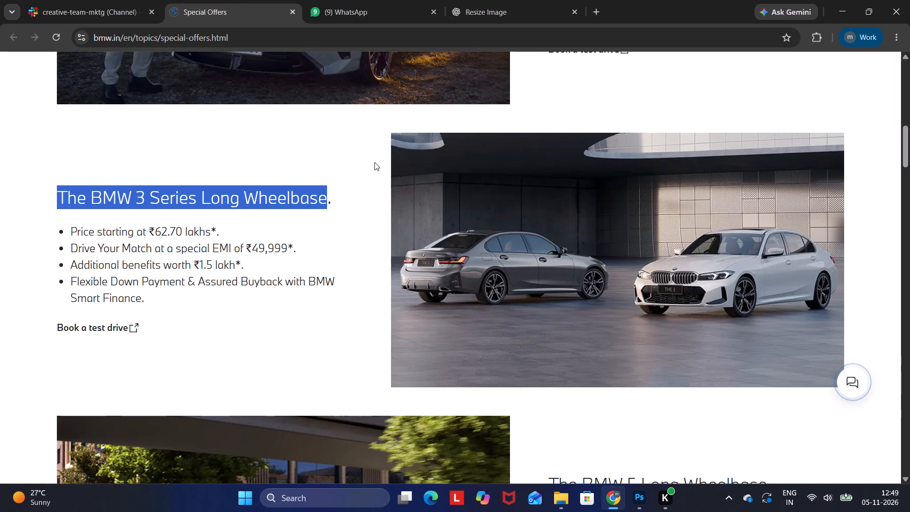